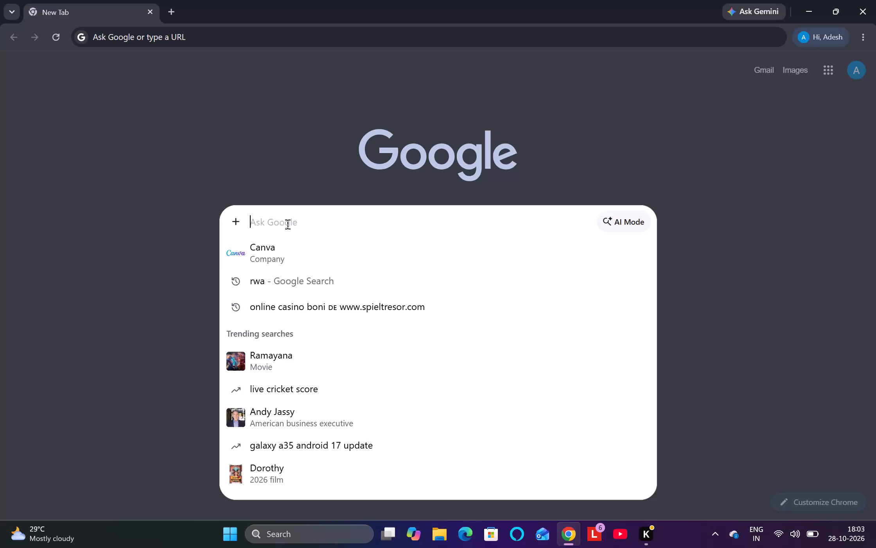
Open Canva from a Google search and create a blank design from the Website templates.
left_click(281, 247)
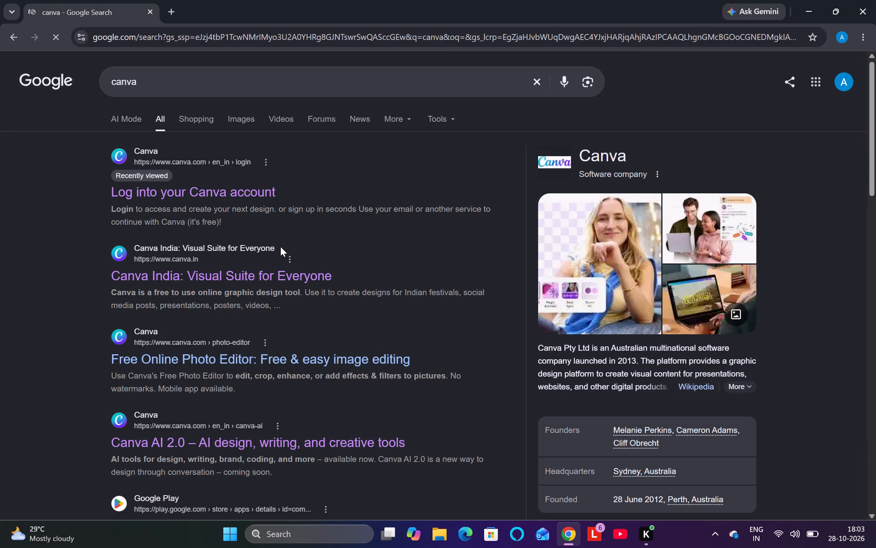
left_click(240, 183)
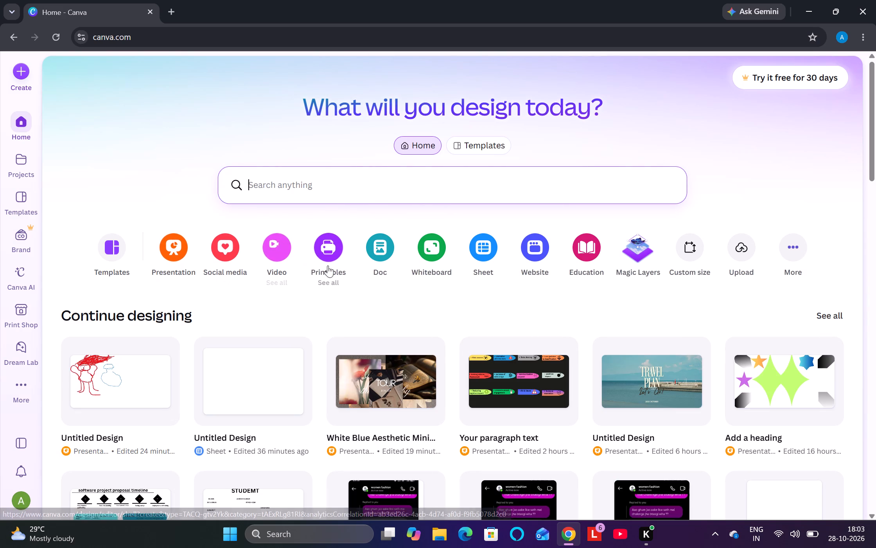
left_click(107, 242)
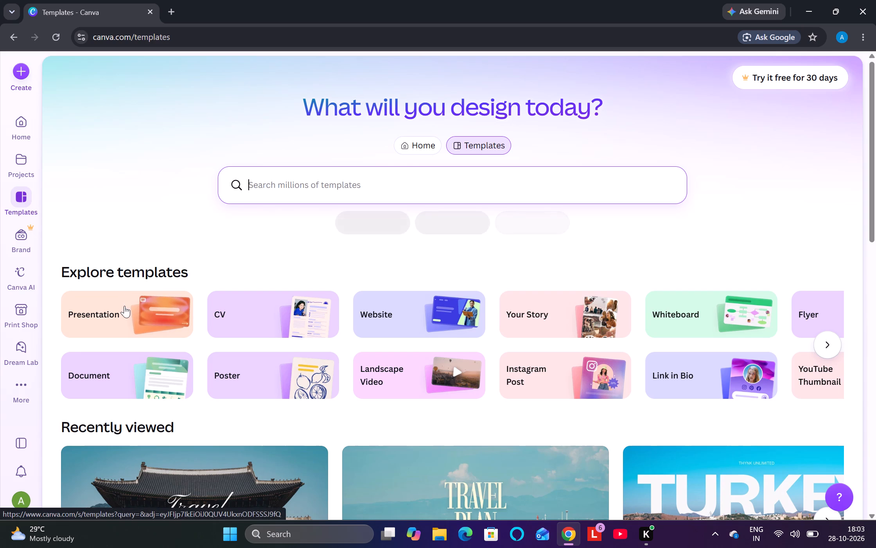
left_click(411, 319)
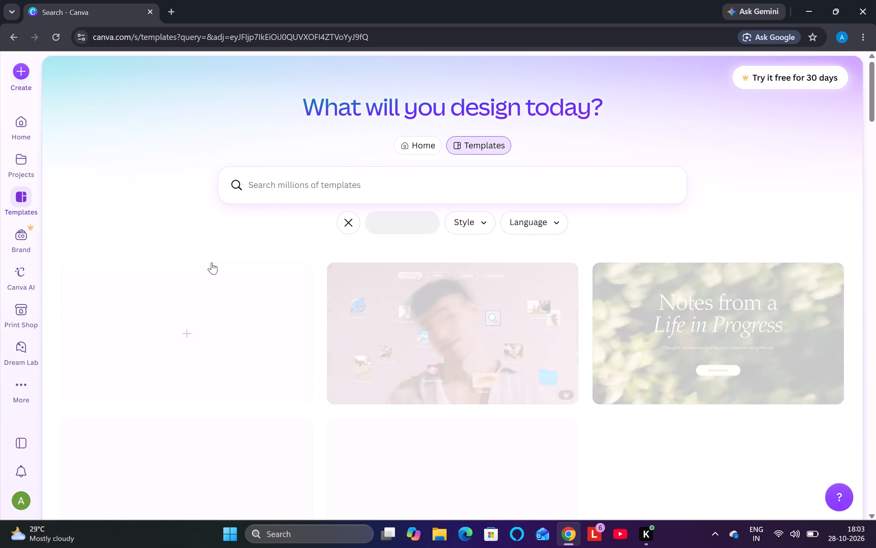
left_click(169, 334)
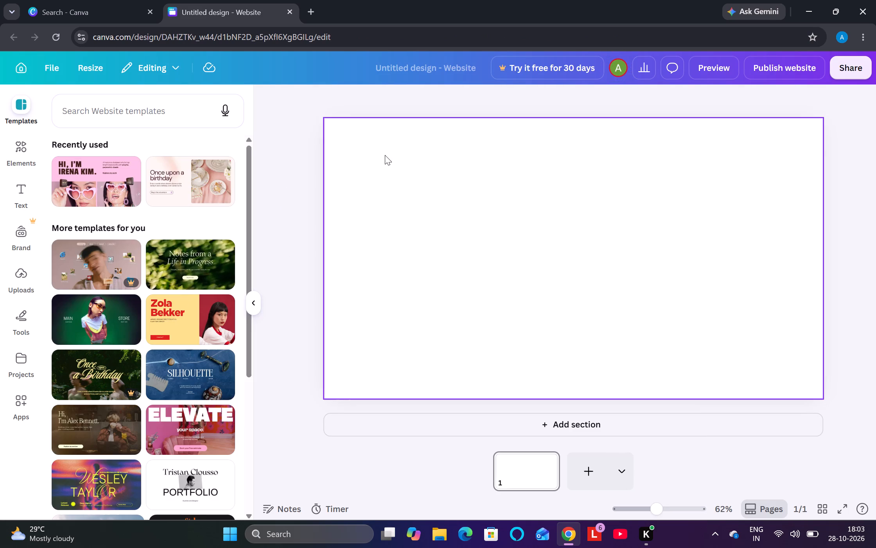
Add a text box reading "we are hiring" to the blank page.
left_click(34, 327)
left_click(62, 328)
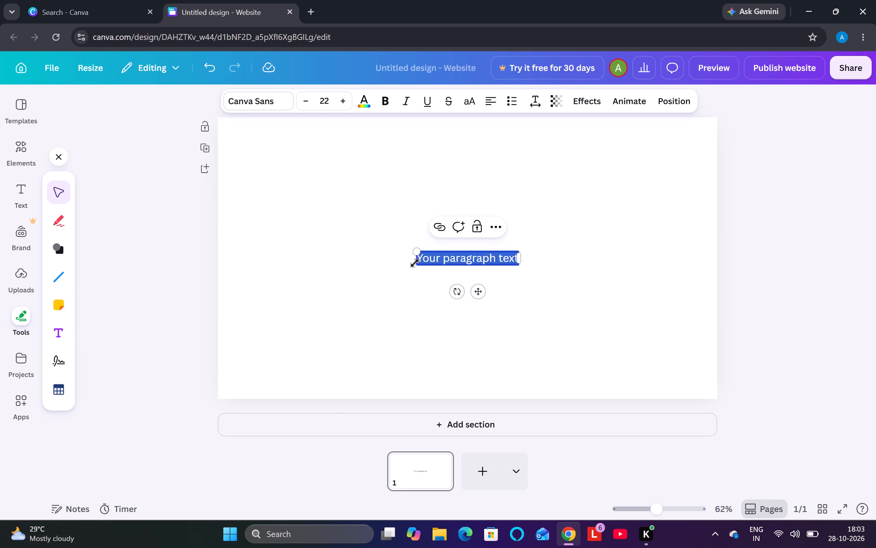
key("BackSpace")
type("we are hiring")
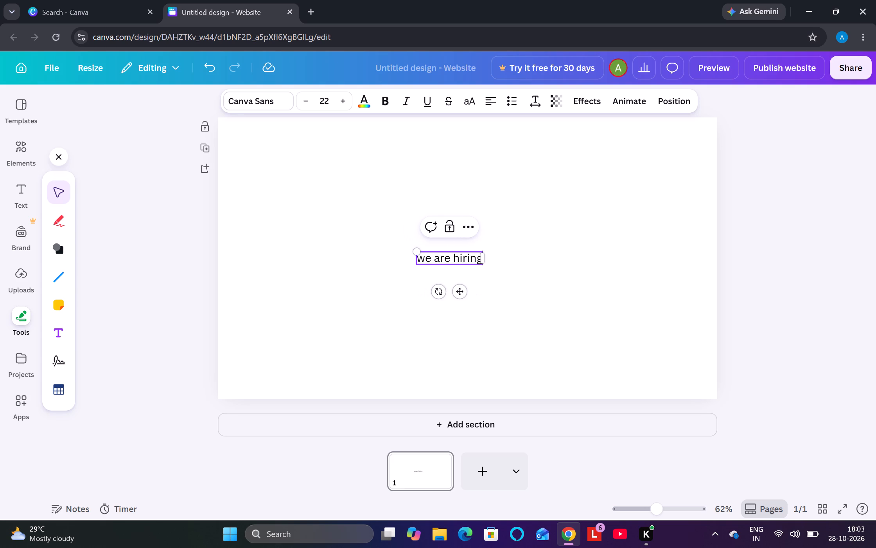
left_click(375, 294)
Make the "we are hiring" text bold and set its font size to 27.
left_click(462, 252)
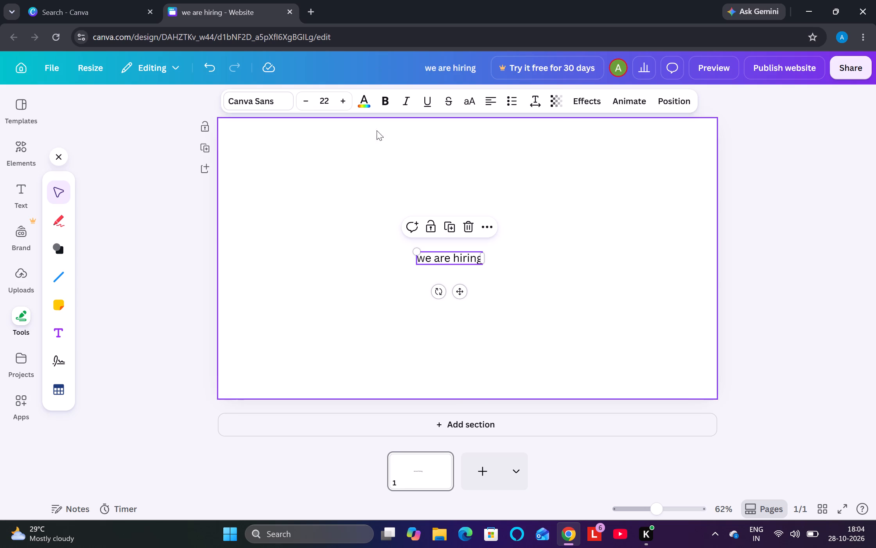
left_click(377, 99)
triple_click(339, 99)
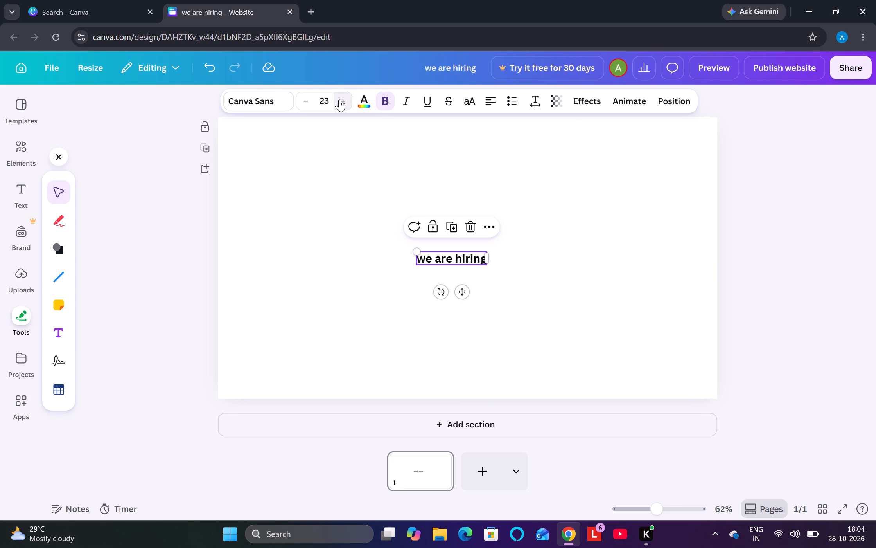
double_click(339, 99)
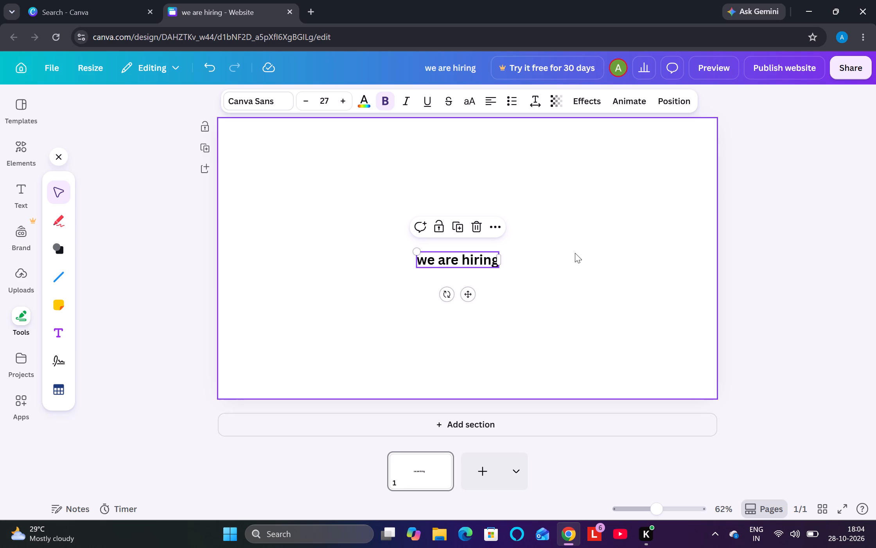
Move the "we are hiring" text into the upper-left corner of the page.
left_click_drag(474, 252, 296, 129)
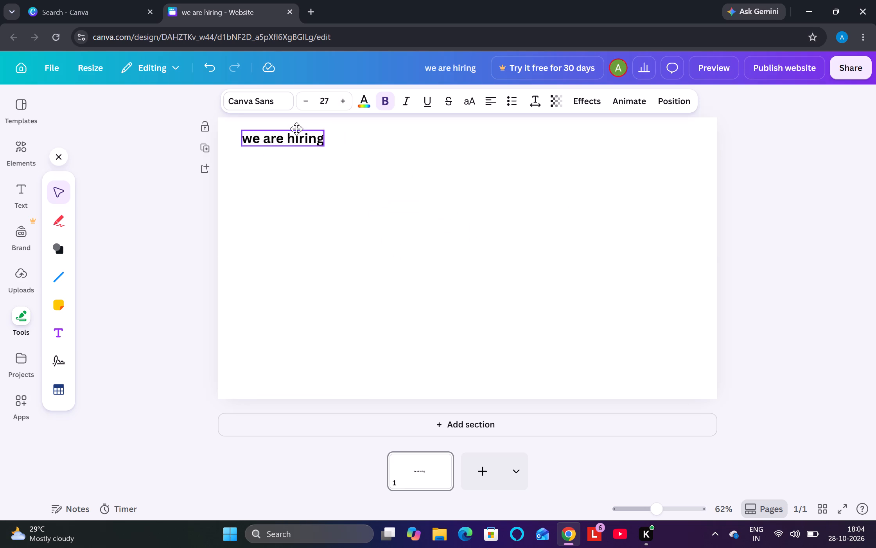
left_click_drag(296, 129, 279, 125)
left_click(151, 189)
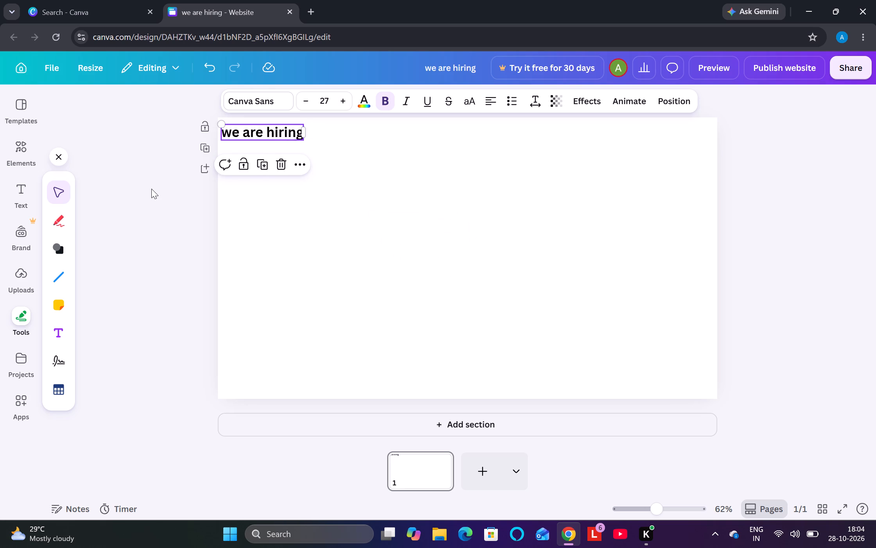
Set the page background to the default gradient running from light green to light blue.
left_click(271, 173)
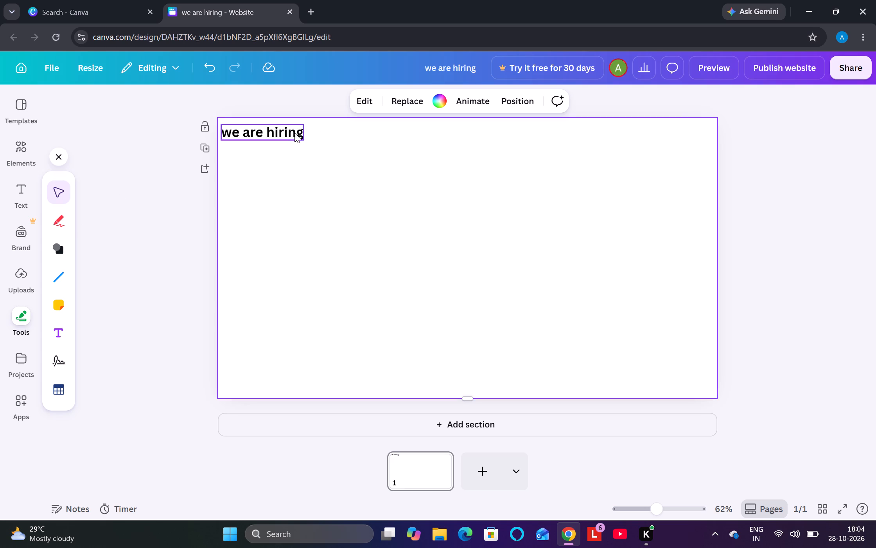
left_click(354, 178)
left_click(375, 144)
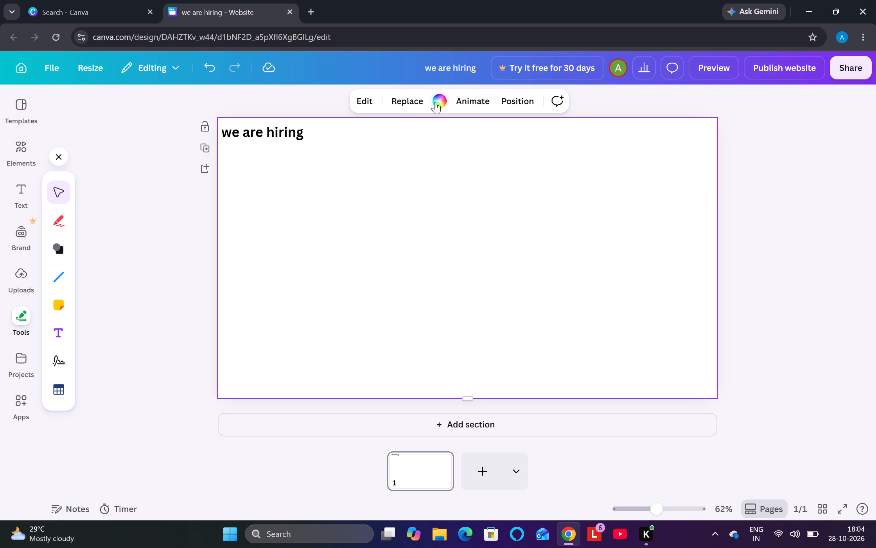
left_click(437, 101)
scroll(100, 352, "down", 3)
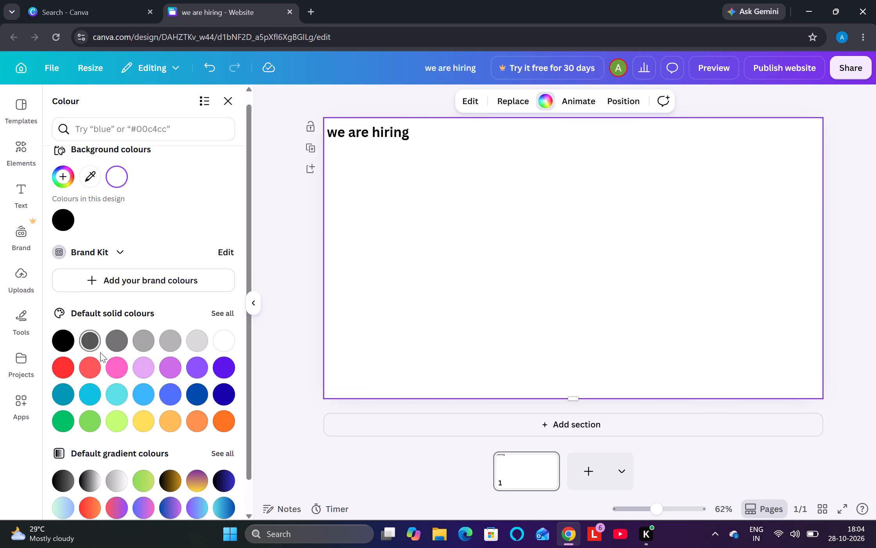
scroll(100, 352, "down", 11)
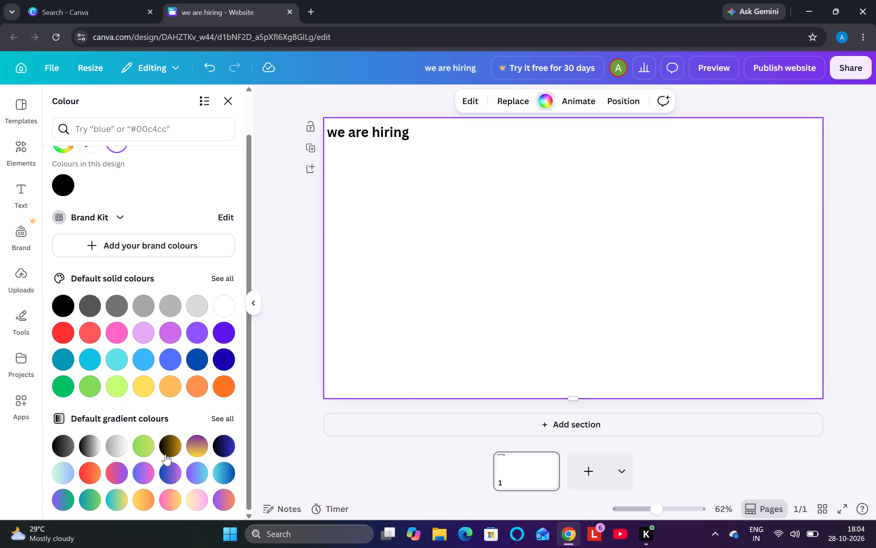
left_click(218, 447)
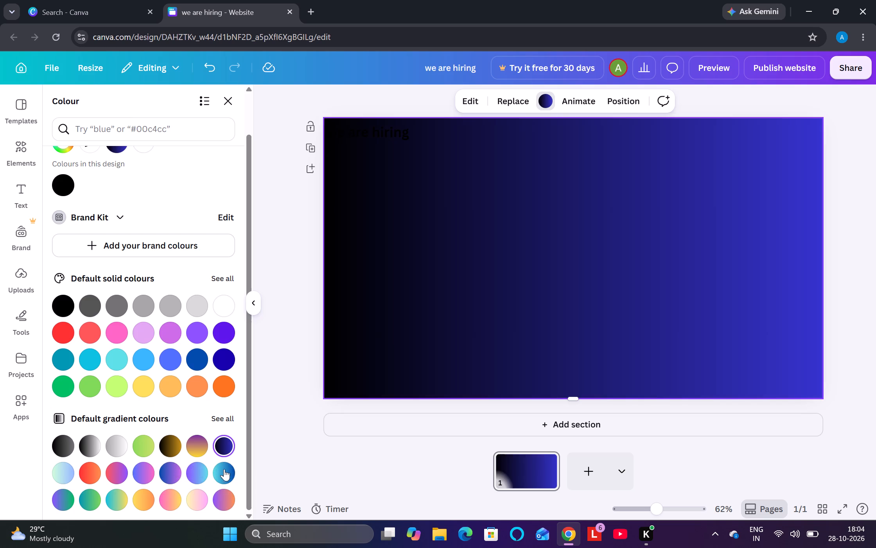
left_click(224, 474)
left_click(61, 476)
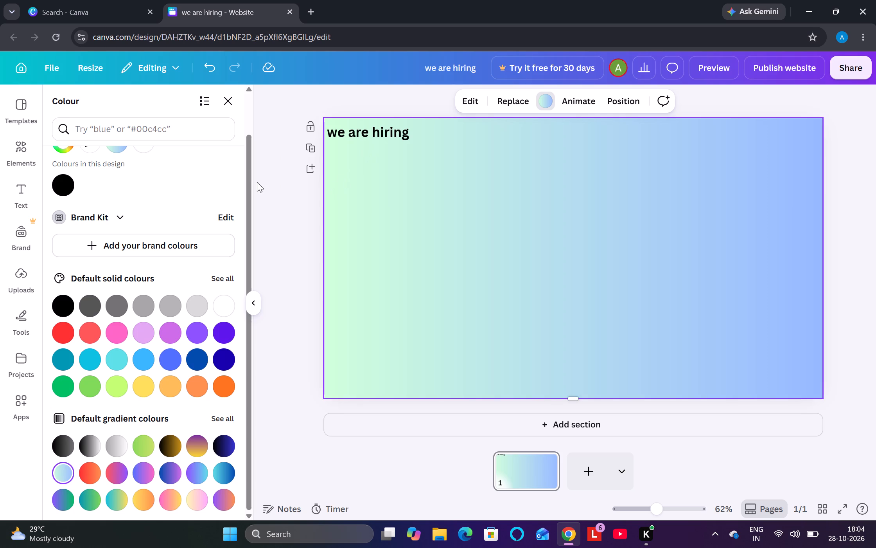
Add a text box reading "GRAPHIC DESIGNER" and break it into two lines between the words.
left_click(19, 326)
left_click(58, 333)
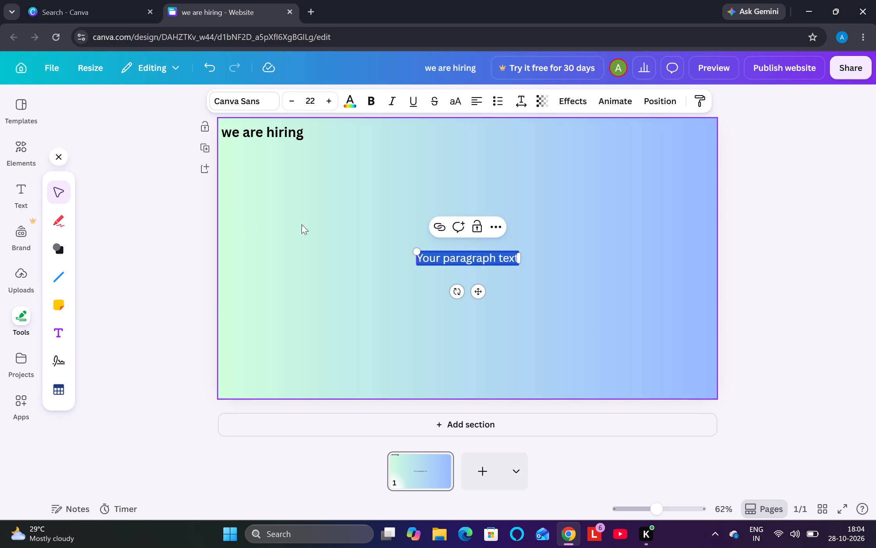
key("BackSpace")
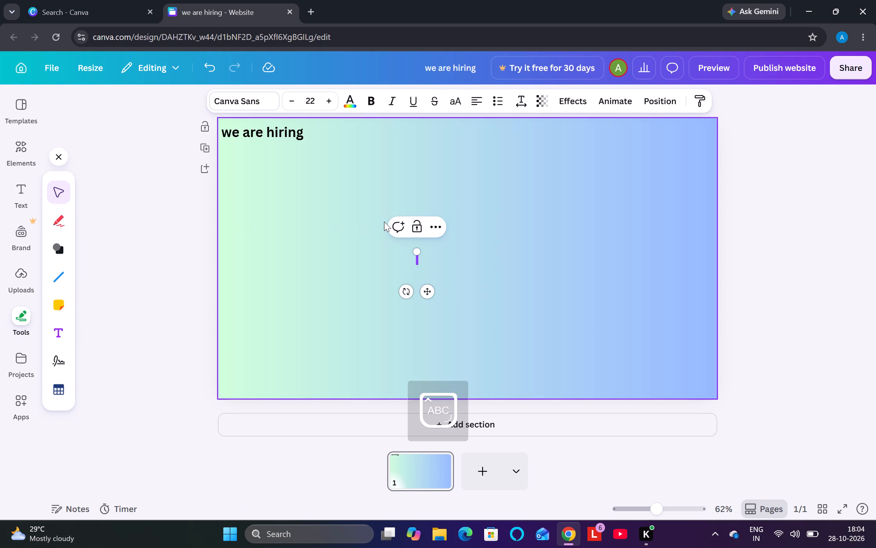
type("GRA")
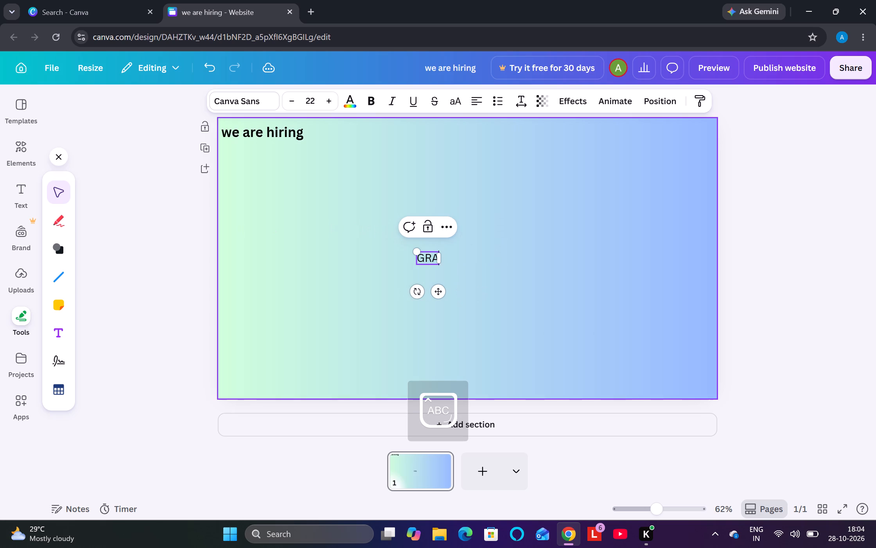
type("PH")
type("IC")
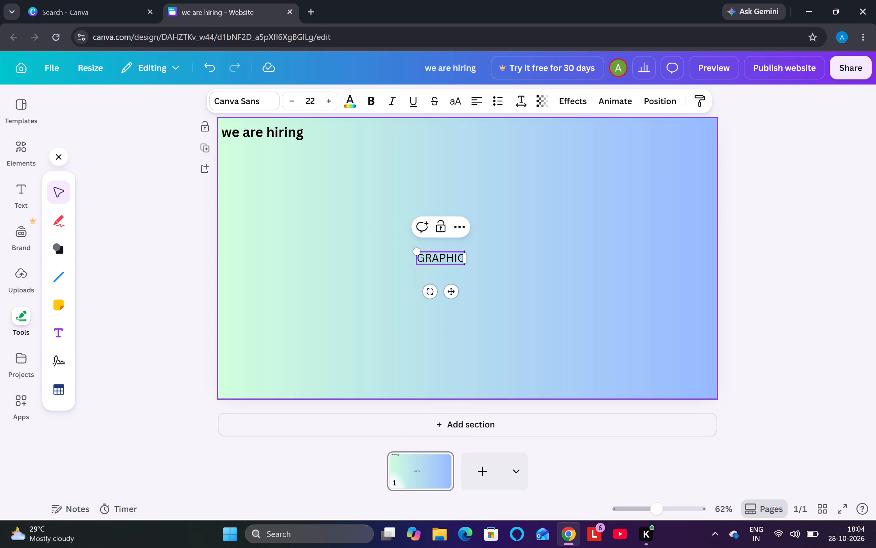
key("space")
key("d")
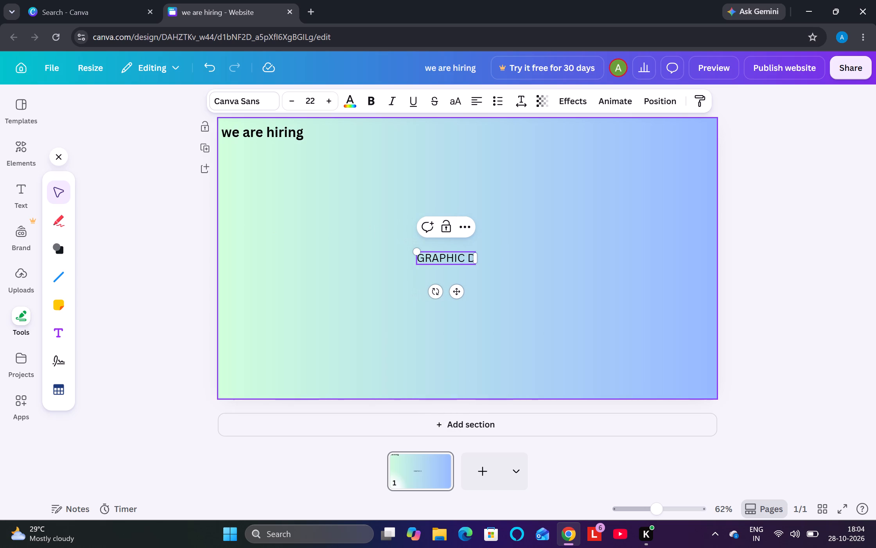
type("ES")
type("IG")
type("NER")
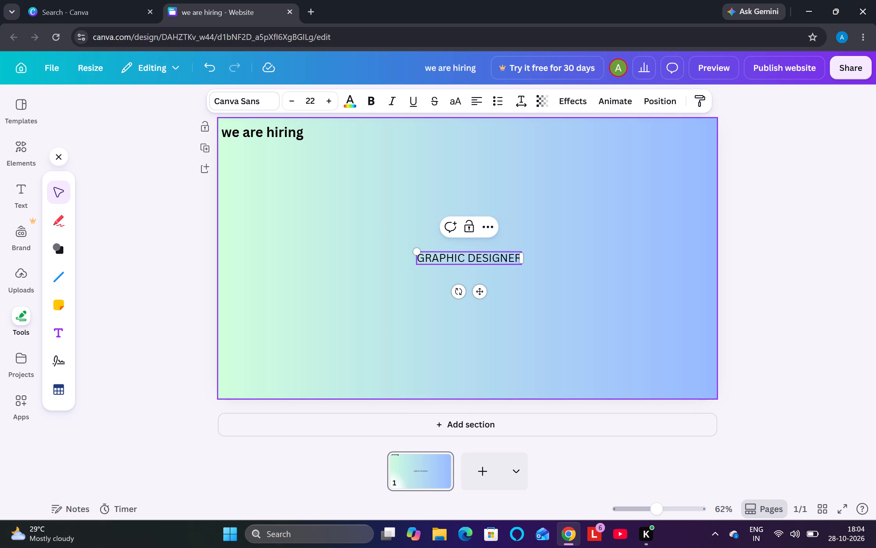
left_click(465, 260)
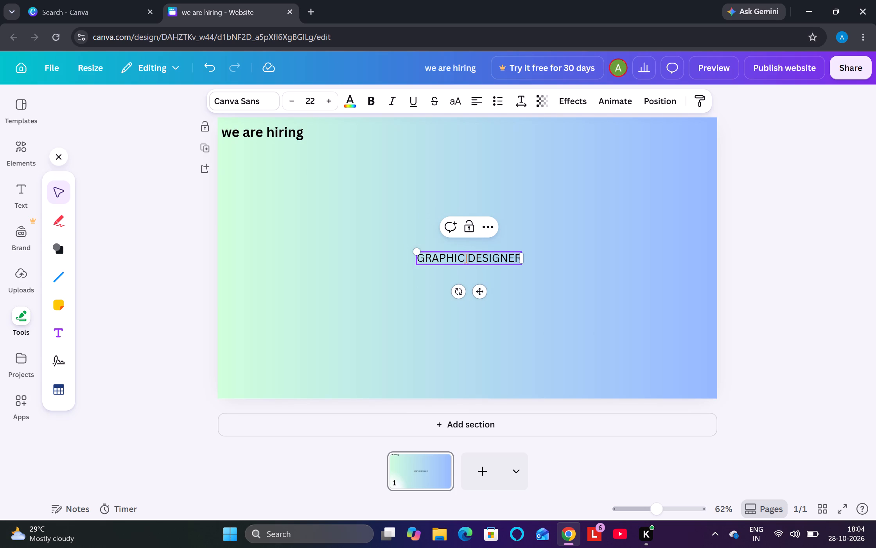
key("Return")
left_click(515, 229)
Move the "GRAPHIC DESIGNER" text to just below the "we are hiring" heading.
left_click_drag(428, 260, 367, 236)
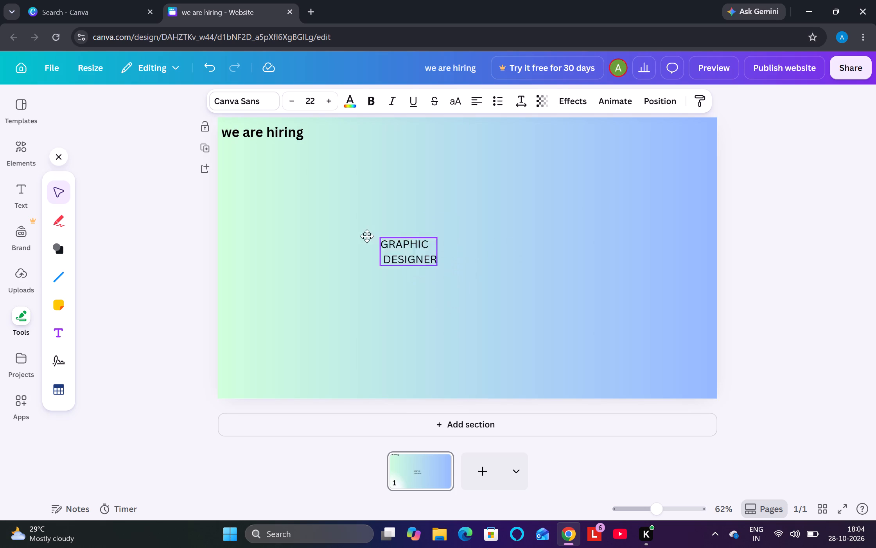
left_click_drag(367, 236, 260, 173)
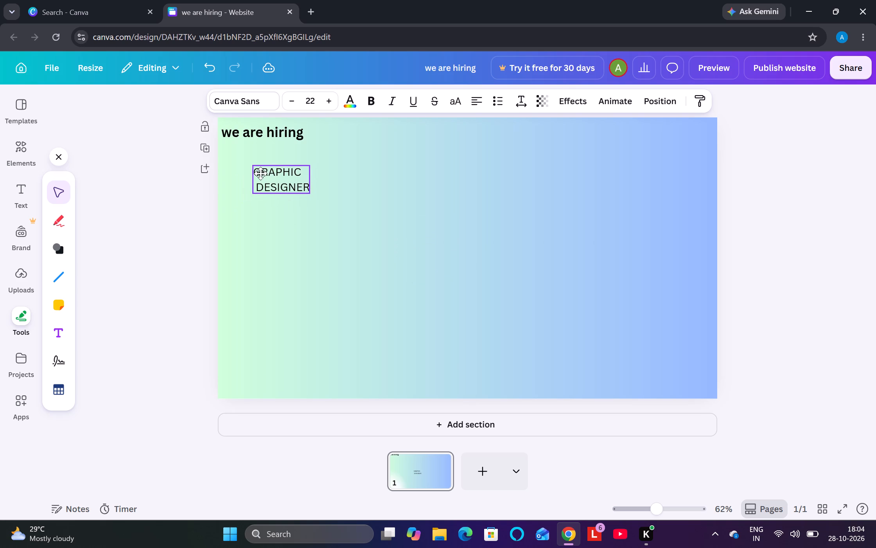
left_click_drag(260, 173, 260, 173)
Format the "GRAPHIC DESIGNER" text as bold, italic and underlined at font size 39.
left_click(334, 97)
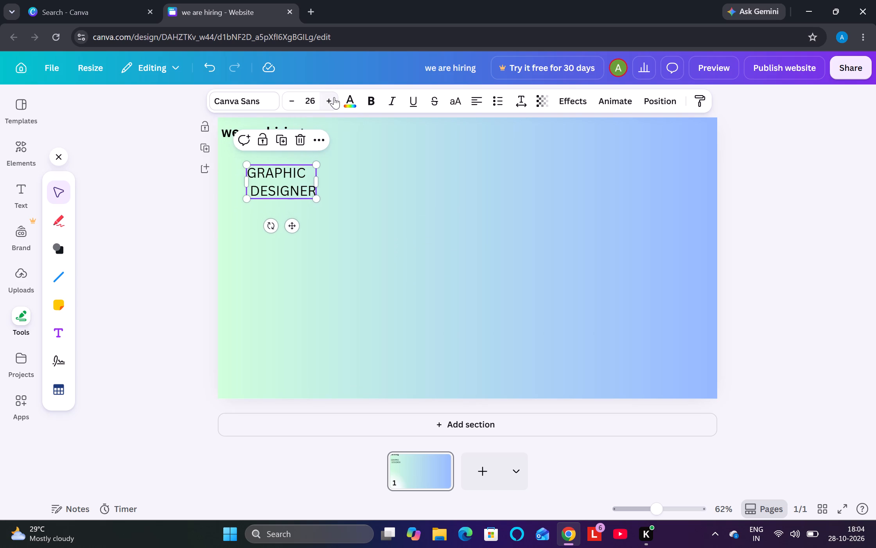
left_click(373, 96)
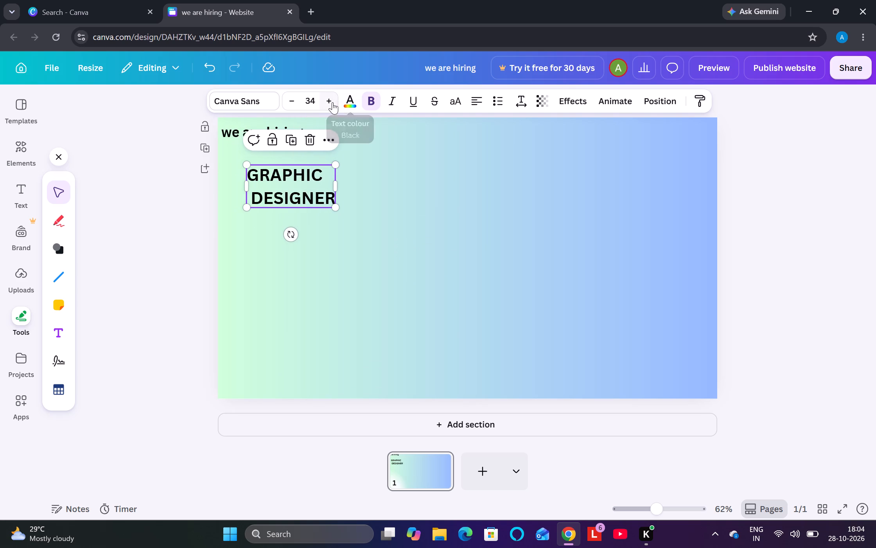
triple_click(332, 102)
left_click(332, 102)
left_click(332, 102)
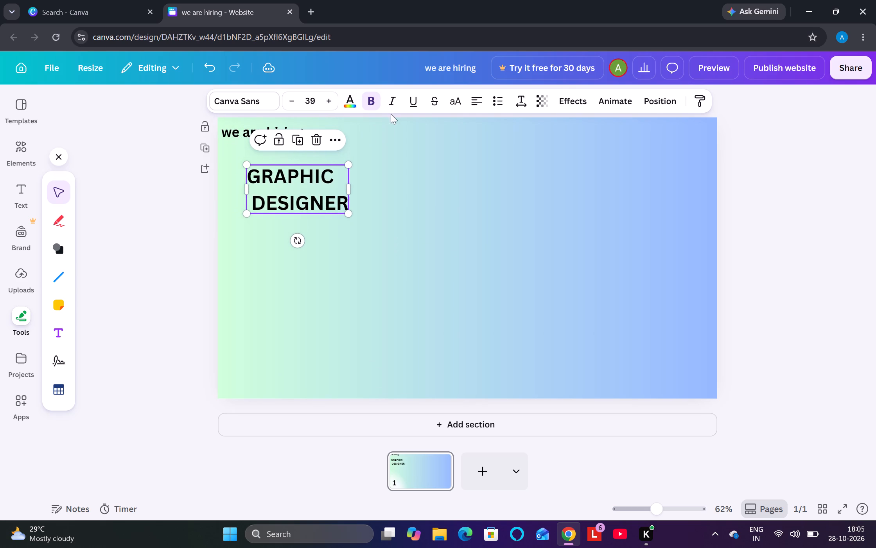
left_click(397, 101)
left_click(424, 97)
left_click_drag(427, 102, 423, 106)
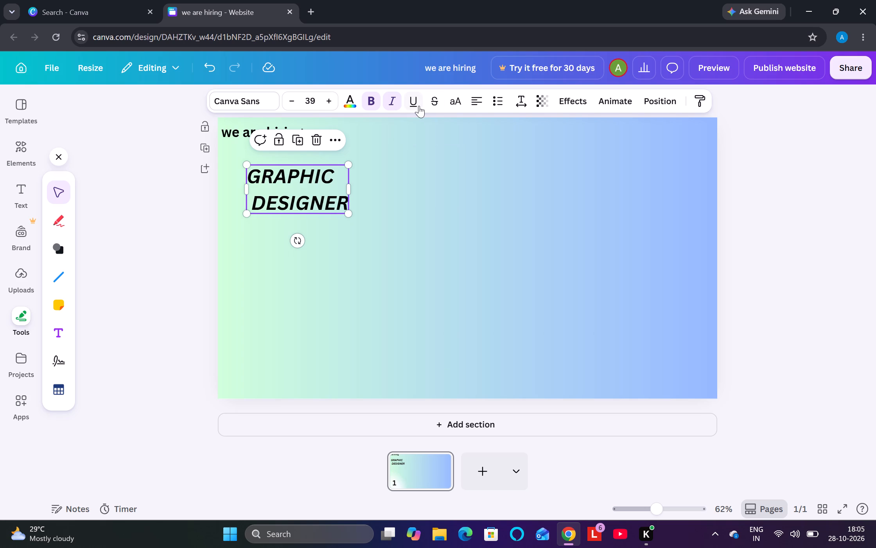
left_click(416, 106)
left_click(399, 171)
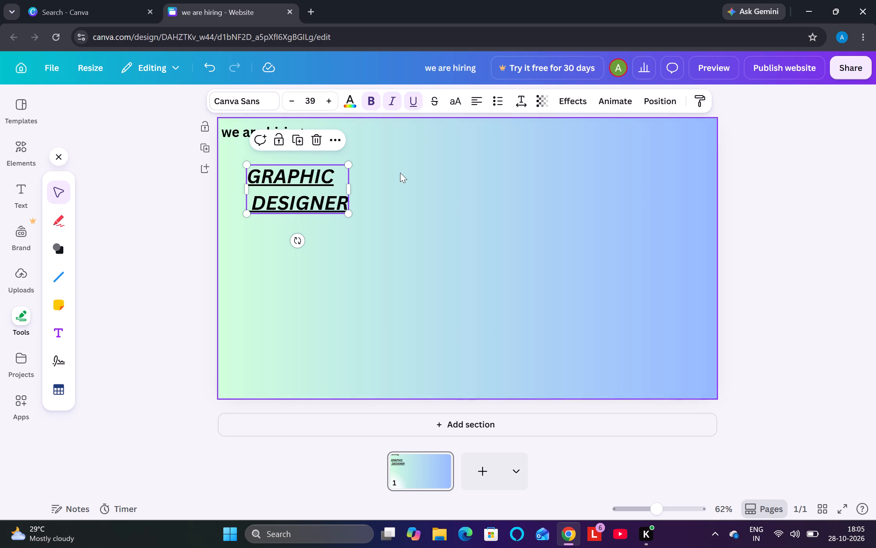
Shift the "GRAPHIC DESIGNER" text slightly up and closer to the page's left edge.
left_click_drag(293, 205, 275, 199)
Change the "GRAPHIC DESIGNER" text colour to the solid dark blue from the default colours.
left_click(276, 170)
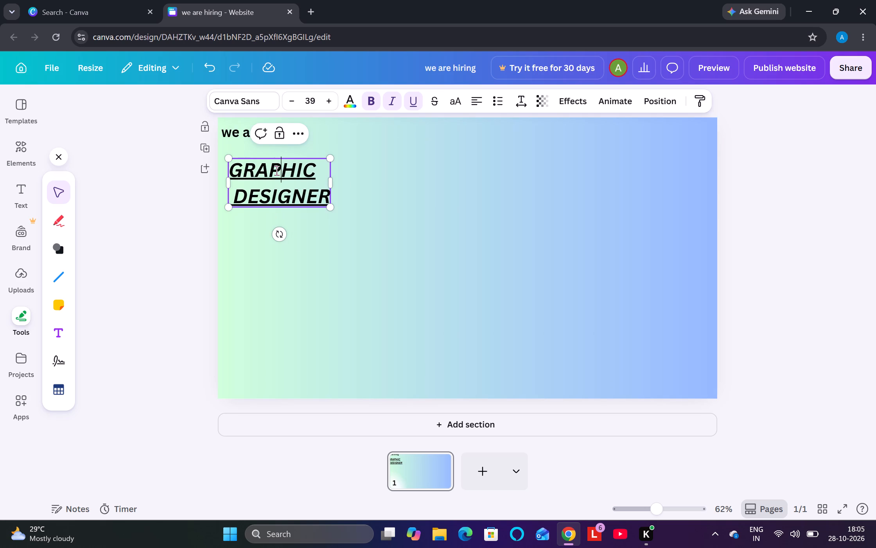
left_click(276, 170)
left_click_drag(237, 169, 276, 169)
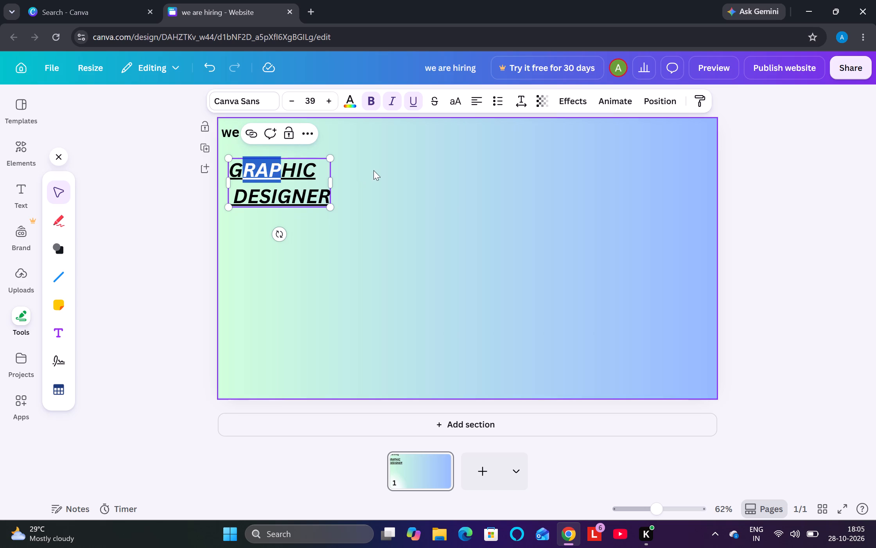
left_click(374, 170)
left_click(281, 175)
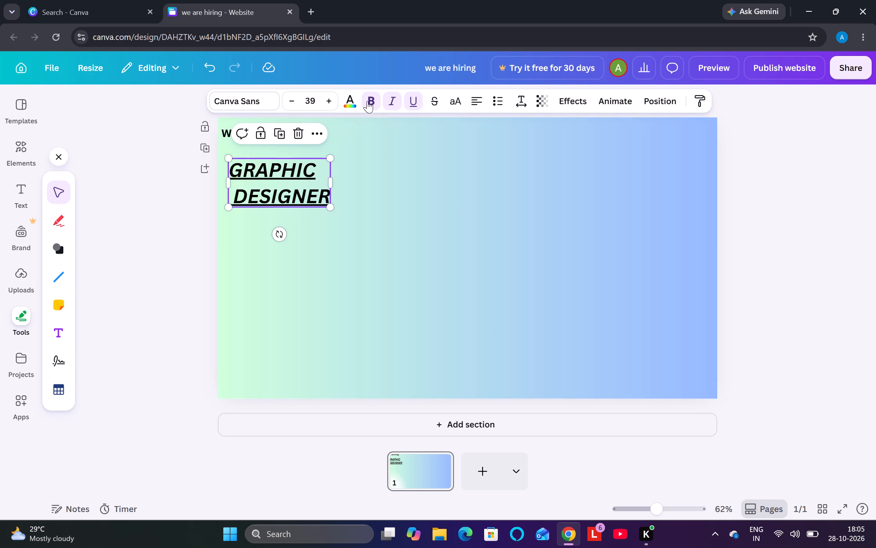
left_click(345, 101)
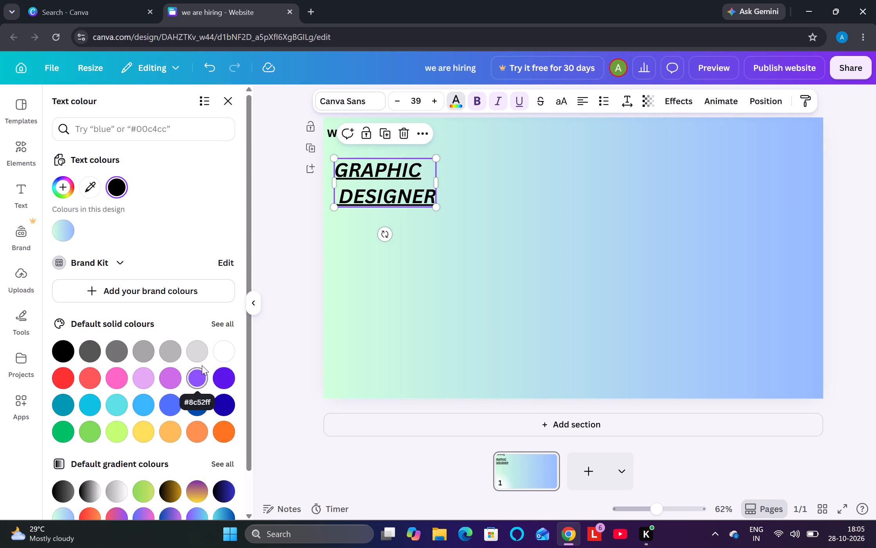
left_click(200, 354)
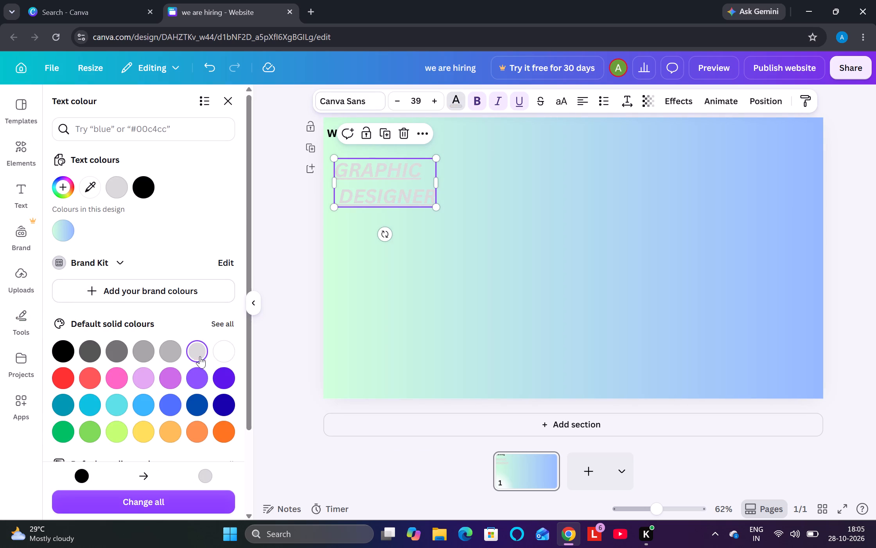
left_click(195, 407)
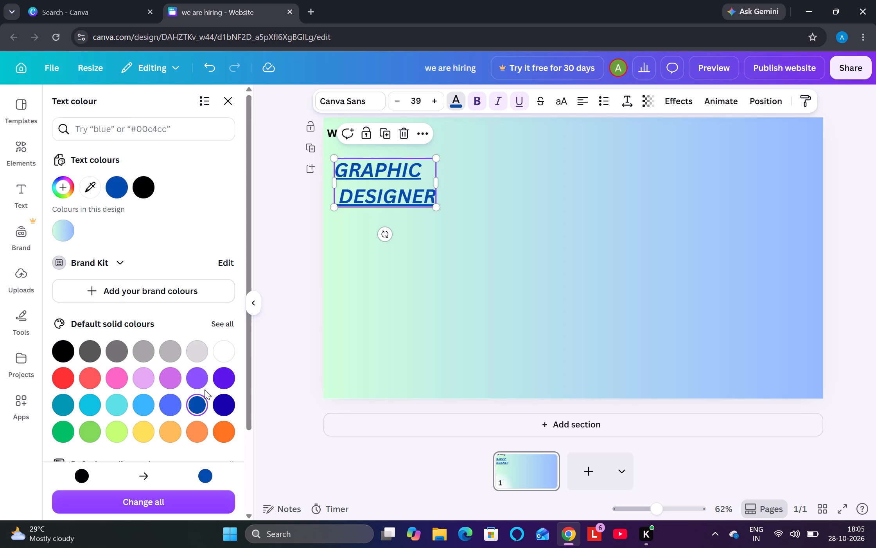
left_click(273, 334)
left_click(464, 213)
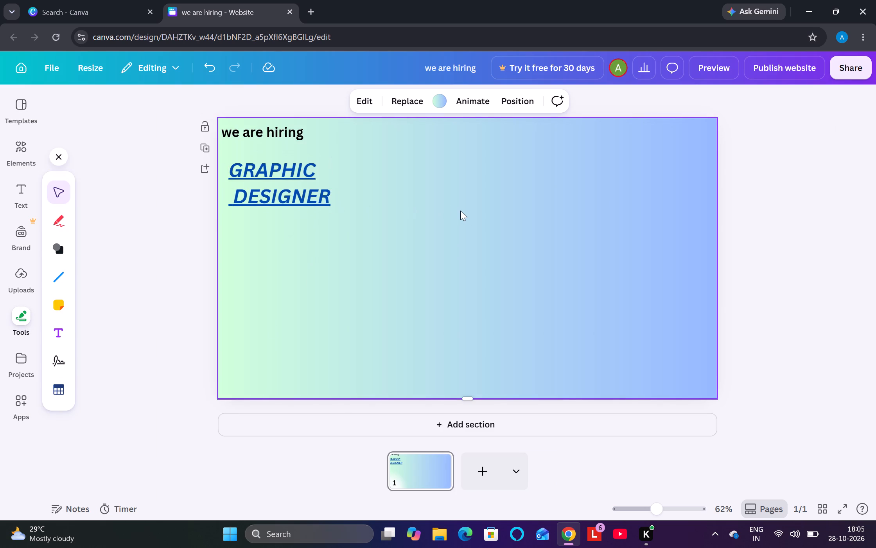
Move the "we are hiring" heading slightly right so its left edge lines up with the "GRAPHIC DESIGNER" text.
left_click(267, 132)
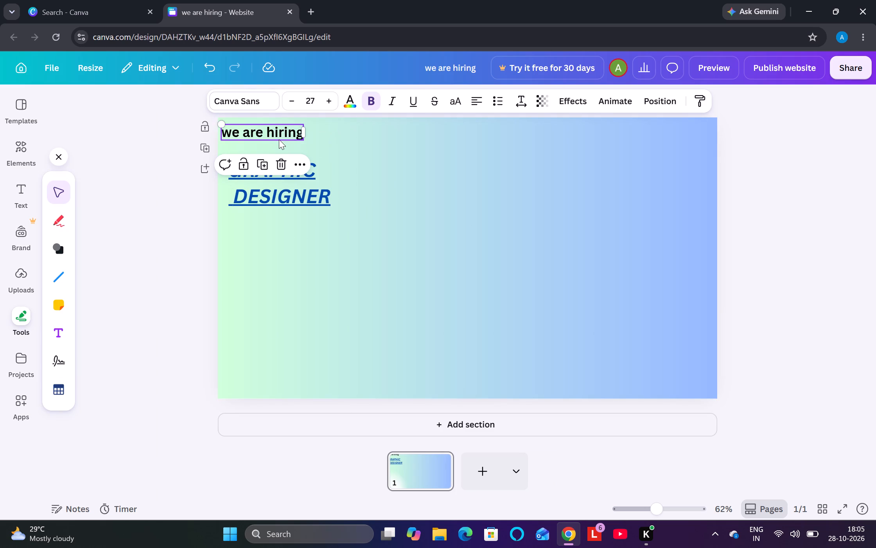
left_click_drag(278, 135, 288, 137)
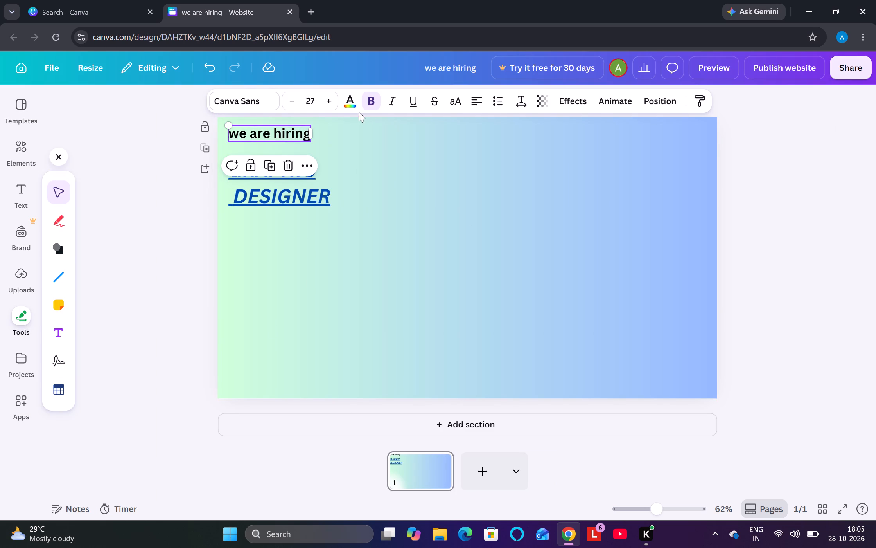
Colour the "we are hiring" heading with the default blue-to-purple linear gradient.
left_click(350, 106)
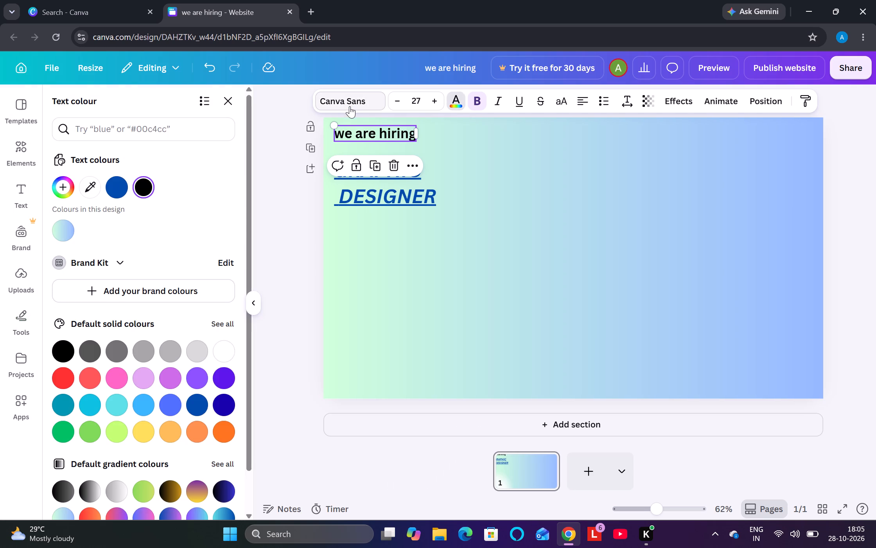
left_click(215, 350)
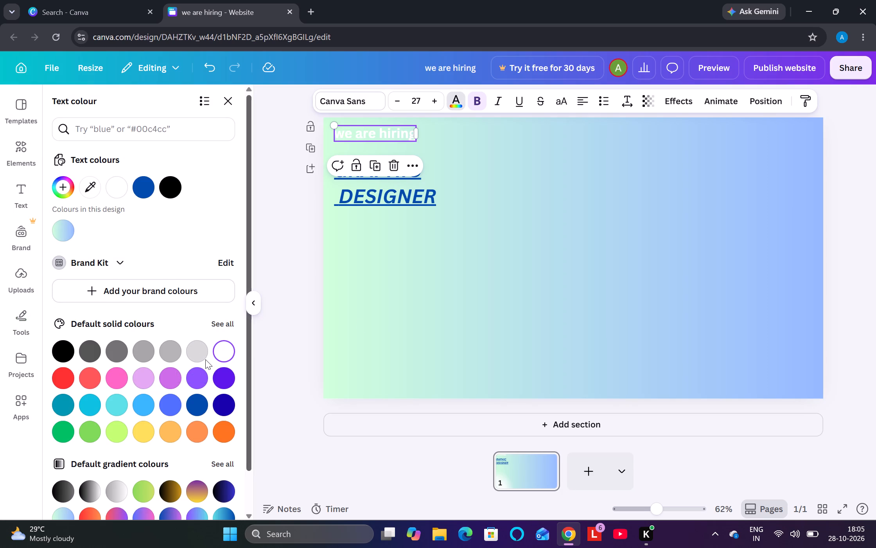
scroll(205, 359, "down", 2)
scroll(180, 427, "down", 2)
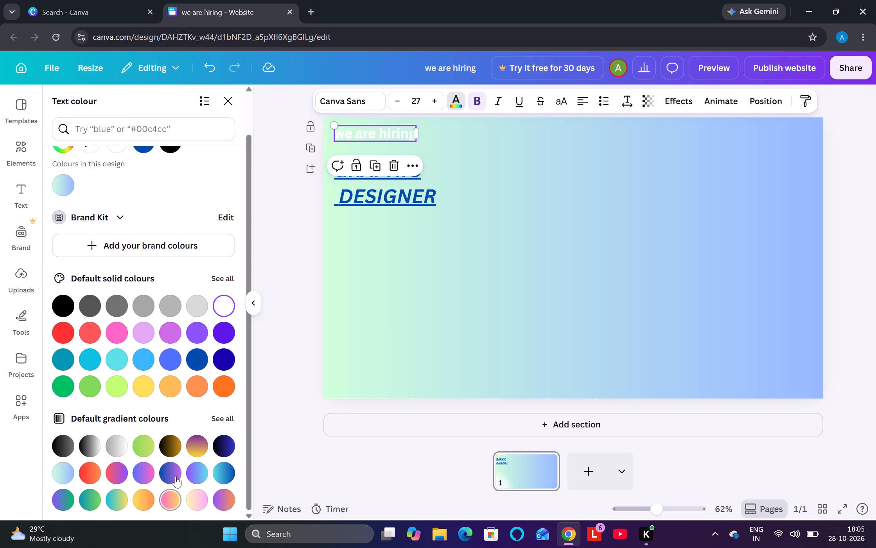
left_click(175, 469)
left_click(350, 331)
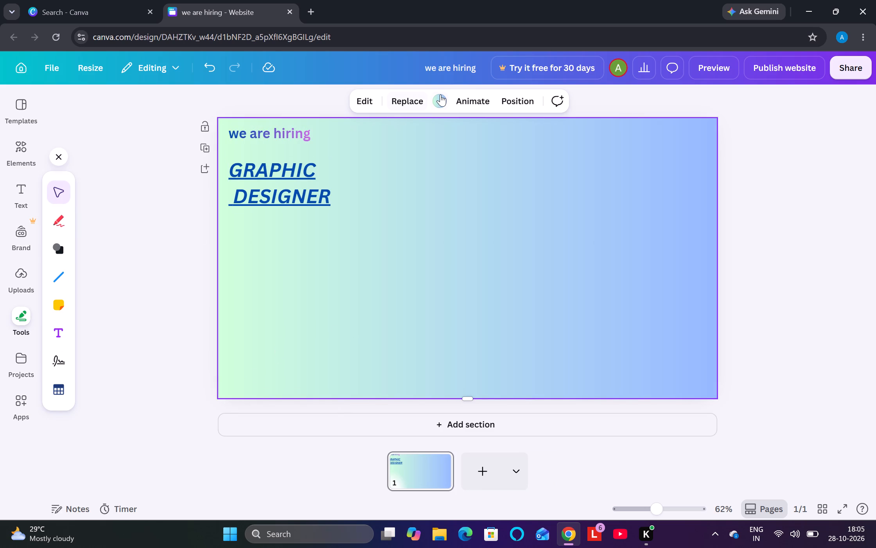
Change the page background to the banded metallic blue gradient from the full set of default gradients.
left_click(440, 94)
scroll(114, 350, "down", 15)
scroll(167, 473, "down", 5)
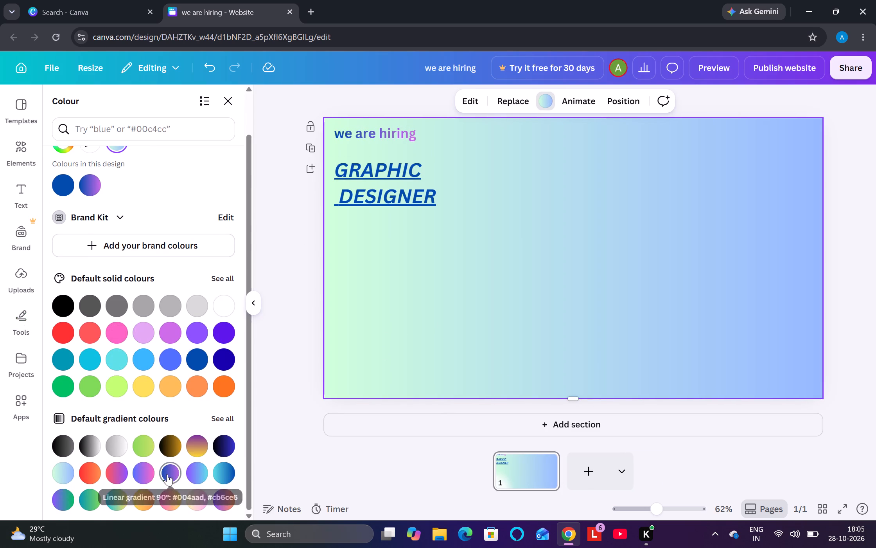
left_click(233, 416)
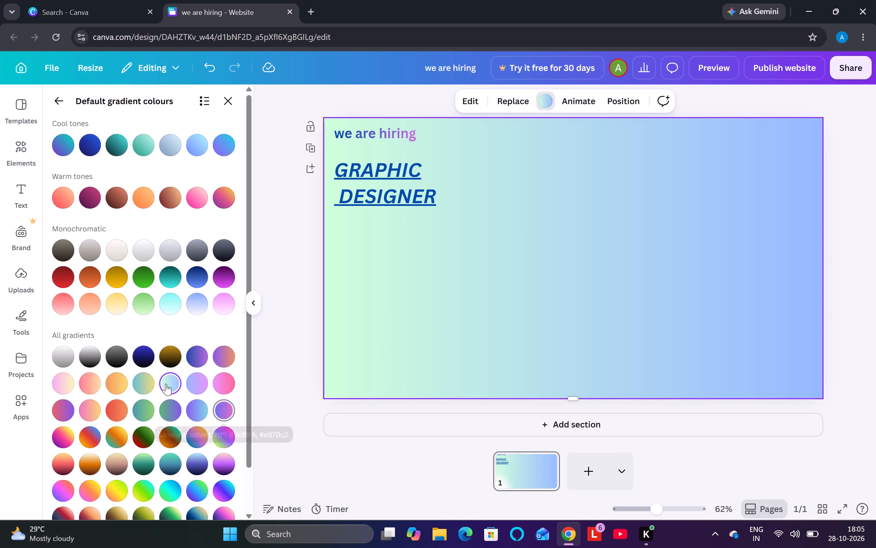
scroll(137, 290, "down", 7)
scroll(145, 337, "down", 3)
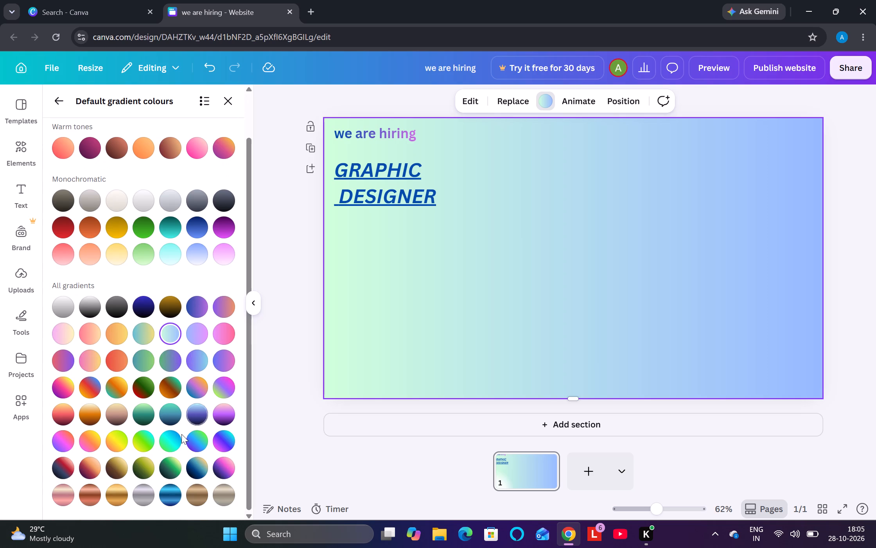
left_click(178, 499)
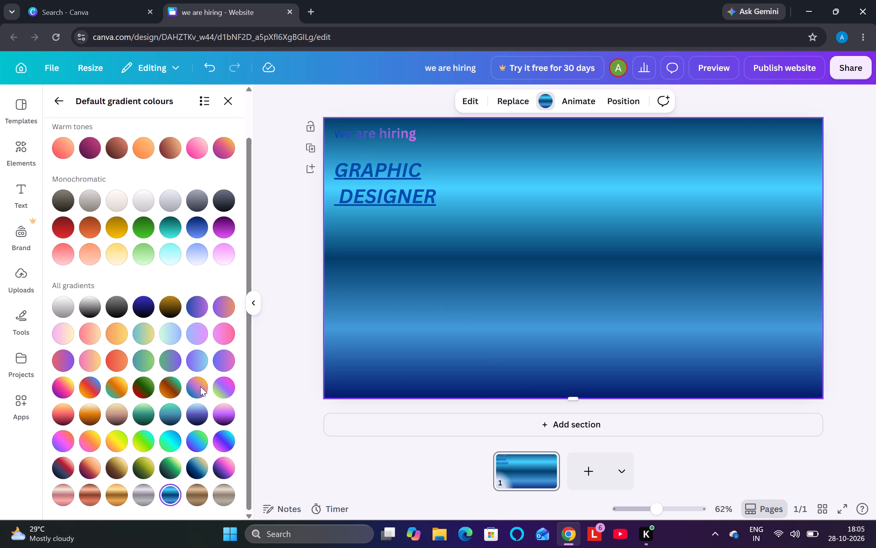
scroll(170, 332, "up", 11)
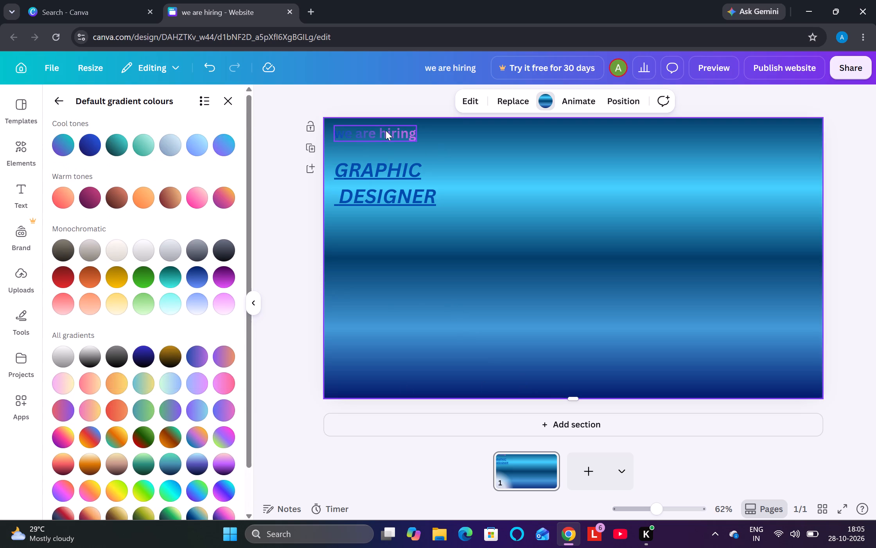
Change the "we are hiring" heading's text colour to solid white.
left_click(386, 130)
left_click(352, 99)
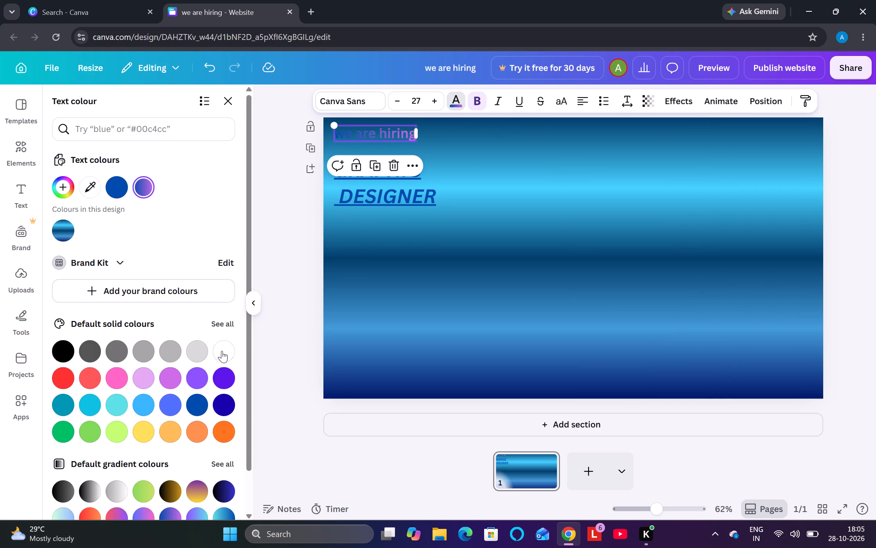
left_click(224, 352)
left_click(291, 325)
left_click(431, 243)
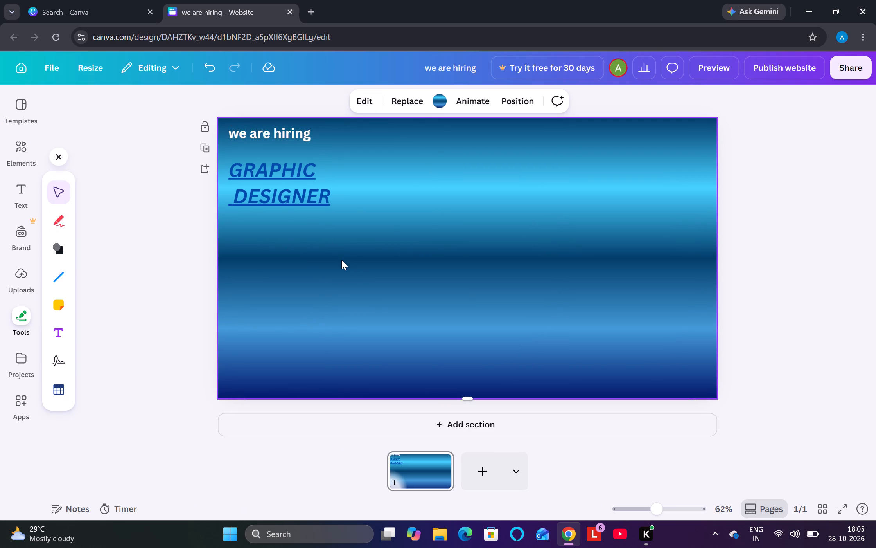
Search the elements library for "LOGO FOR GRAPHICS DESINGNER".
left_click(17, 163)
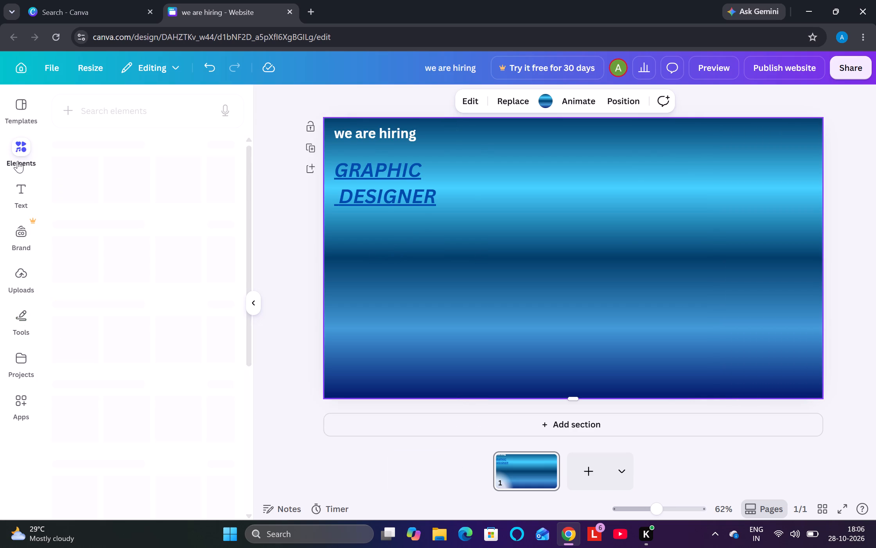
left_click(99, 108)
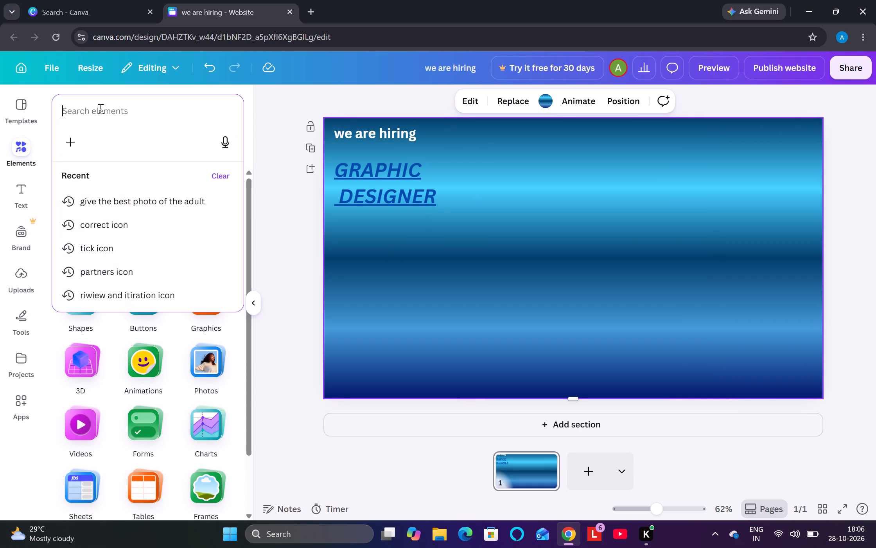
type("LOGIO")
key("space")
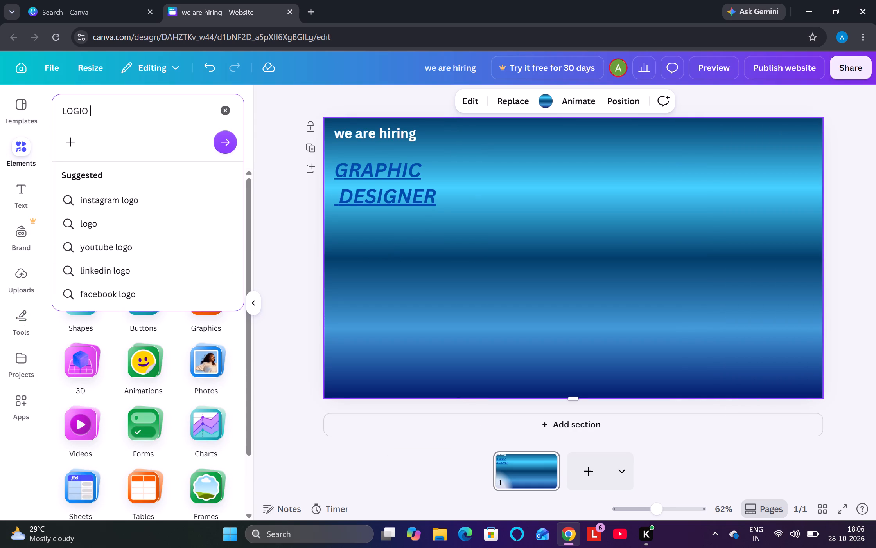
key("d")
key("BackSpace")
key("BackSpace")
key("BackSpace")
key("BackSpace")
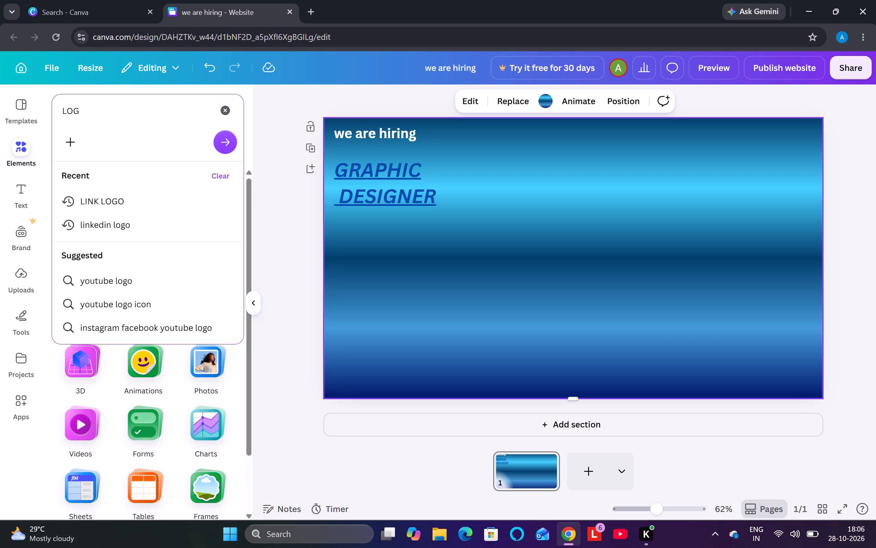
type("P")
key("space")
key("BackSpace")
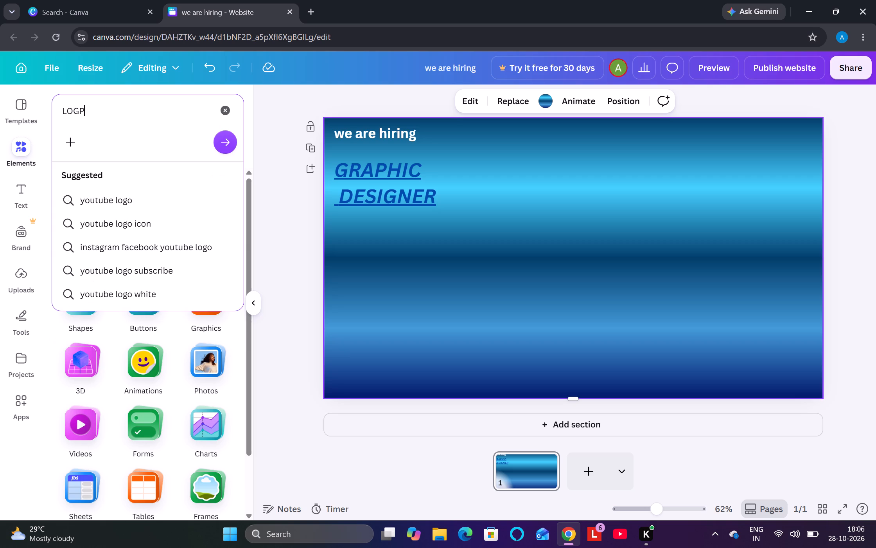
key("BackSpace")
type("O FOR")
key("space")
type("GR")
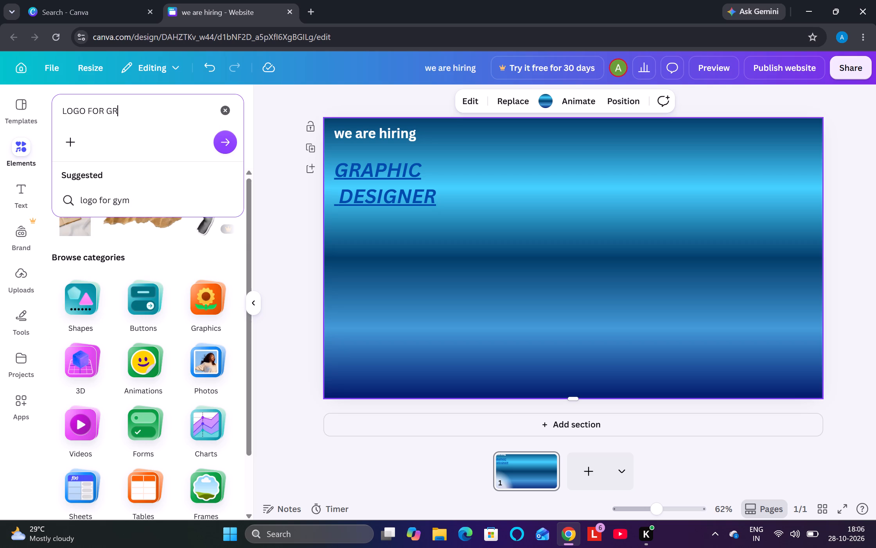
type("APHICS")
key("space")
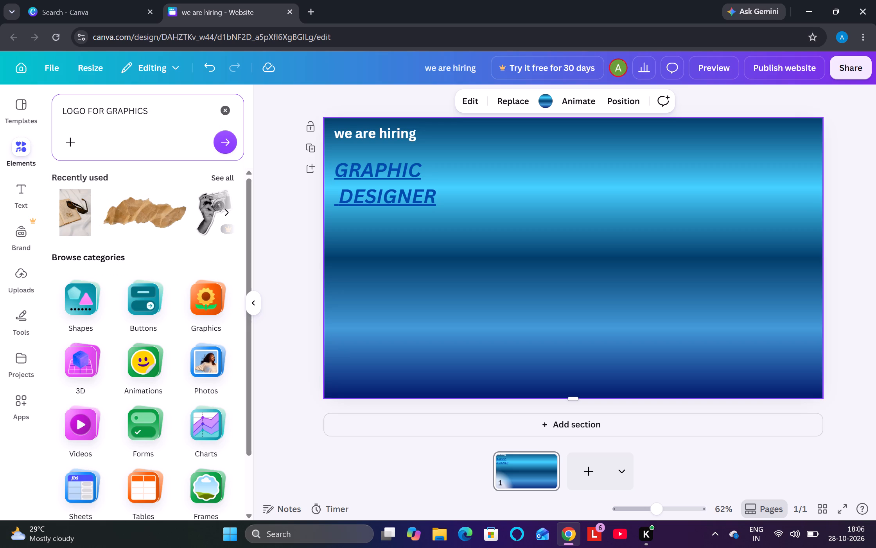
type("DE")
key("g")
key("BackSpace")
type("SINGNER")
left_click(223, 140)
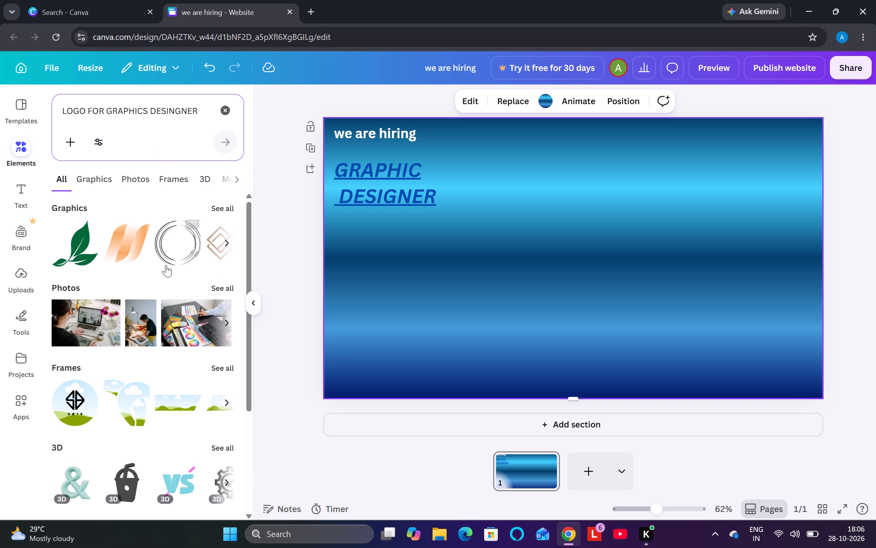
Add the orange slanted-ribbon logo graphic near the page's upper-right corner, shrunk to about half its inserted size.
left_click_drag(125, 248, 502, 201)
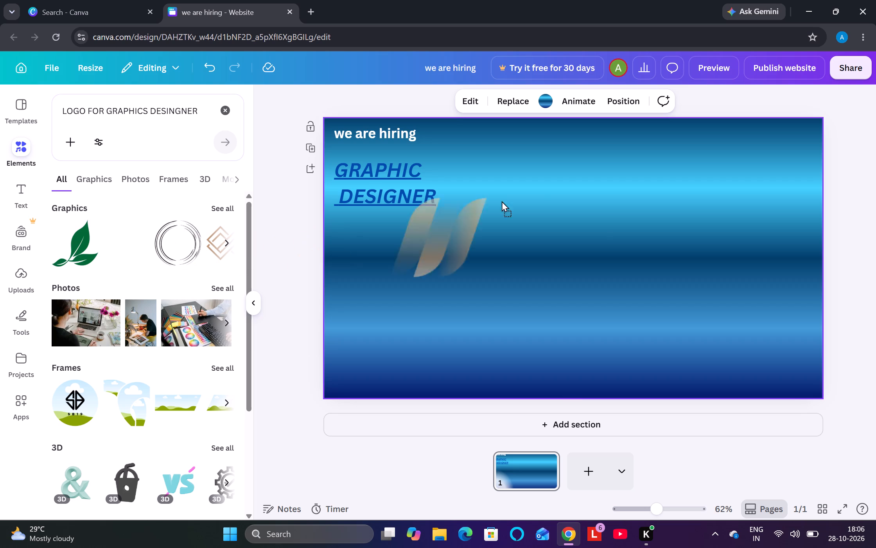
left_click_drag(502, 201, 691, 146)
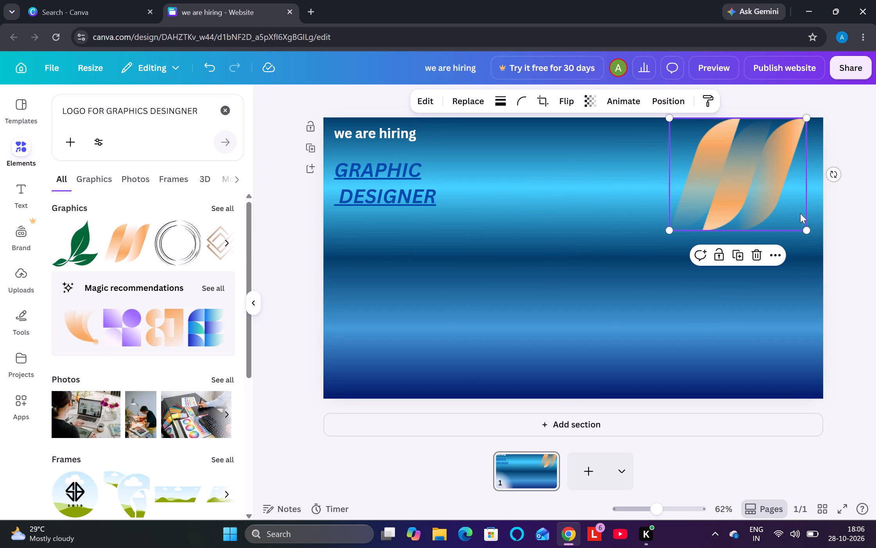
left_click_drag(805, 228, 716, 193)
left_click_drag(708, 153, 704, 173)
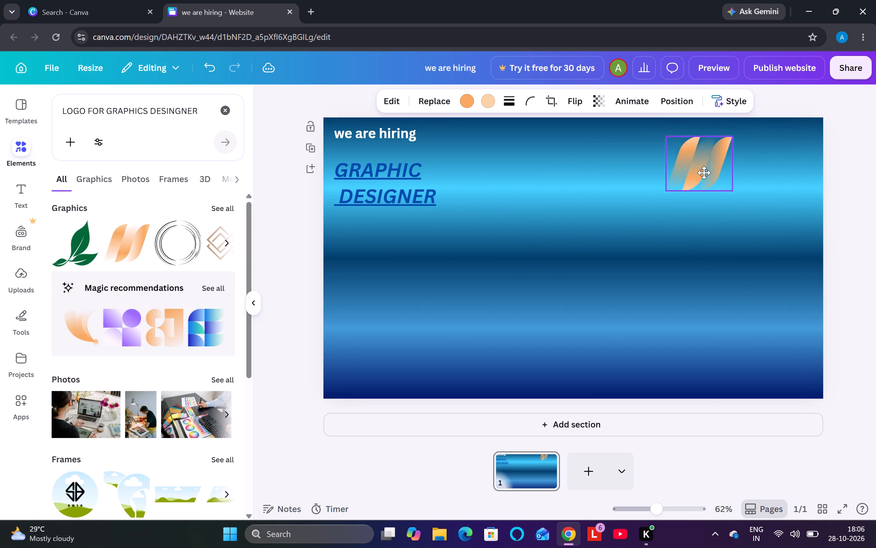
left_click_drag(704, 173, 682, 177)
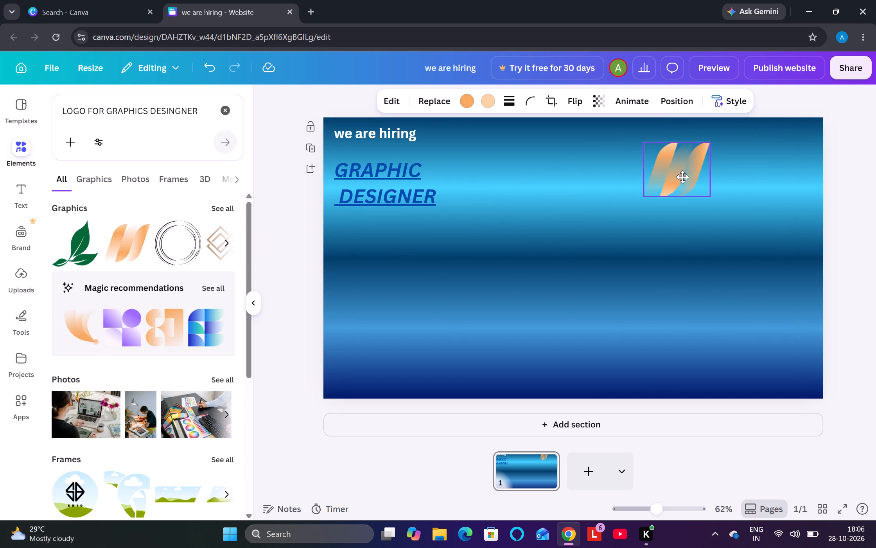
left_click_drag(682, 177, 736, 166)
left_click(556, 242)
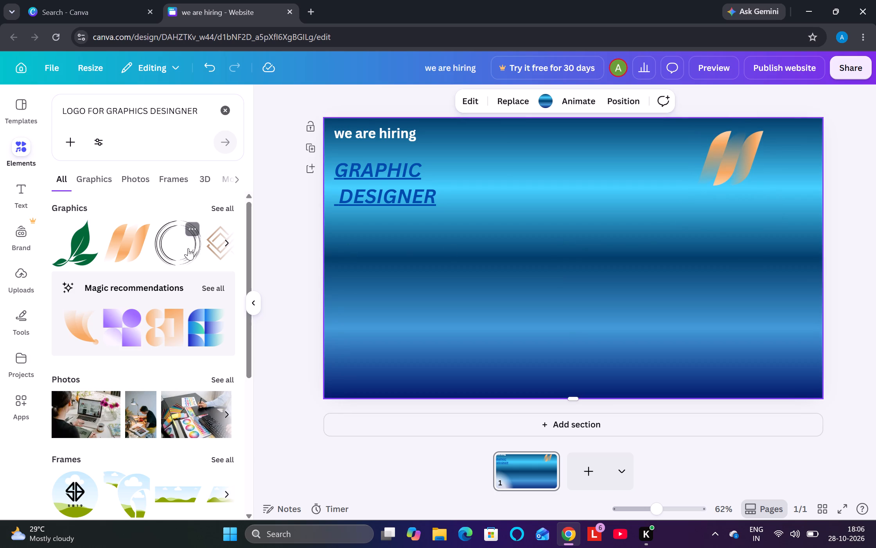
Look through the logo search results by category and show the full set of graphics.
scroll(148, 314, "down", 3)
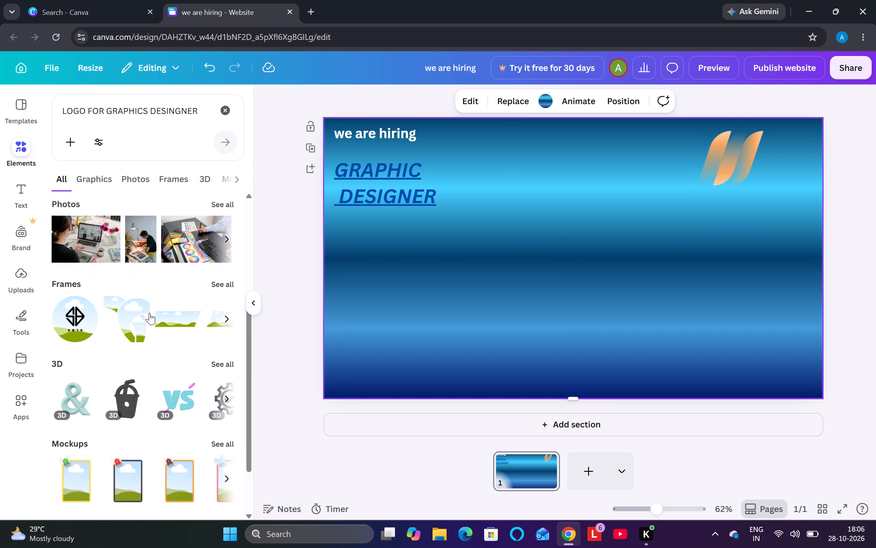
scroll(151, 312, "down", 7)
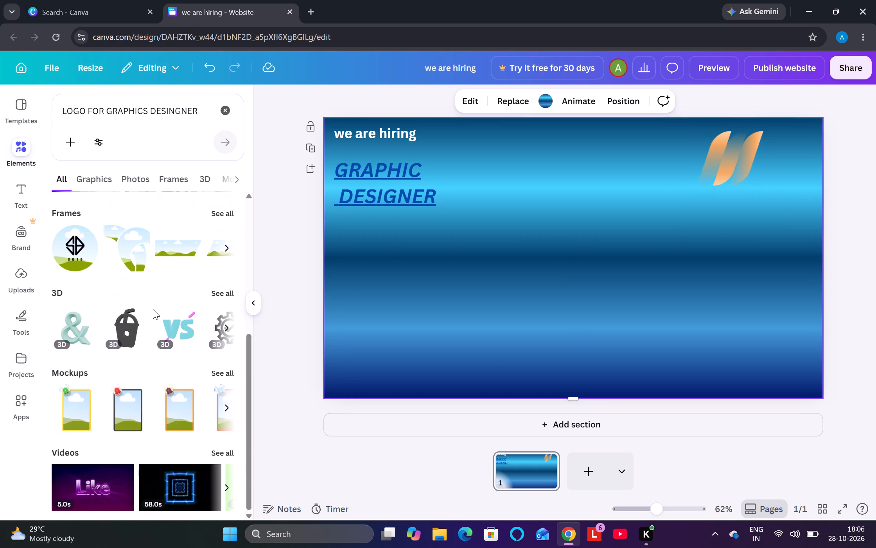
scroll(153, 309, "up", 7)
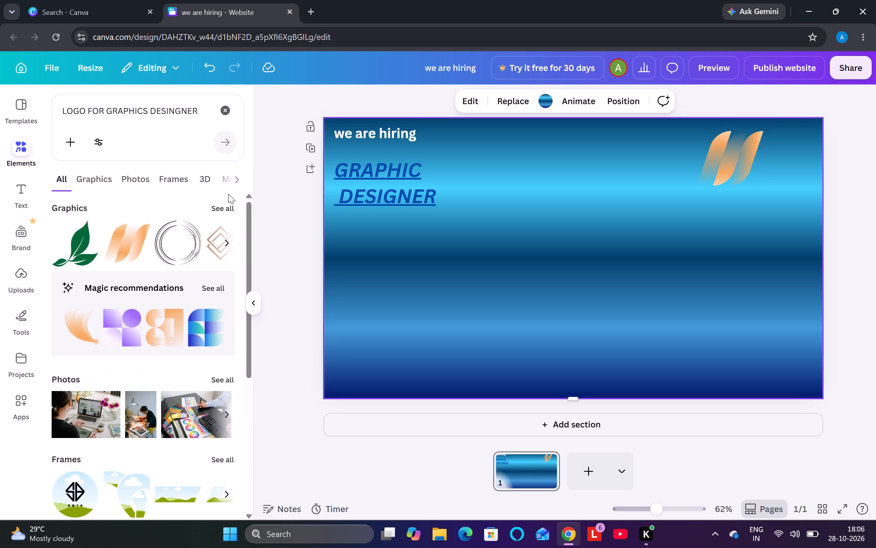
left_click(223, 205)
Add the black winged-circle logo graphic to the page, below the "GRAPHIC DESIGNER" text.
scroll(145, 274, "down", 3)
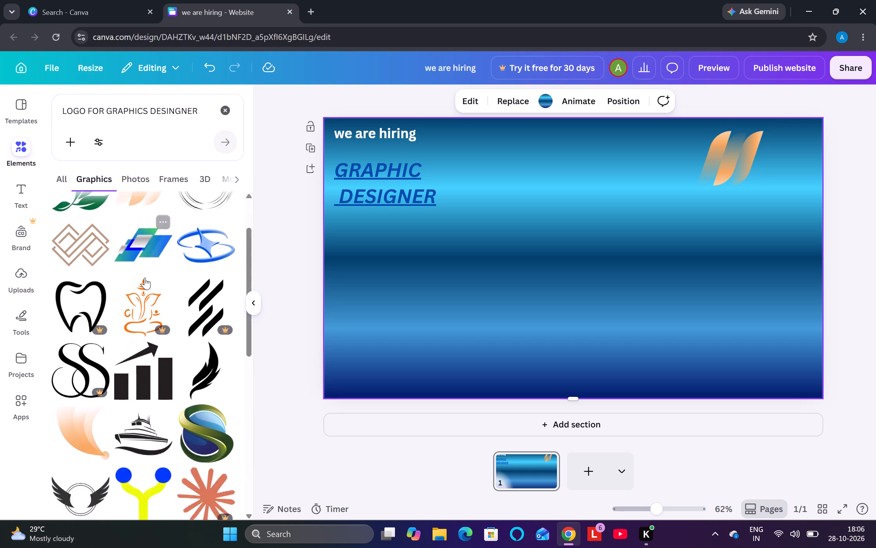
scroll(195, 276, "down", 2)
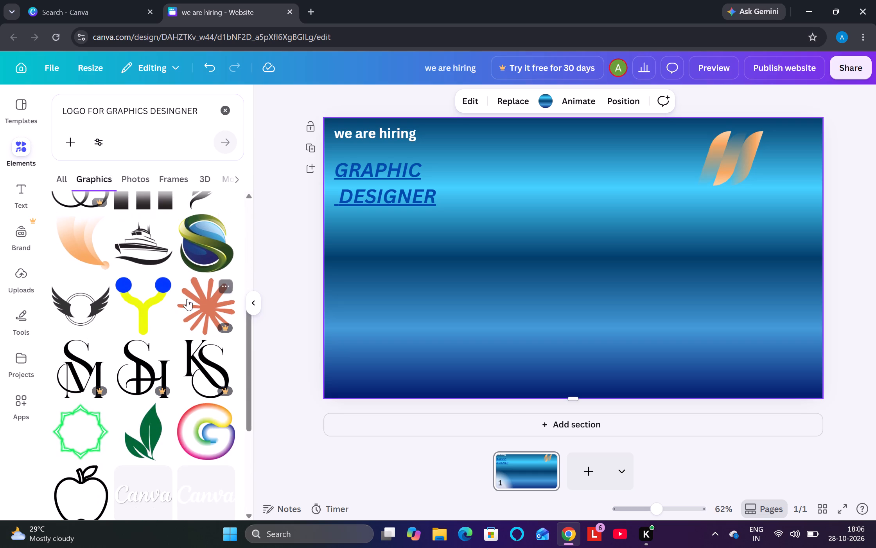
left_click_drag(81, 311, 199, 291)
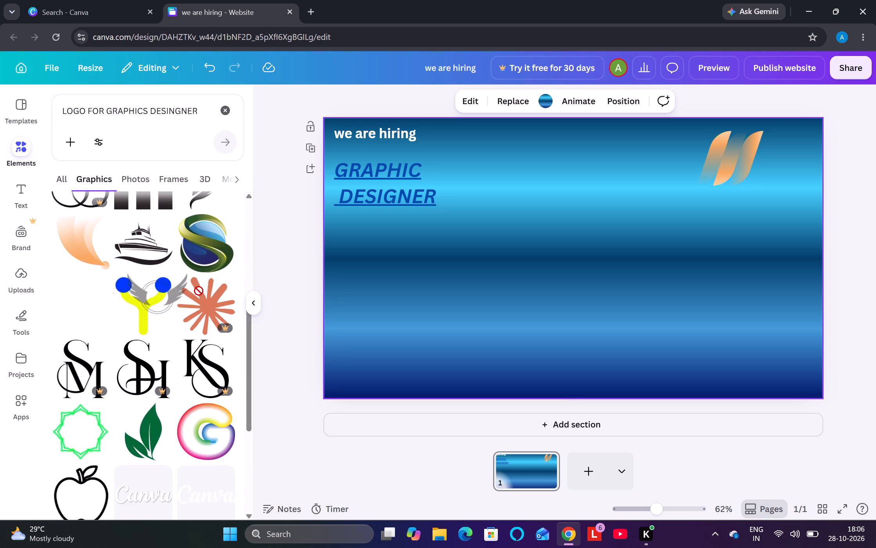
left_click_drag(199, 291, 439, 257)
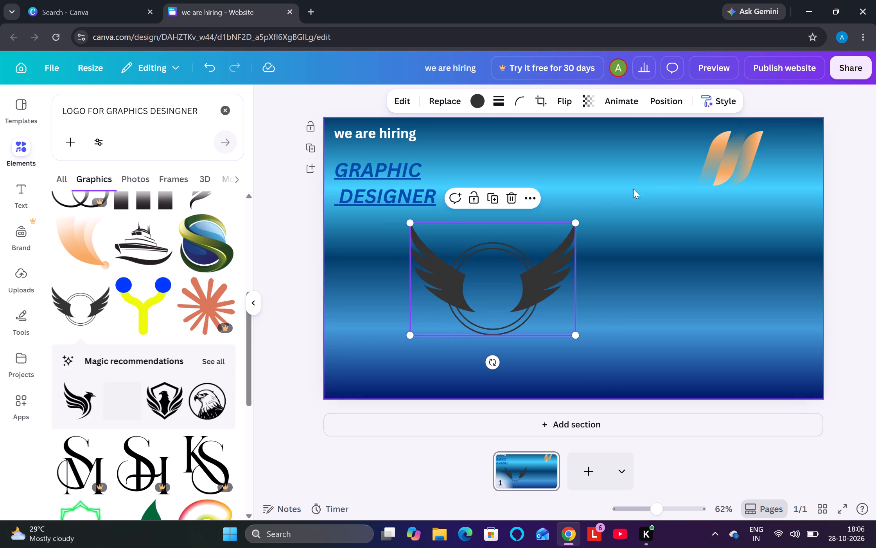
Add the blue four-pointed star with orbiting rings from the graphics results to the page.
scroll(115, 427, "down", 2)
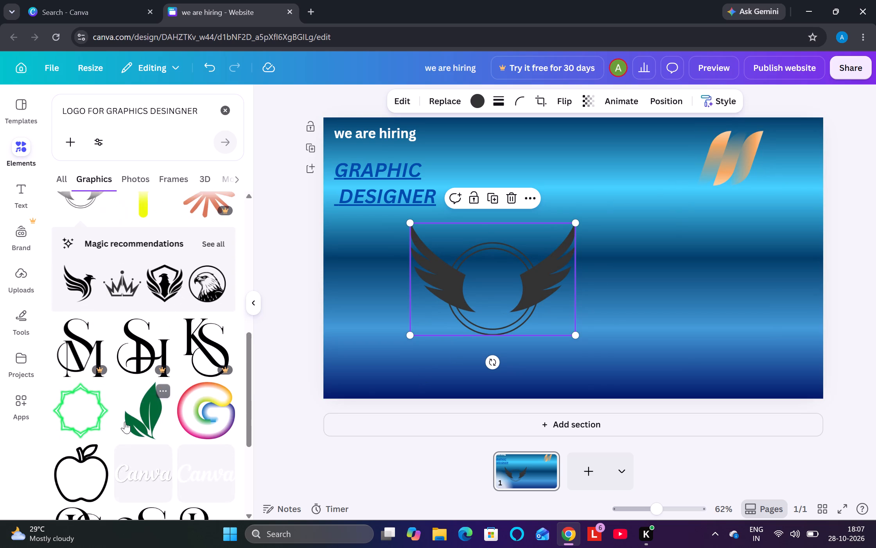
scroll(125, 422, "down", 1)
scroll(142, 389, "down", 4)
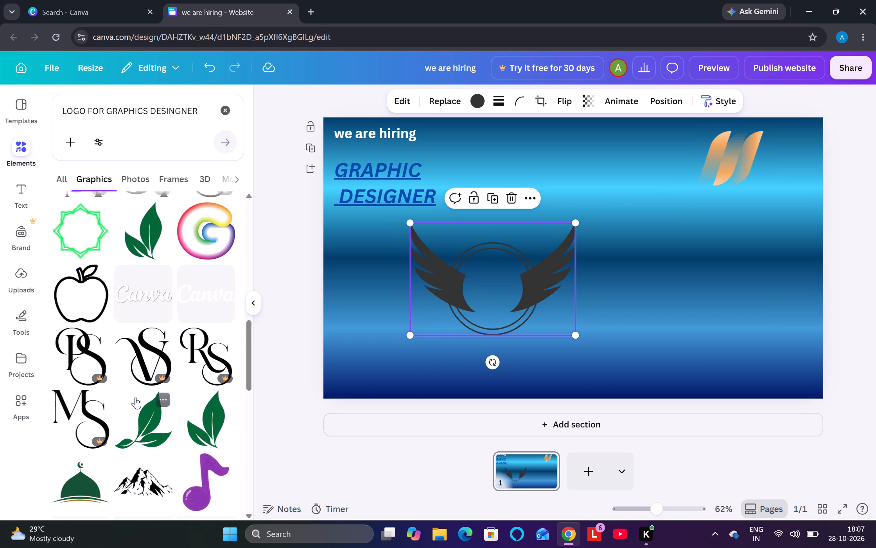
scroll(135, 397, "down", 3)
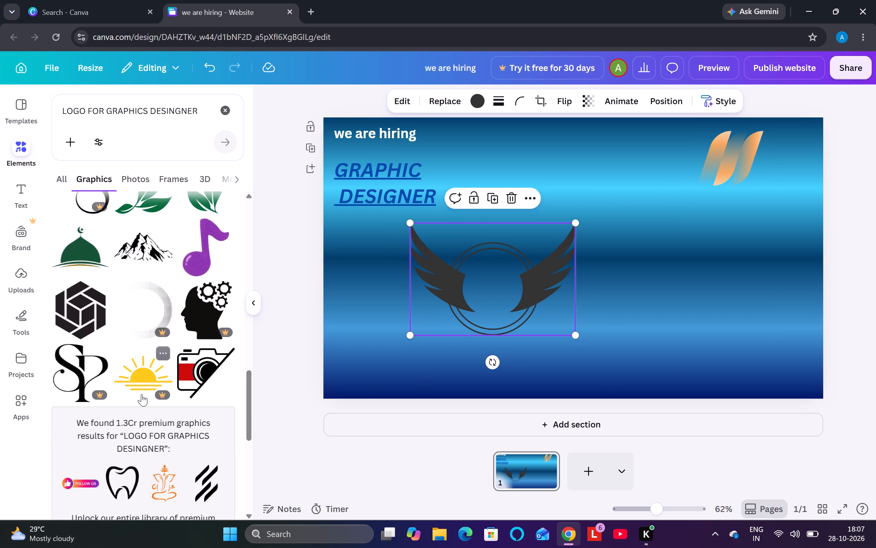
scroll(160, 398, "down", 2)
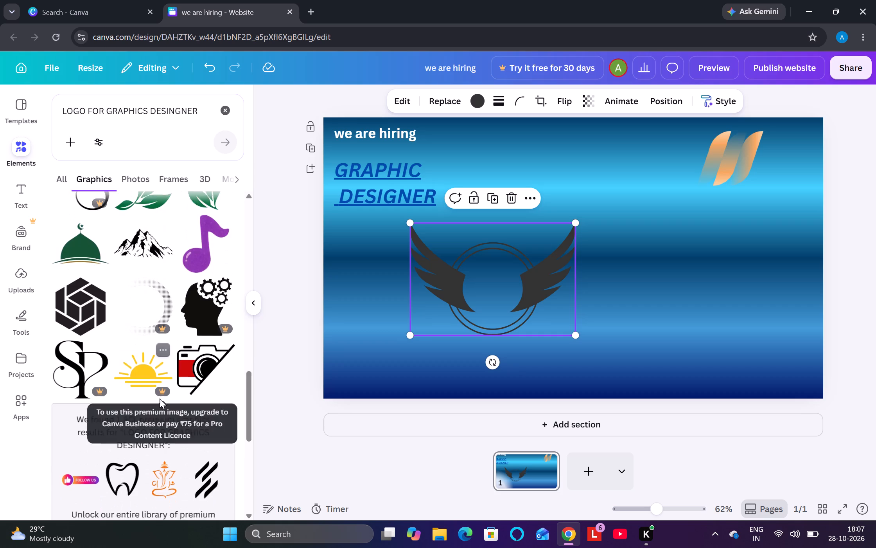
scroll(160, 398, "down", 2)
scroll(171, 332, "down", 4)
scroll(170, 334, "up", 2)
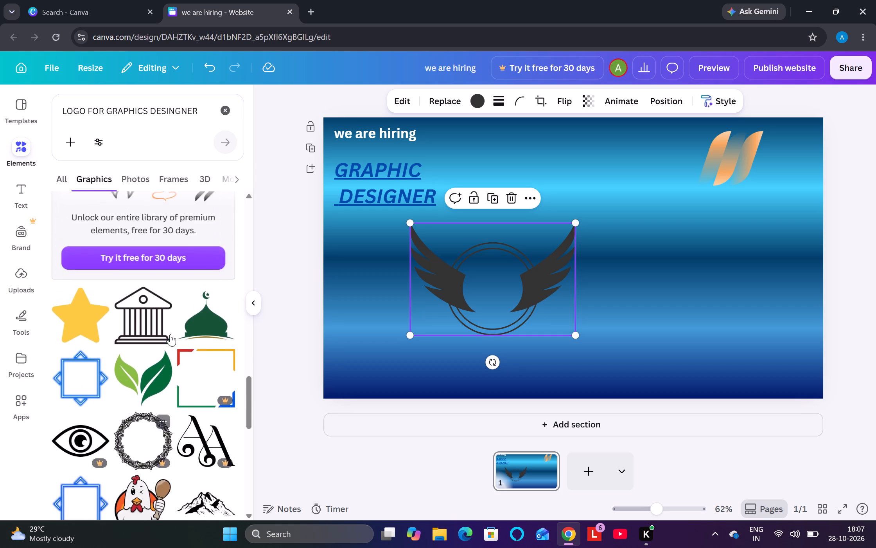
scroll(170, 334, "up", 11)
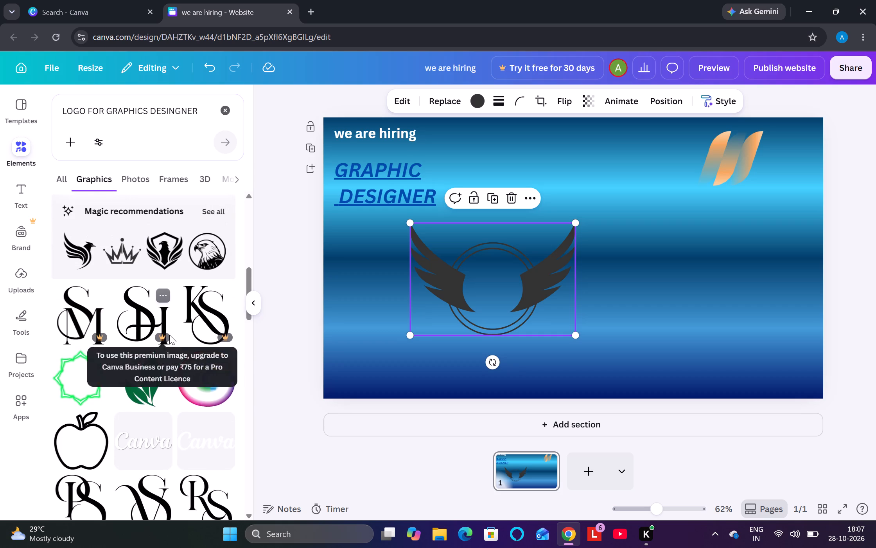
scroll(169, 335, "up", 5)
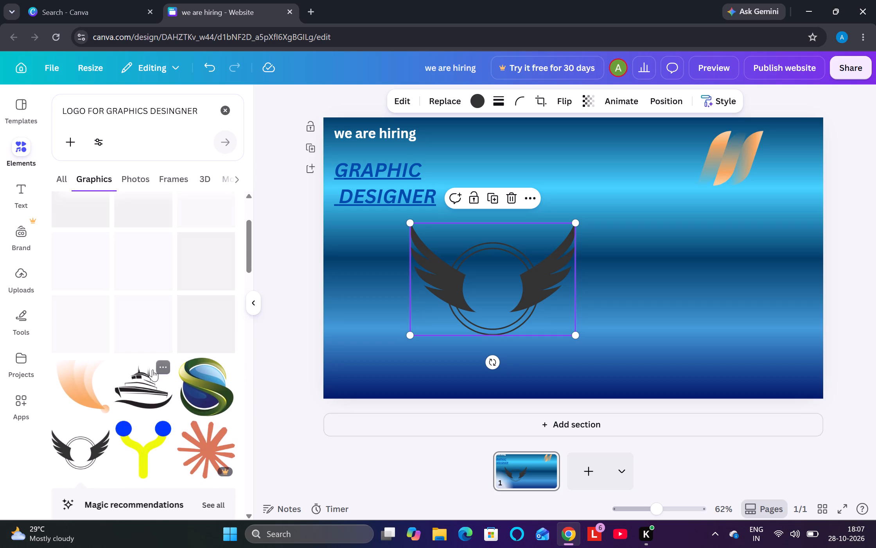
scroll(144, 376, "up", 4)
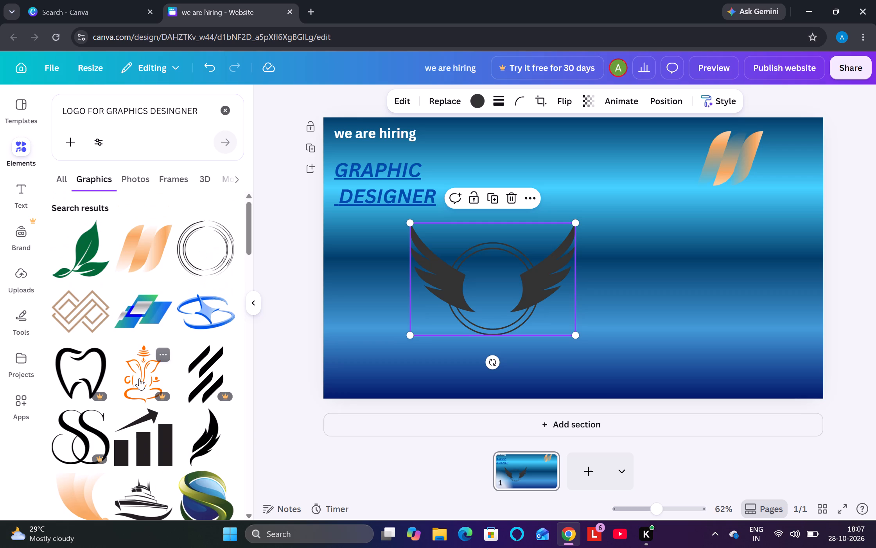
left_click(208, 312)
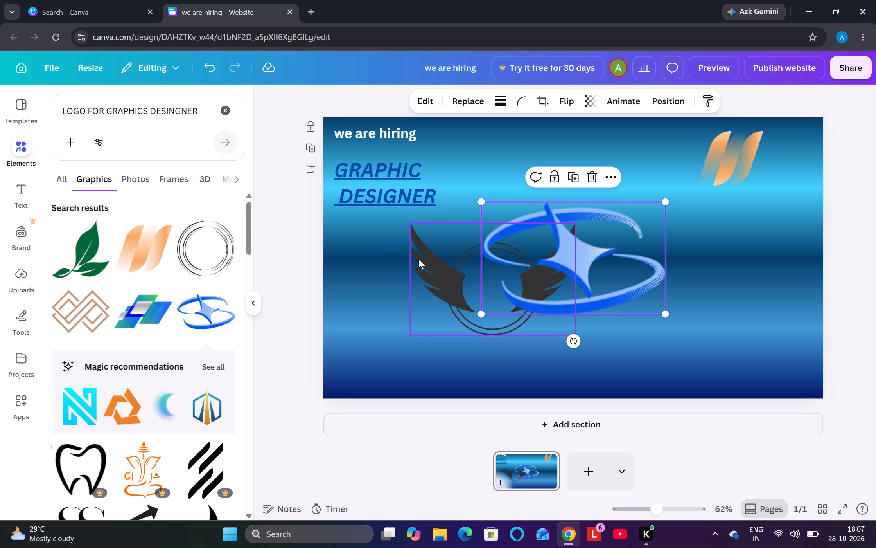
Delete the winged-circle graphic and the orange slanted-ribbon logo from the page.
left_click(418, 259)
left_click(512, 203)
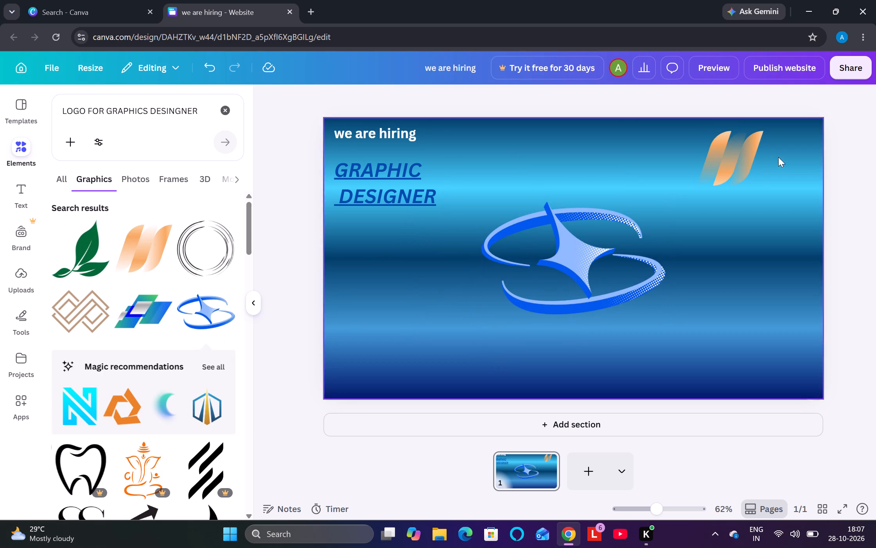
left_click(753, 160)
left_click(749, 212)
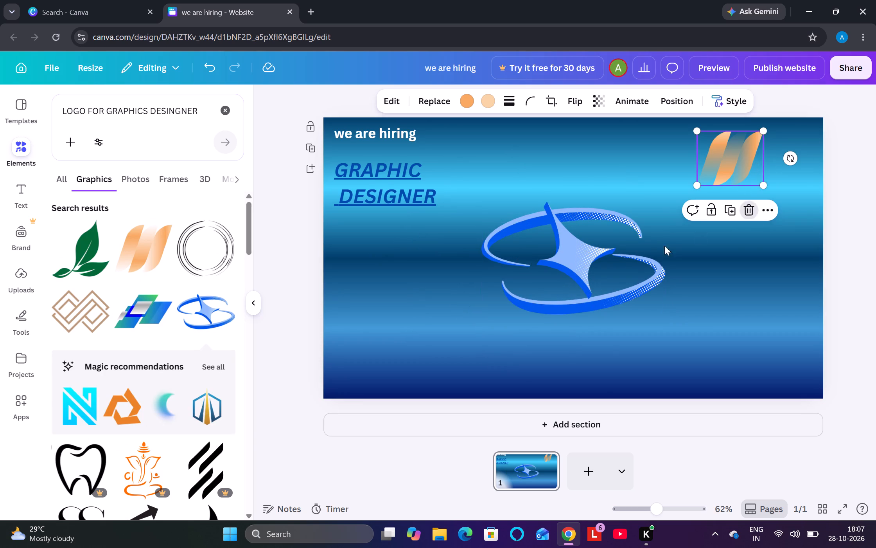
Move the blue star logo to the page's upper-right area and shrink it to about 353 by 215.
left_click_drag(581, 263, 702, 195)
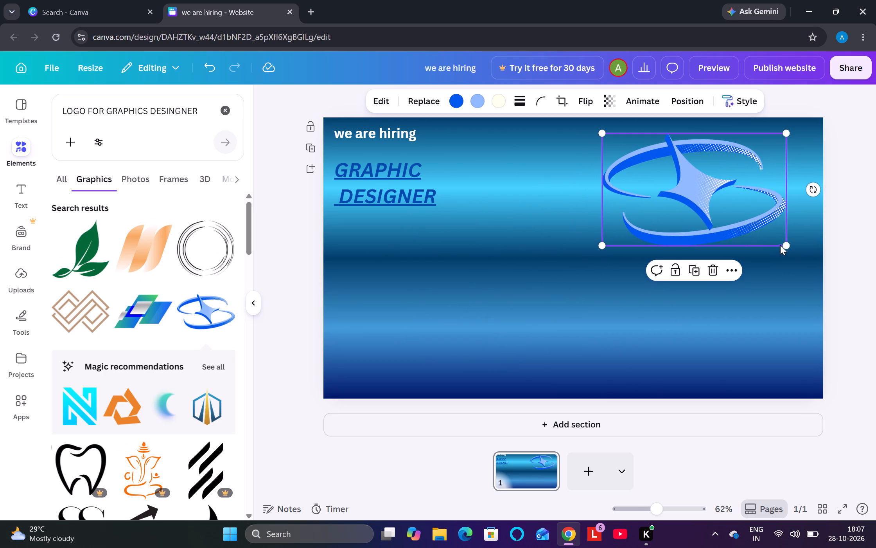
left_click_drag(781, 244, 756, 228)
left_click_drag(763, 229, 716, 214)
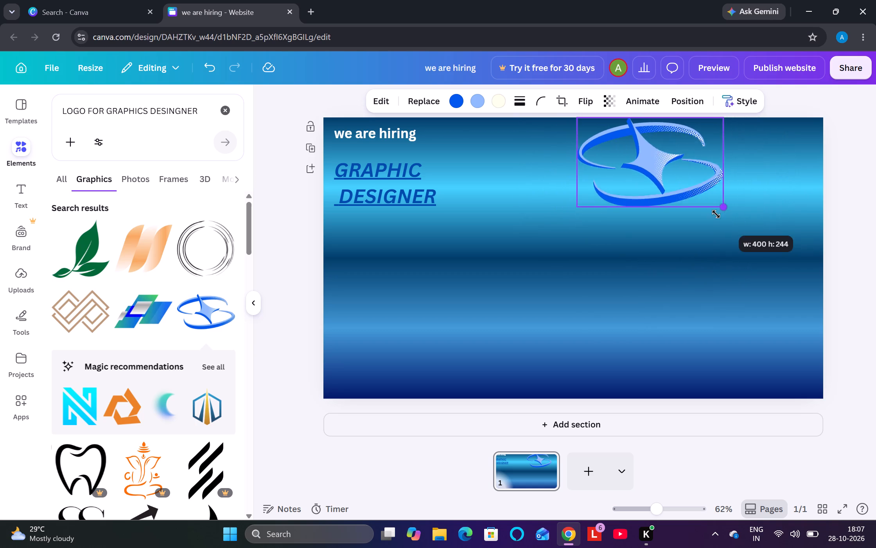
left_click_drag(716, 214, 672, 204)
left_click_drag(646, 166, 717, 179)
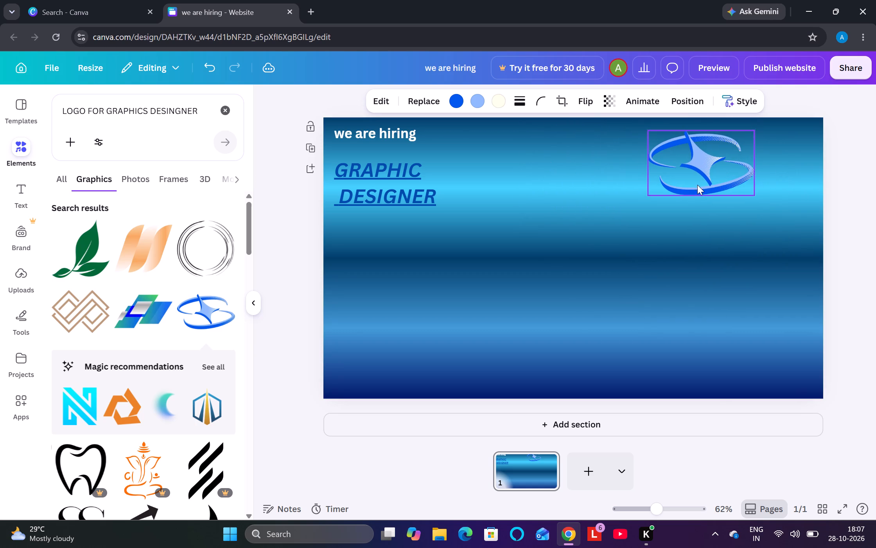
left_click_drag(754, 195, 779, 205)
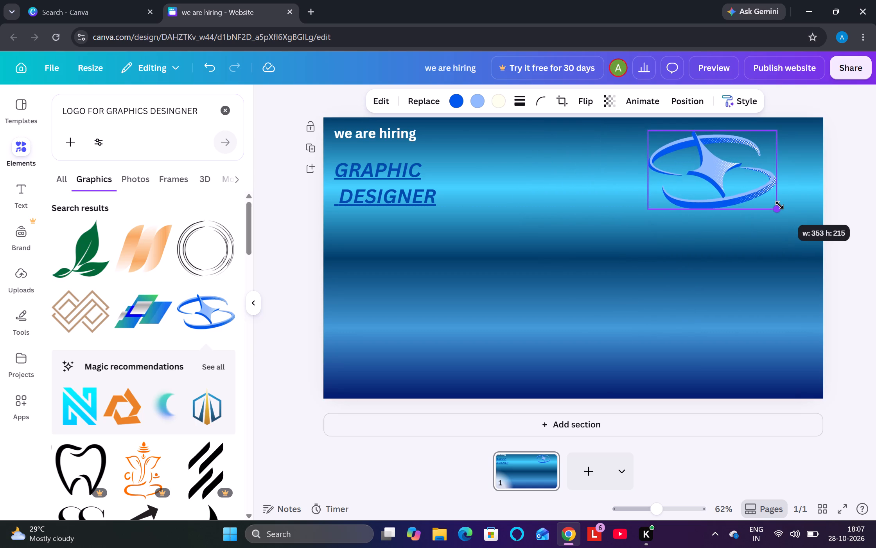
left_click_drag(779, 205, 780, 205)
left_click(568, 266)
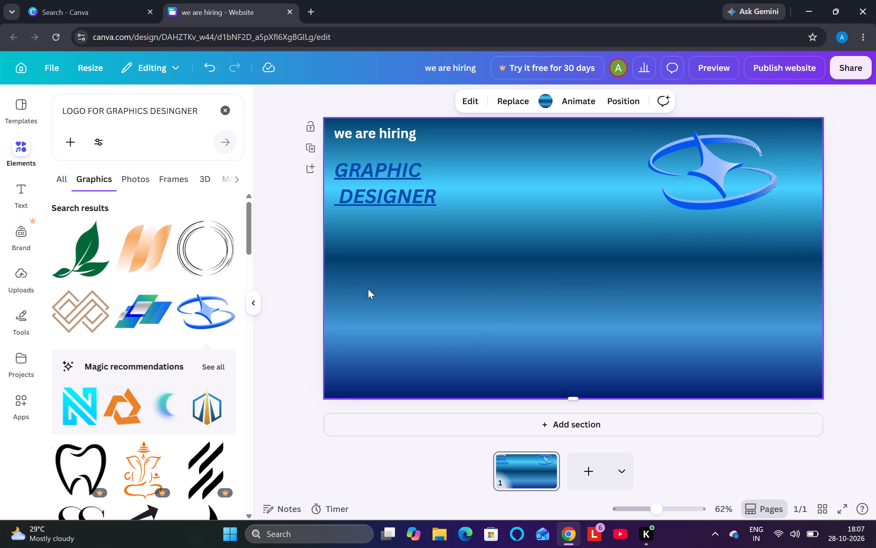
Add a new text box in the middle of the page reading "Reqirements".
left_click(25, 323)
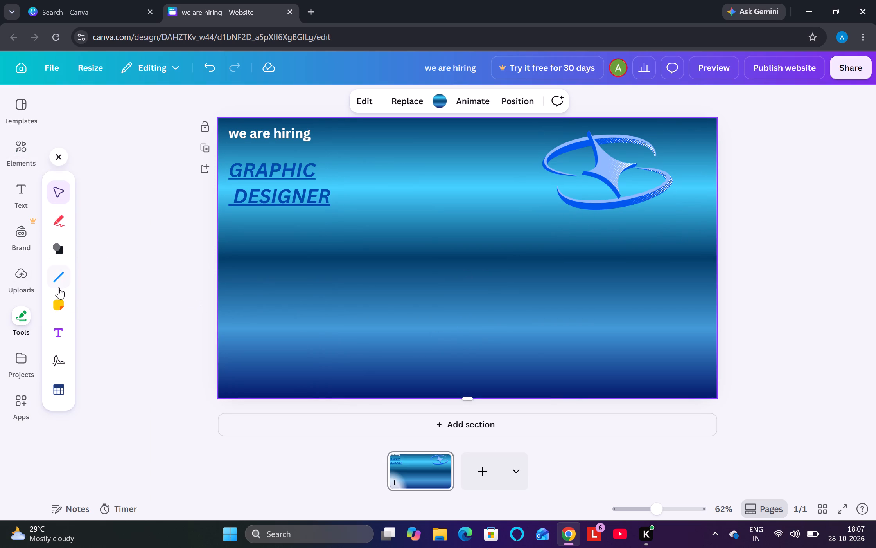
left_click(59, 328)
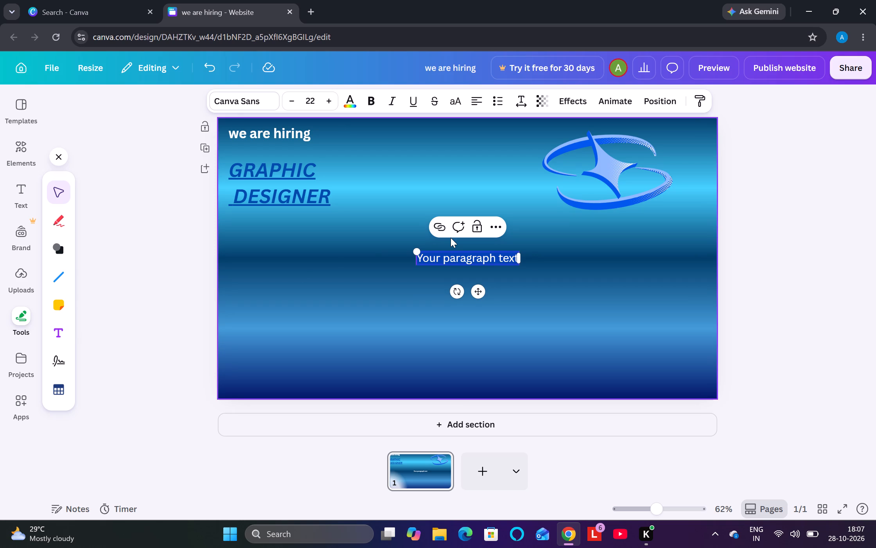
key("BackSpace")
type("RE")
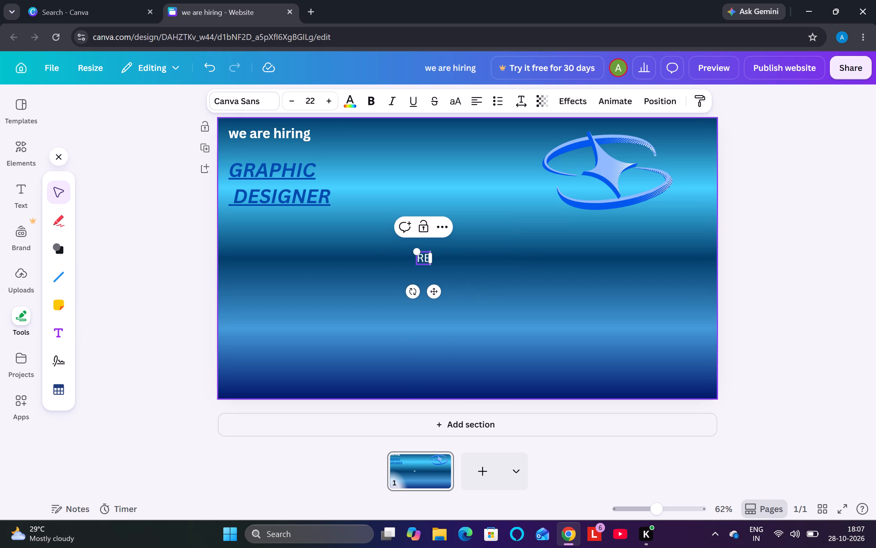
key("BackSpace")
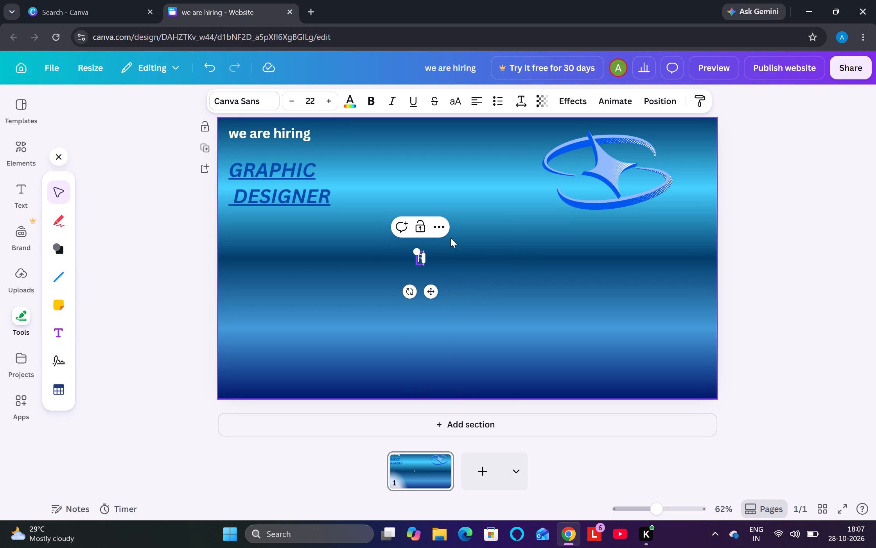
key("e")
type("qirement")
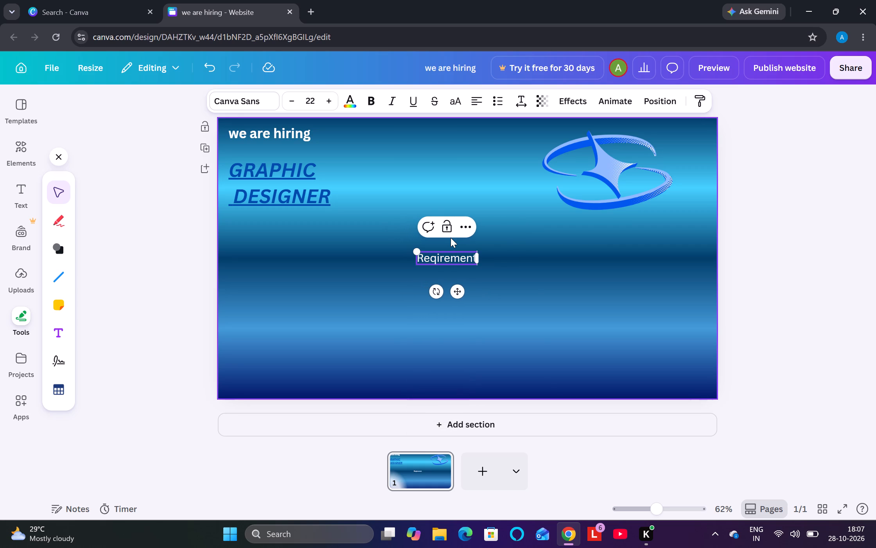
key("s")
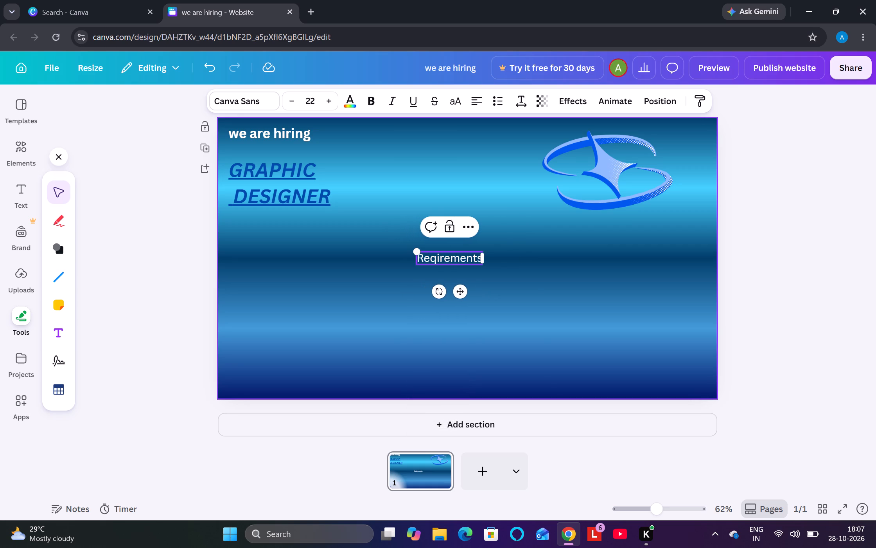
left_click(374, 295)
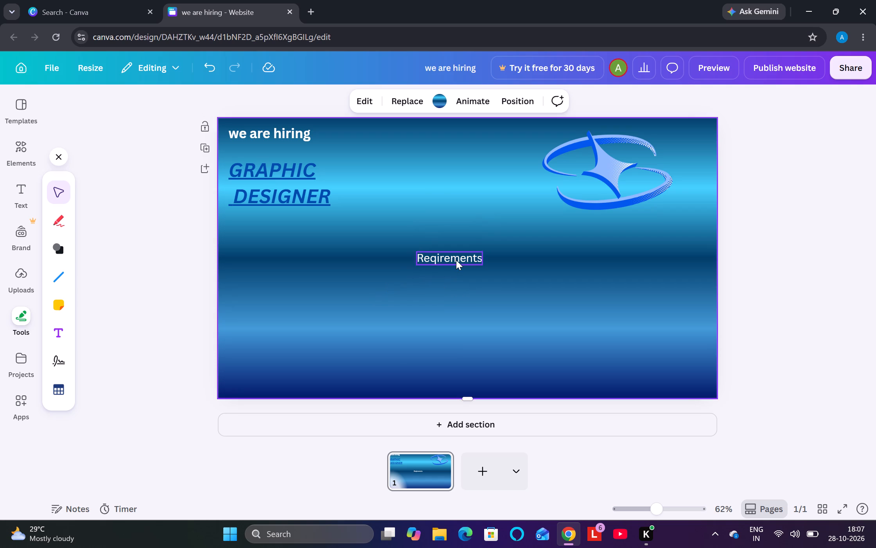
Place the "Reqirements" text just below "GRAPHIC DESIGNER", aligned to its left edge, and widen its text box to nearly double.
left_click_drag(456, 260, 268, 227)
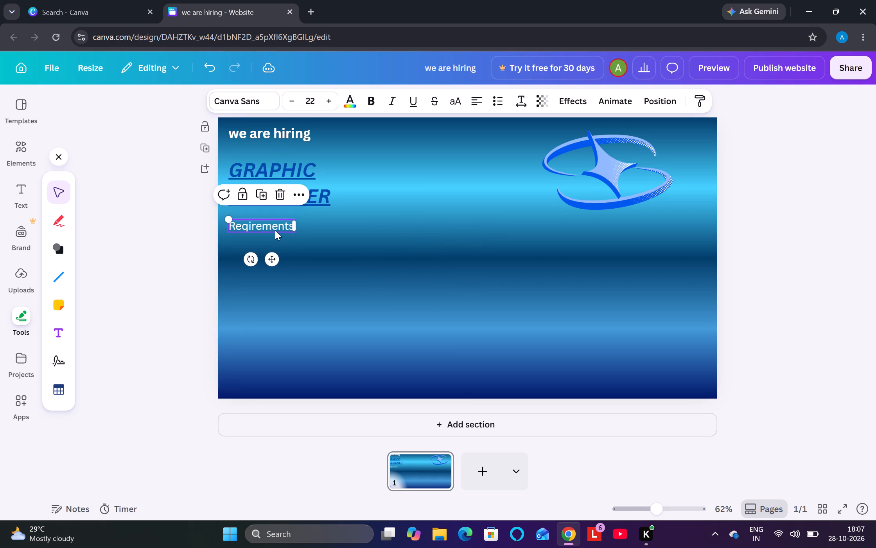
left_click(293, 226)
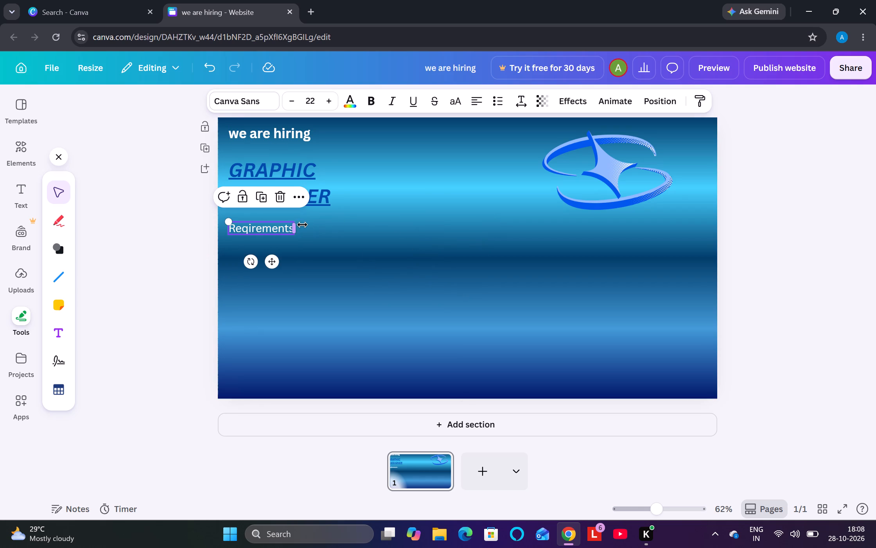
left_click_drag(298, 226, 354, 227)
left_click(269, 277)
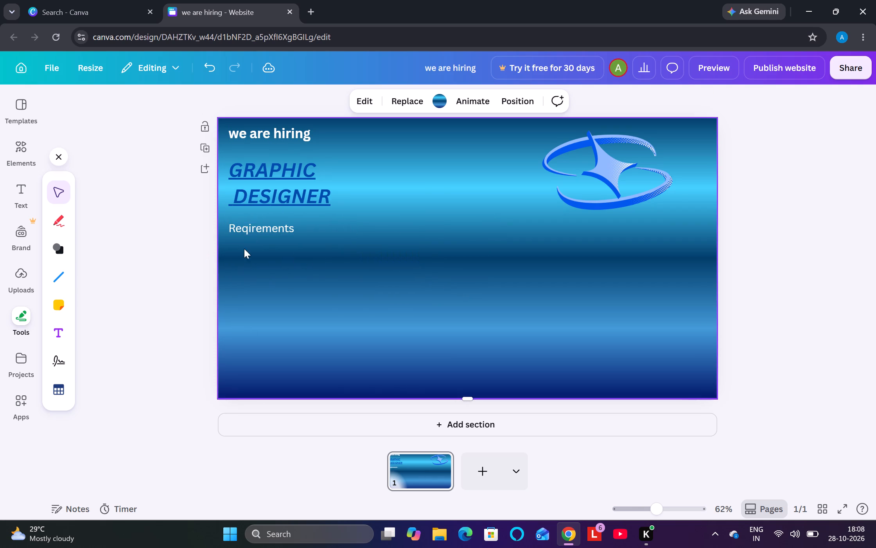
left_click_drag(264, 229, 265, 226)
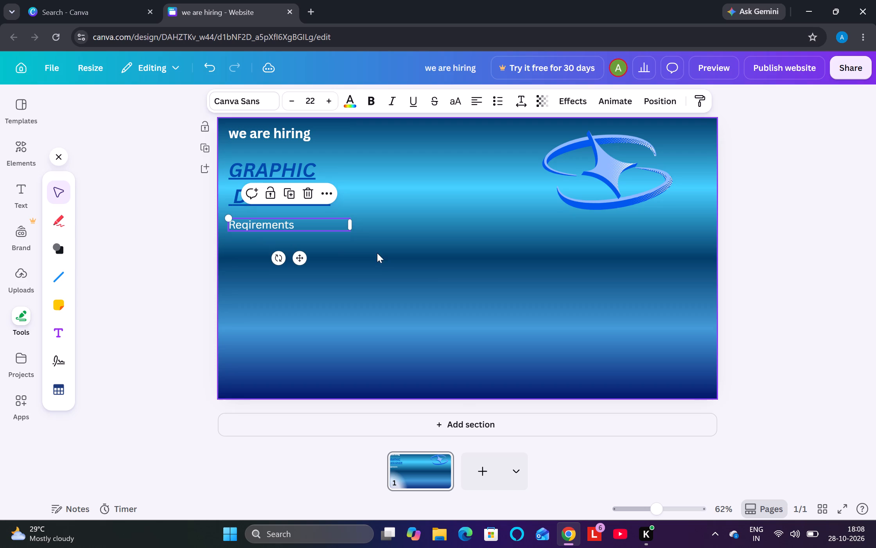
left_click(451, 260)
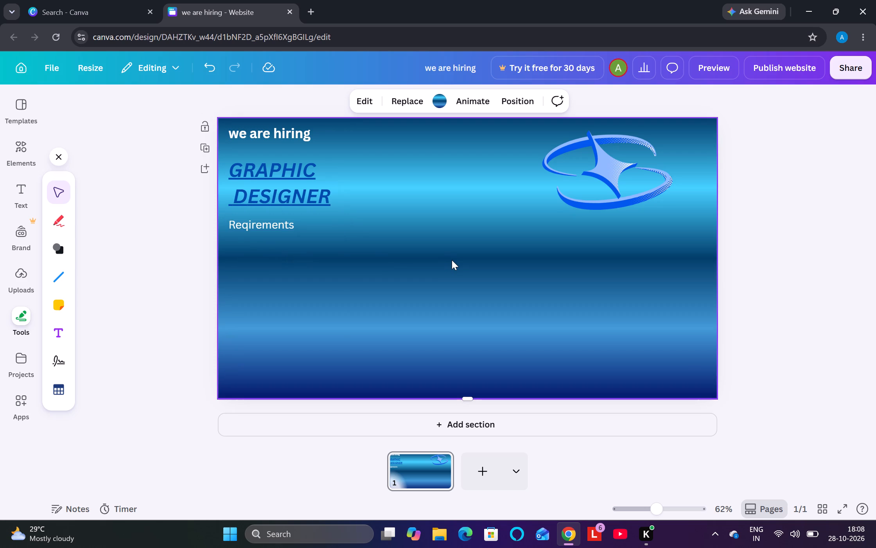
Search the elements library for "correct icon", replacing the previous logo search.
left_click(273, 284)
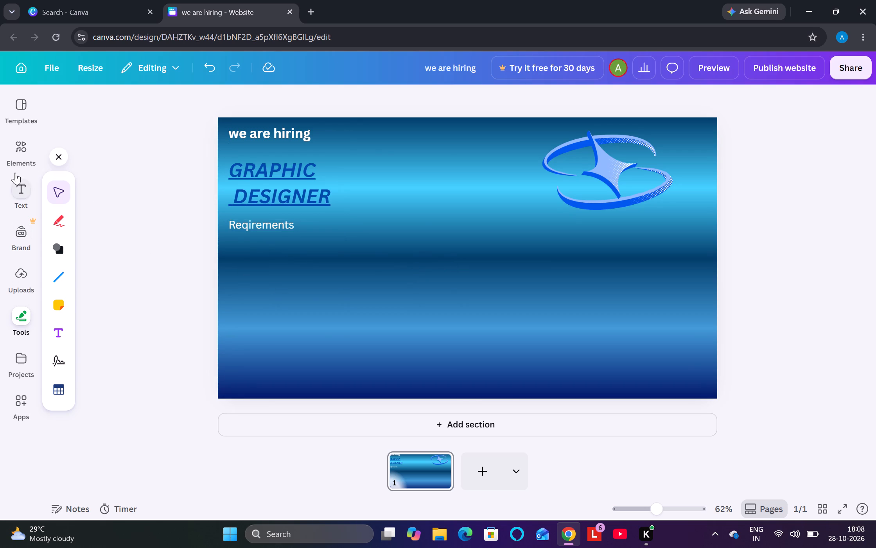
left_click(20, 152)
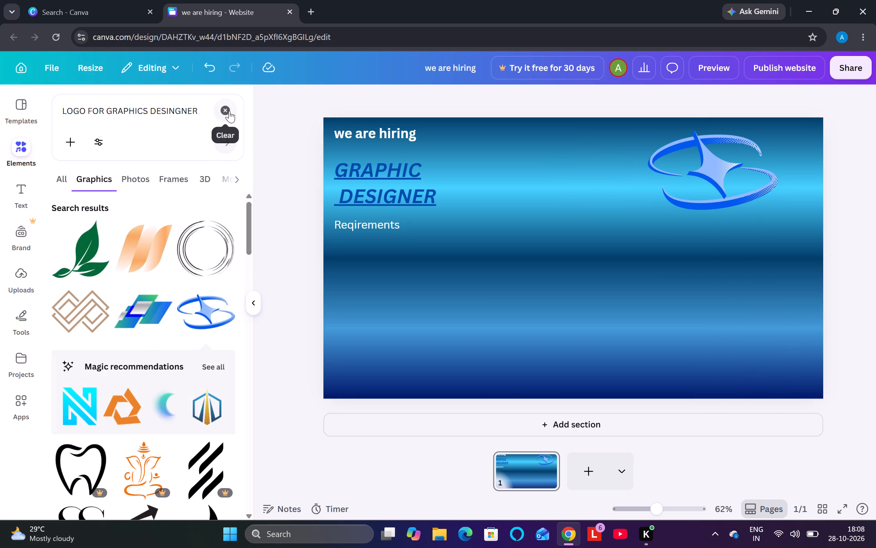
left_click(229, 111)
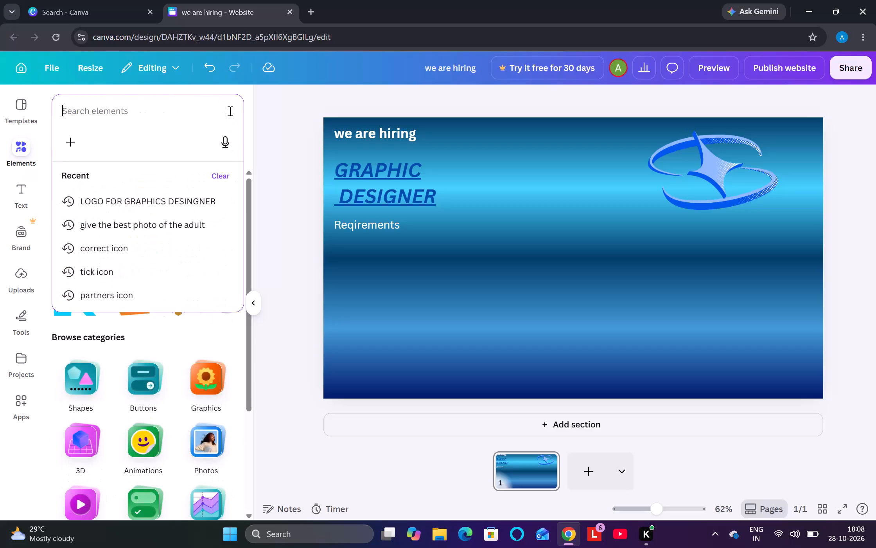
key("c")
type("orrect")
key("space")
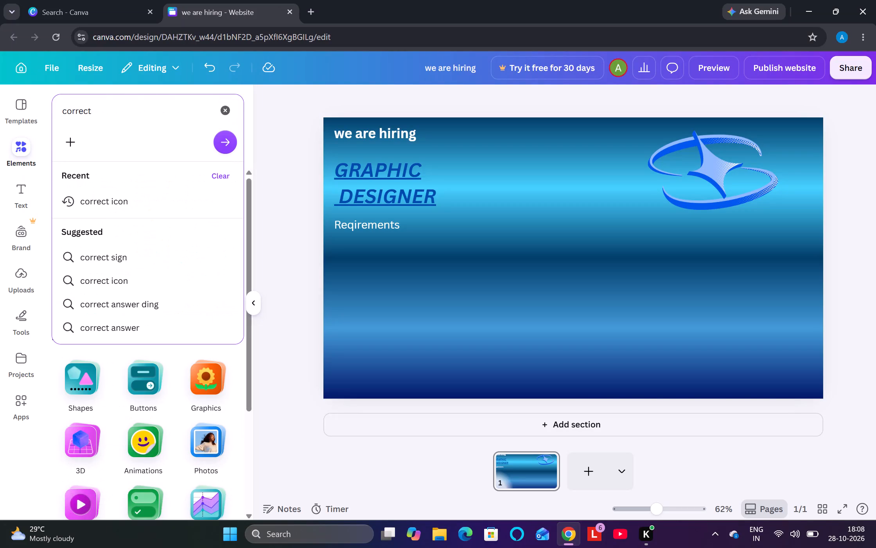
type("icon")
key("Return")
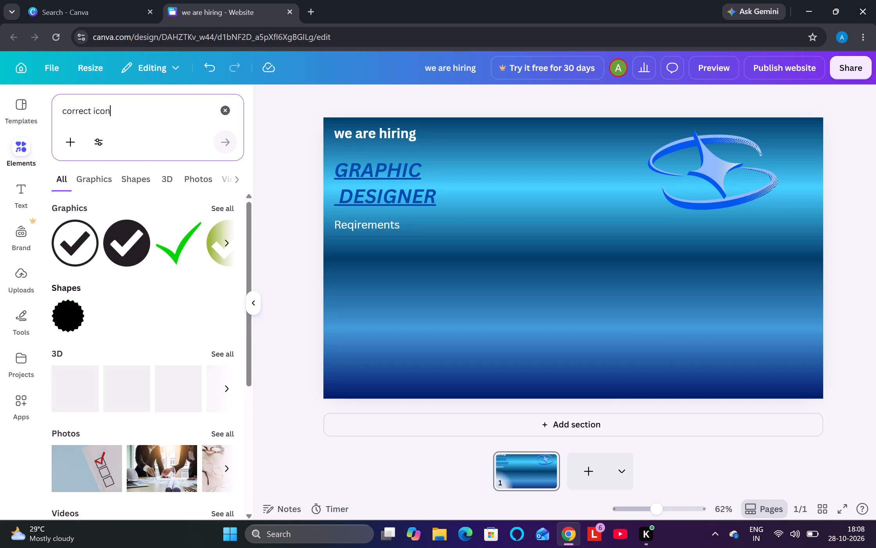
Add the black outlined circle checkmark graphic, shrink it to about text-line height, and place it below "Reqirements" at the page's left edge.
left_click_drag(75, 244, 176, 237)
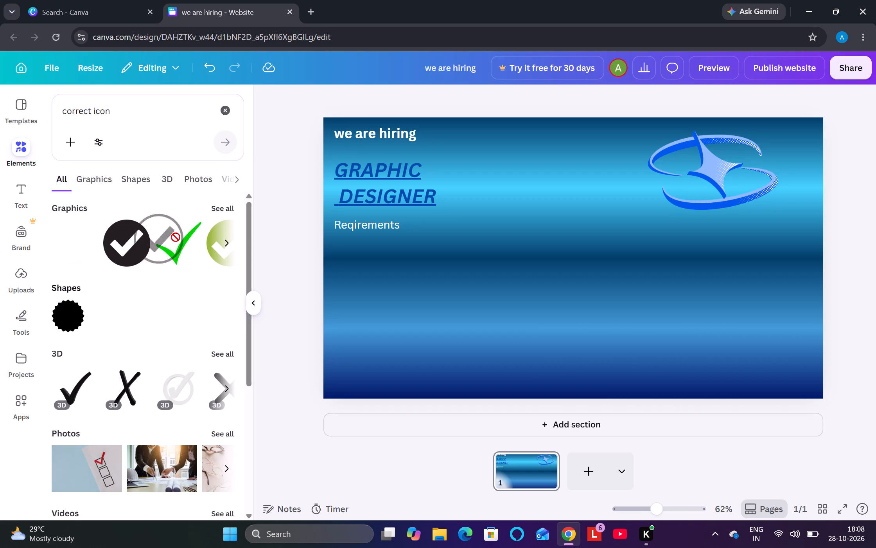
left_click_drag(176, 237, 400, 259)
left_click_drag(489, 348, 389, 260)
left_click_drag(390, 247, 345, 257)
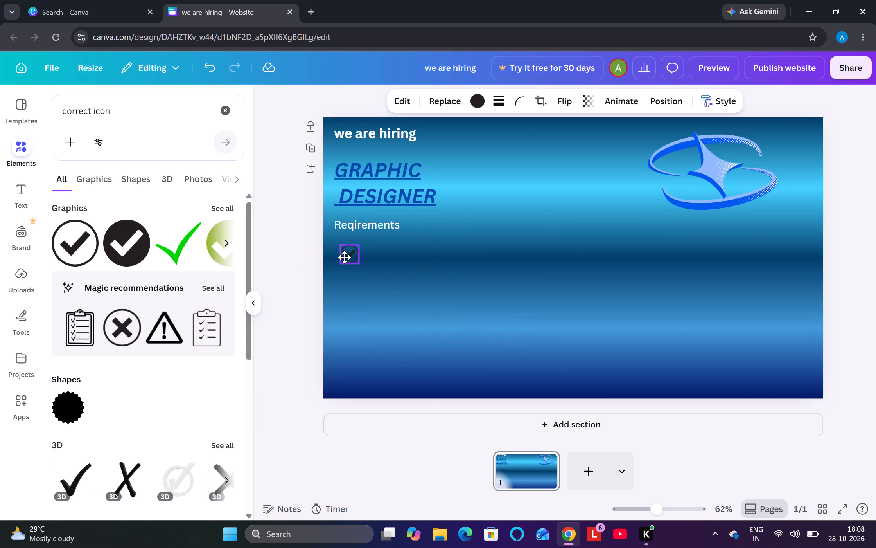
left_click_drag(345, 257, 336, 252)
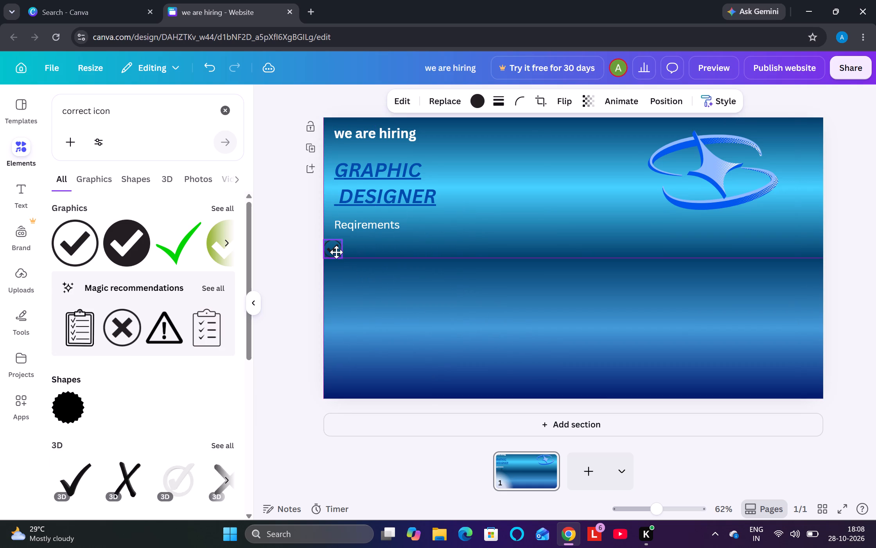
left_click_drag(336, 252, 338, 251)
left_click(422, 285)
Duplicate the checkmark icon twice and stack the copies directly beneath it in a column of three.
left_click(340, 246)
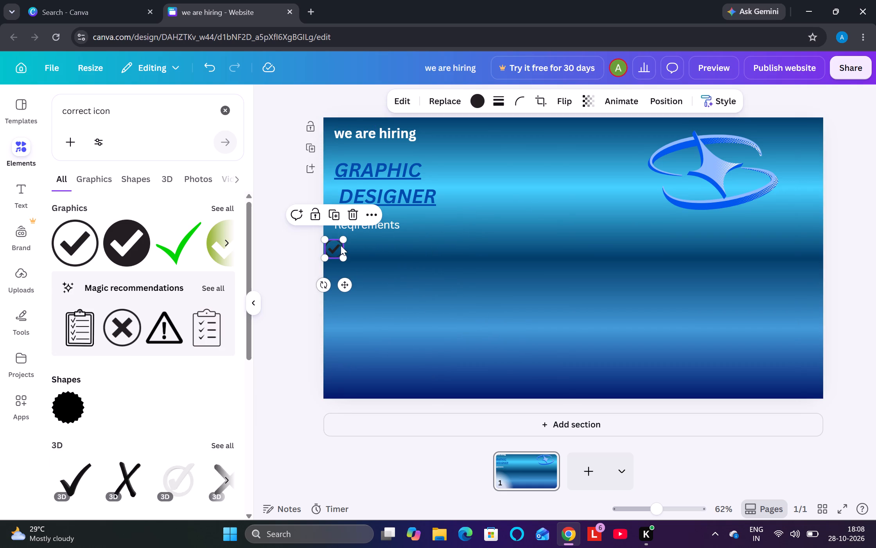
left_click(340, 214)
left_click(340, 214)
left_click_drag(347, 260, 340, 278)
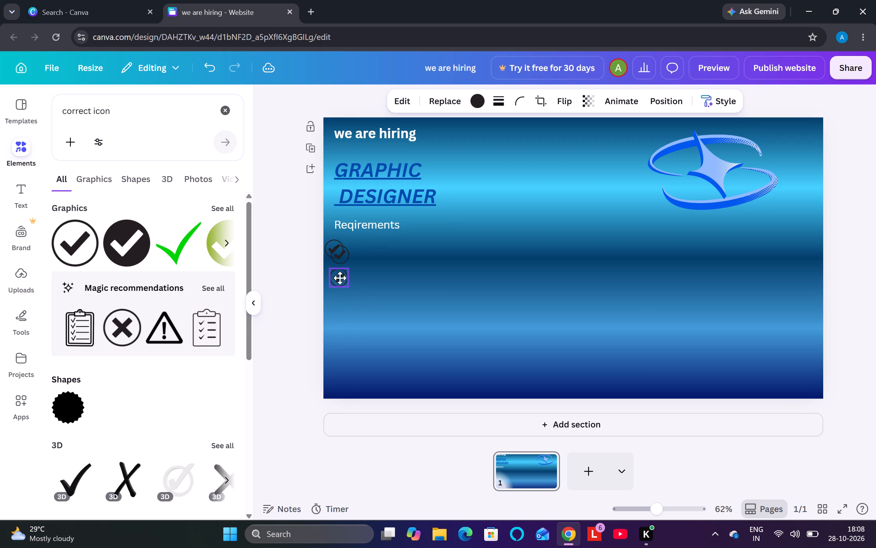
left_click_drag(340, 278, 338, 290)
left_click(434, 242)
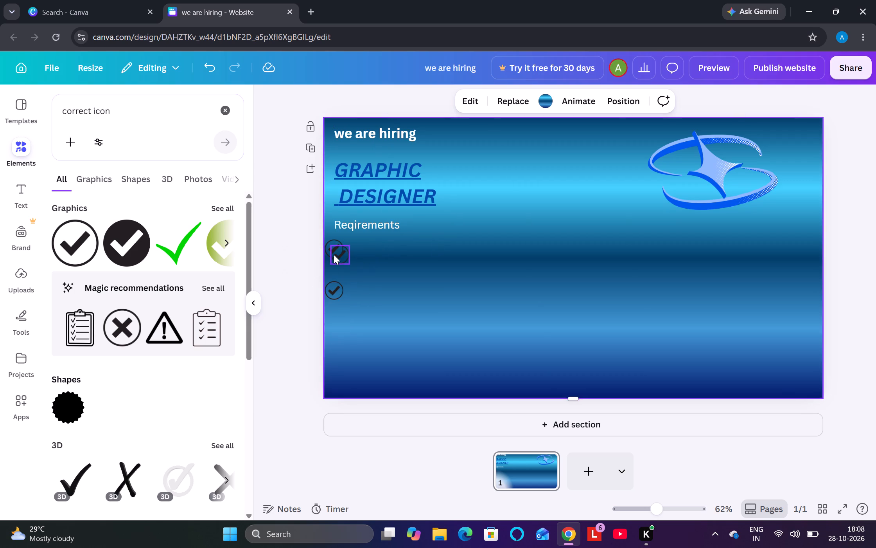
left_click_drag(344, 256, 337, 271)
left_click(414, 268)
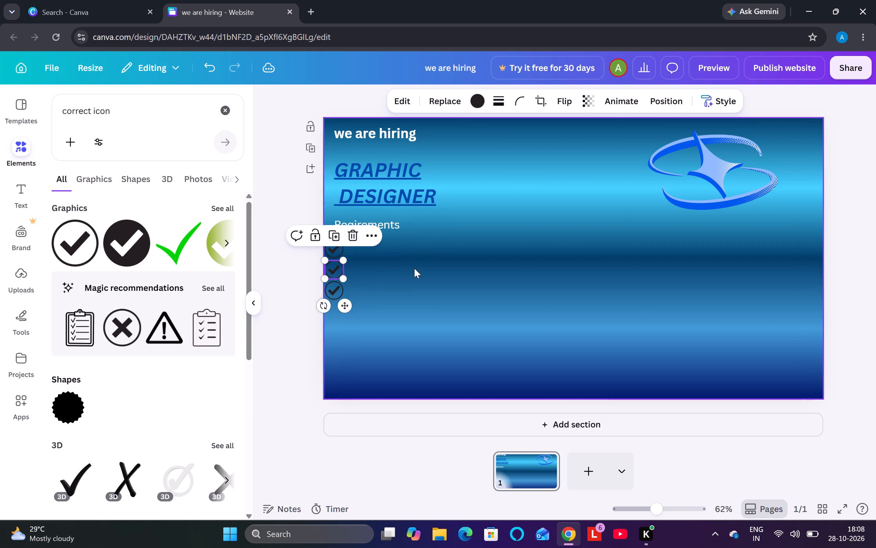
Duplicate the "Reqirements" text and place the copy beside the first checkmark.
left_click(372, 224)
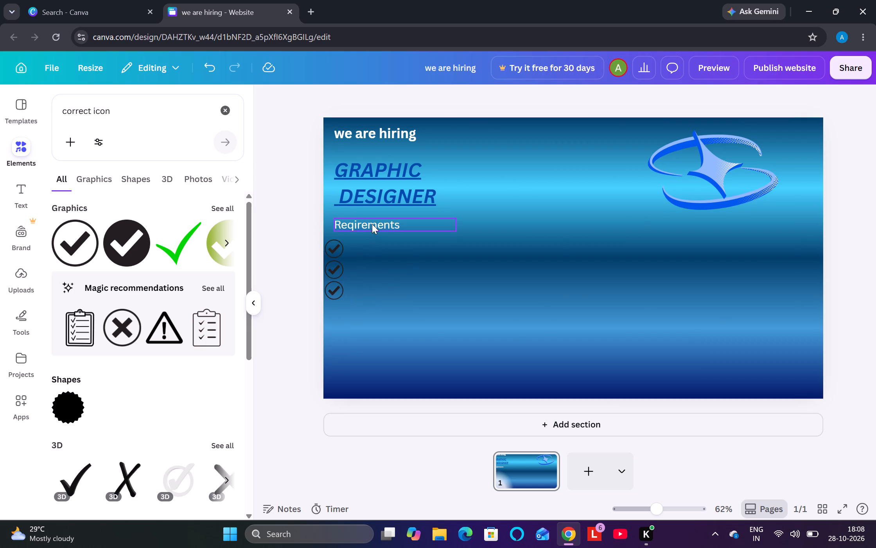
left_click(393, 196)
left_click_drag(397, 224, 406, 239)
Replace the copied text beside the first checkmark with "Add the reqirement here" and widen its box so it fits on one line.
double_click(417, 239)
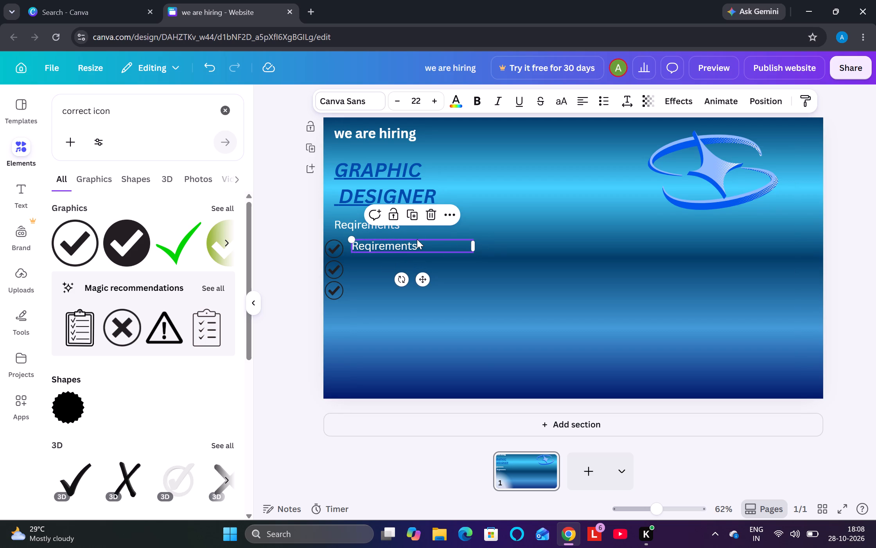
scroll(417, 239, "up", 2)
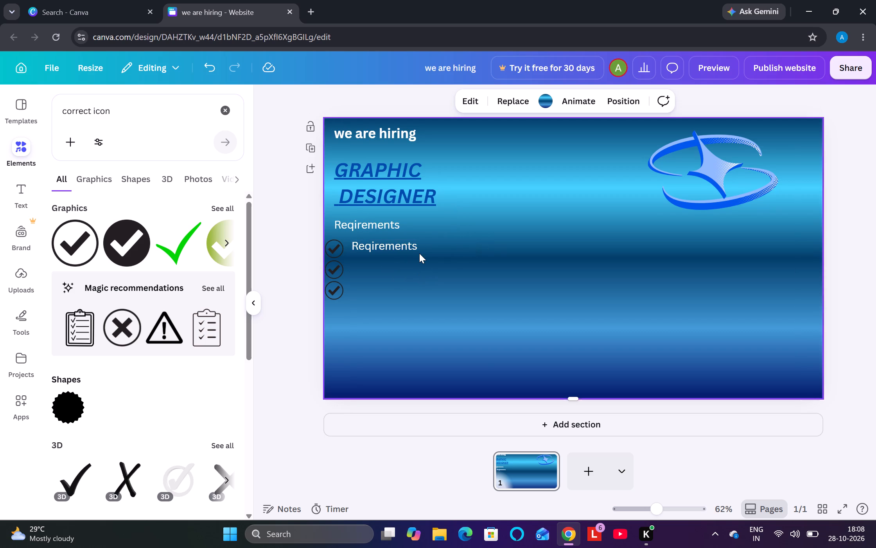
left_click_drag(419, 253, 418, 257)
left_click(432, 251)
left_click(433, 251)
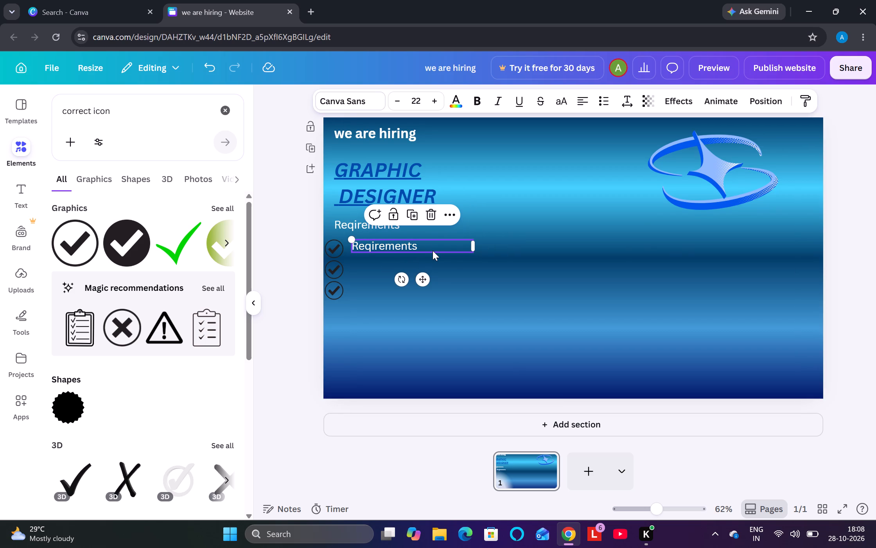
key("BackSpace")
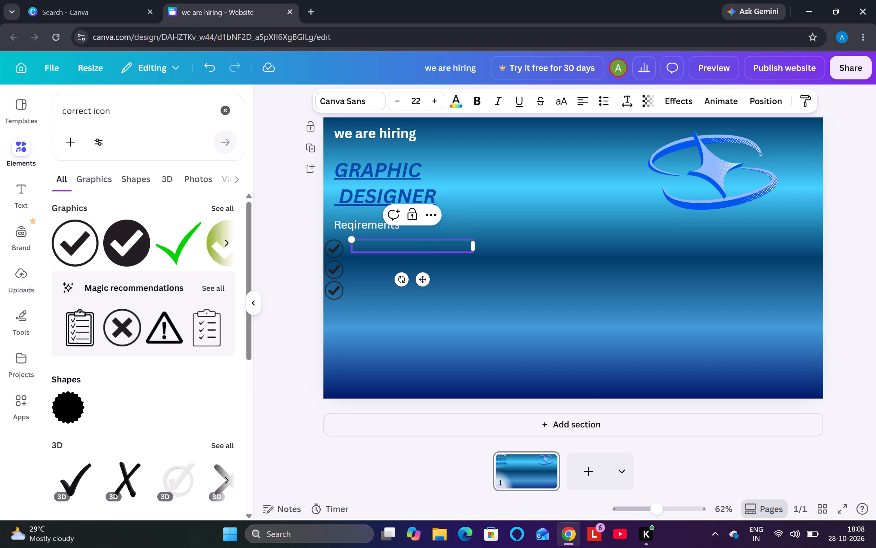
key("a")
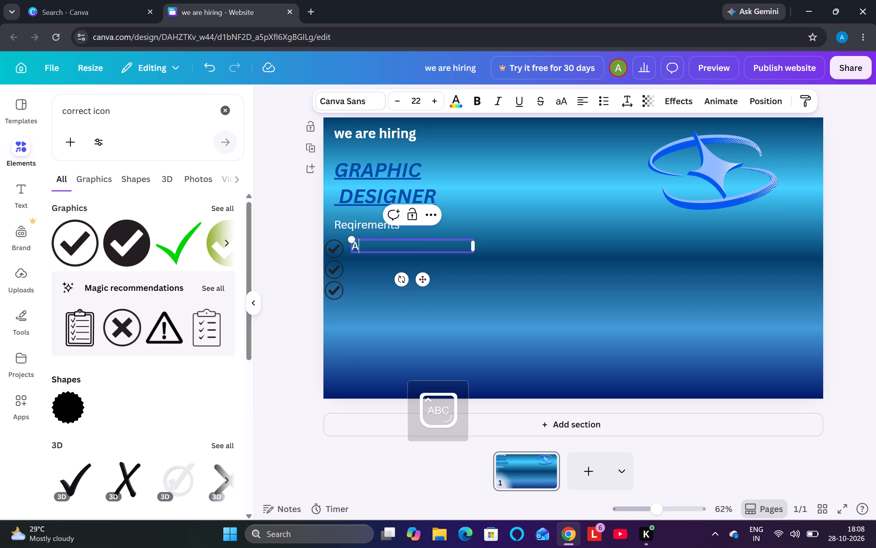
type("ddthe")
key("space")
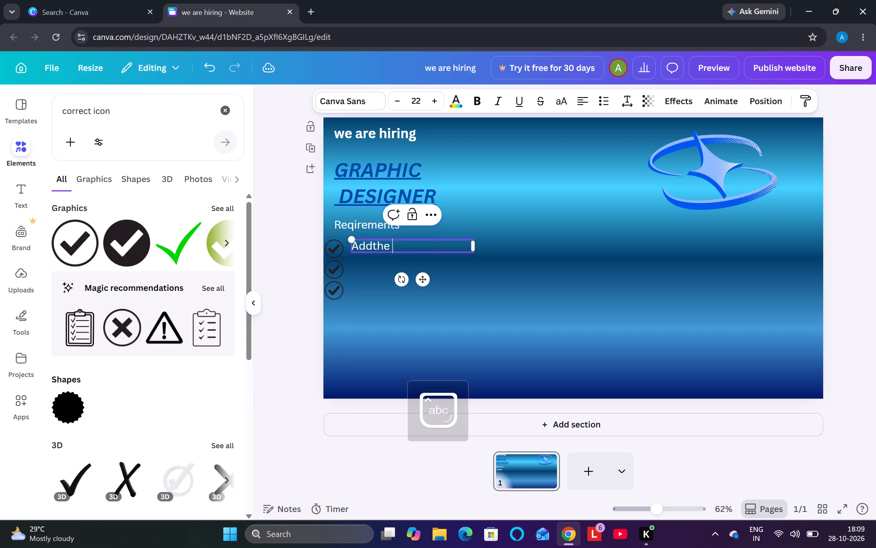
key("BackSpace")
key("BackSpace")
key("BackSpace")
key("BackSpace")
key("space")
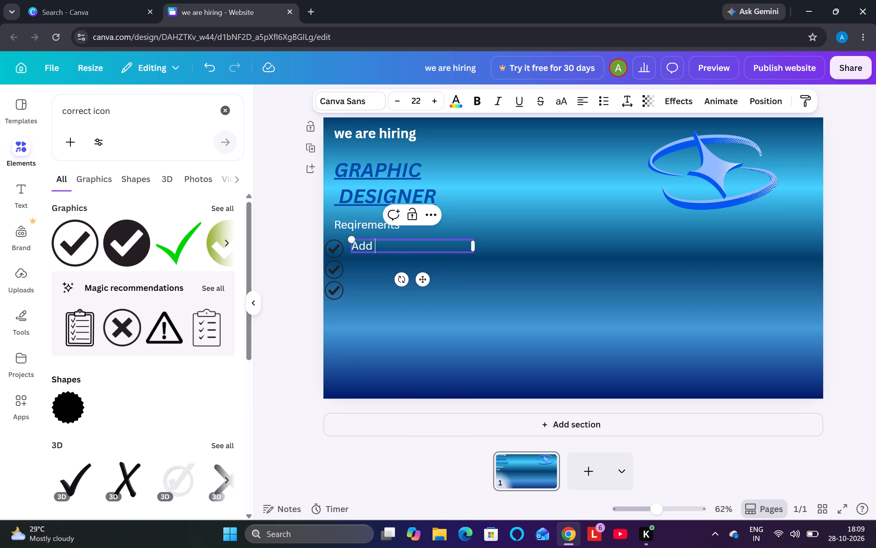
type("the")
key("space")
type("reqie")
key("BackSpace")
type("rement")
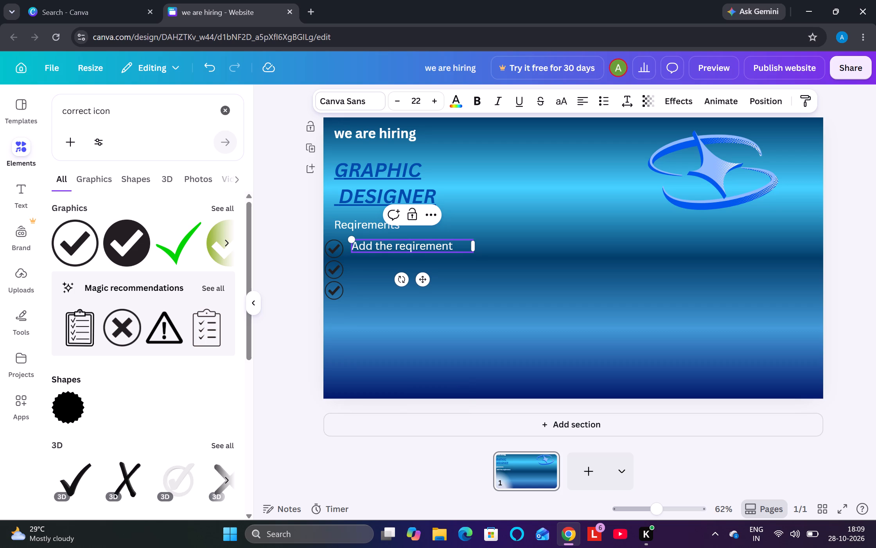
key("space")
type("her")
key("e")
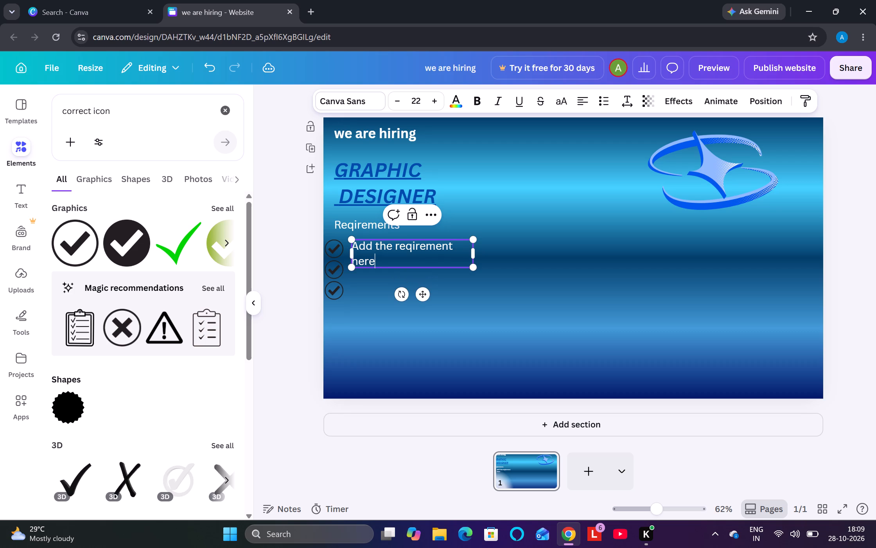
key("BackSpace")
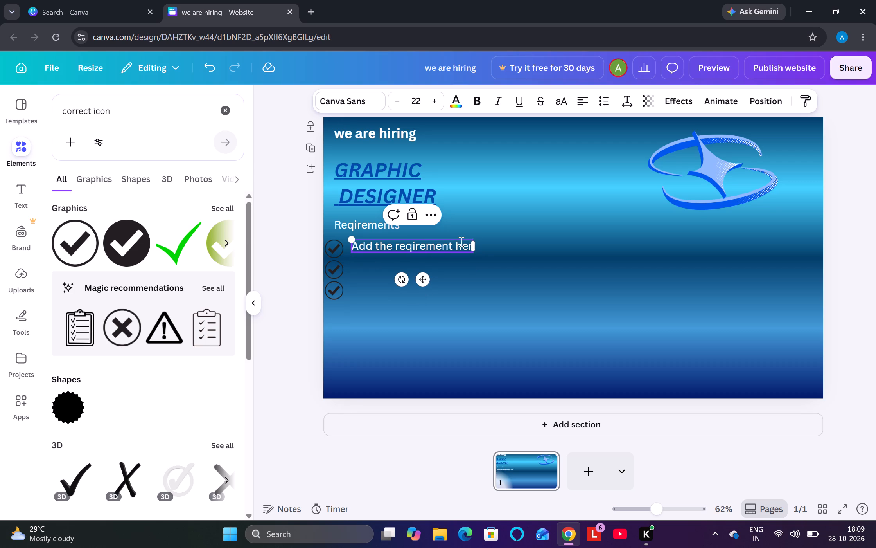
left_click_drag(480, 248, 523, 248)
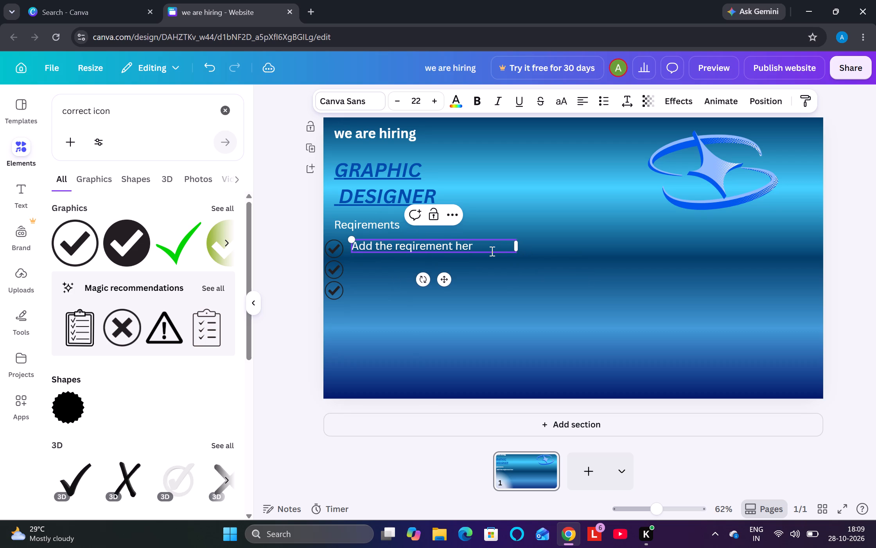
key("e")
left_click(598, 265)
Duplicate the "Add the reqirement here" line and place the copy beside the second checkmark, left-aligned with the first line.
left_click(397, 249)
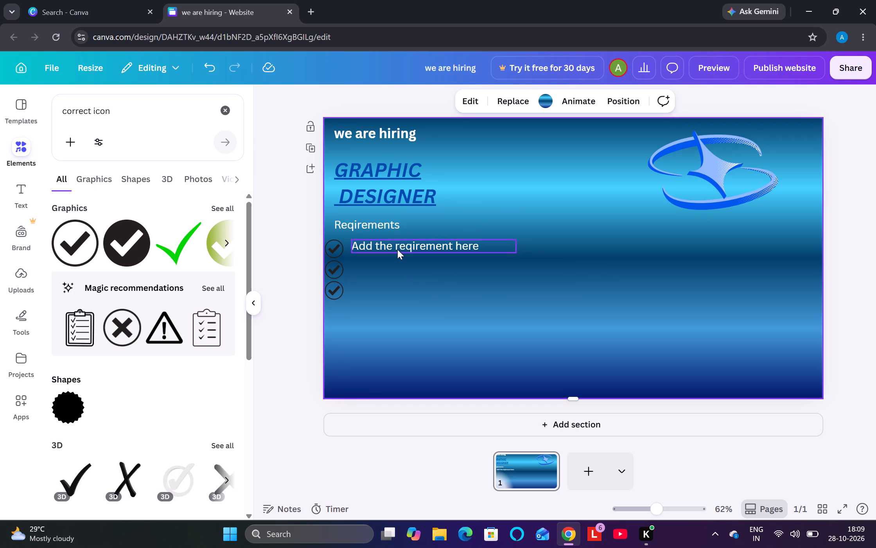
left_click(432, 215)
left_click_drag(405, 262, 402, 264)
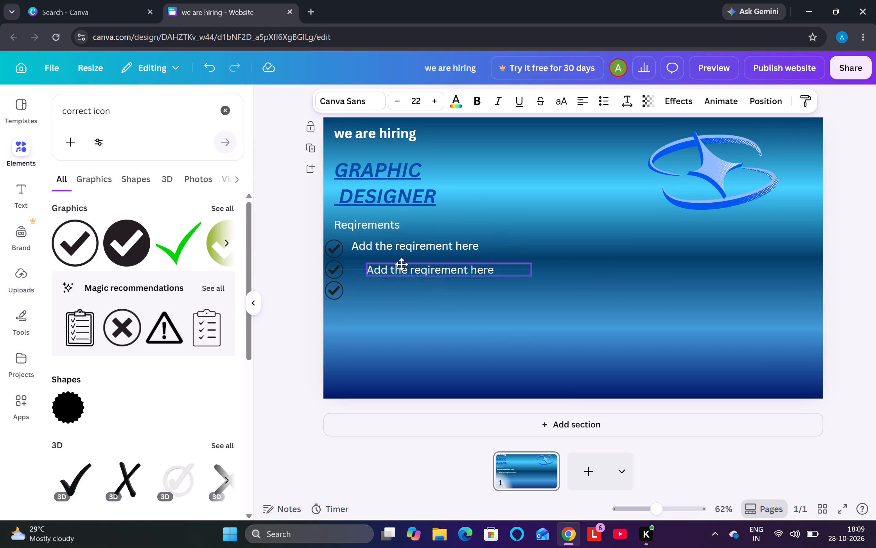
left_click_drag(402, 264, 387, 263)
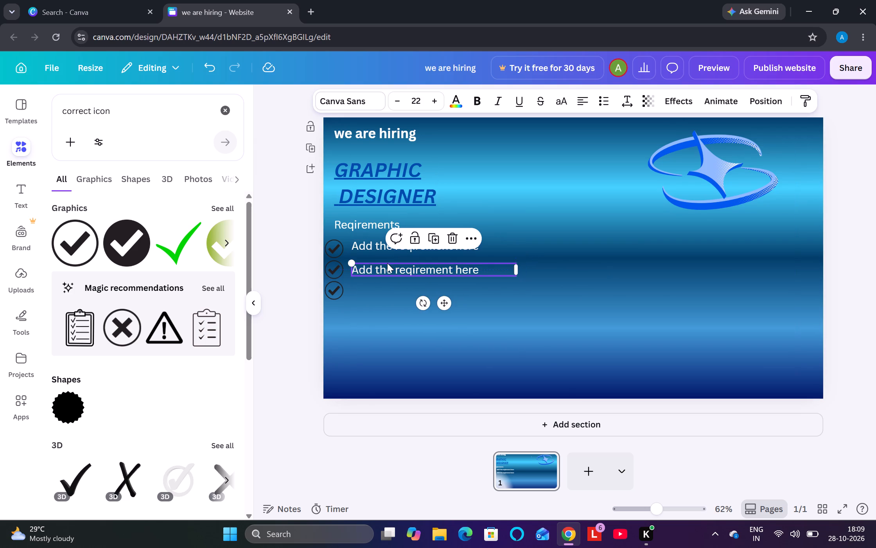
left_click(601, 248)
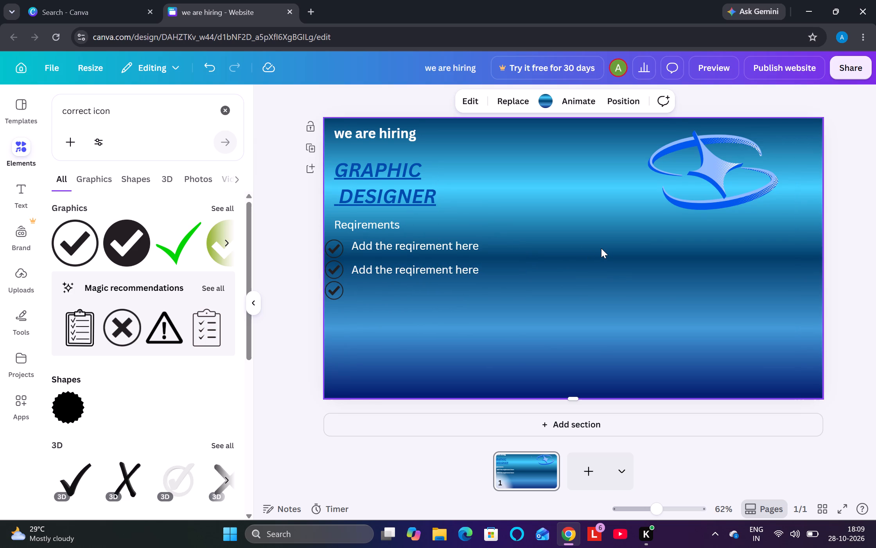
Duplicate the second requirement line and place the copy beside the third checkmark, left-aligned with the lines above.
double_click(440, 273)
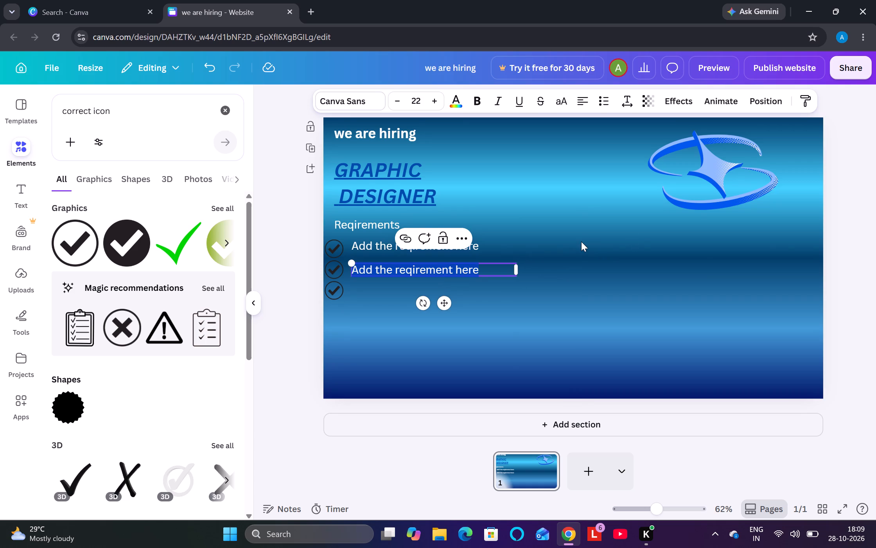
left_click_drag(581, 242, 637, 235)
left_click(431, 275)
left_click(439, 236)
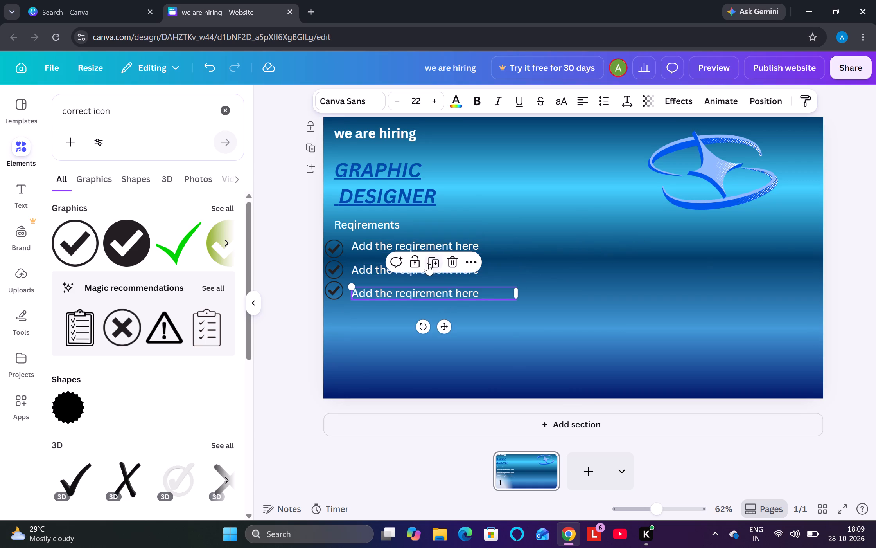
left_click(408, 296)
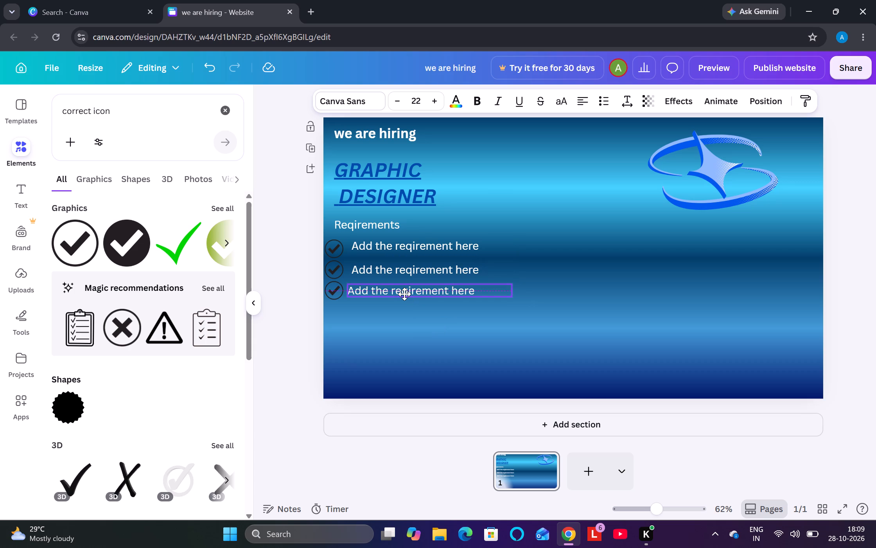
left_click(603, 259)
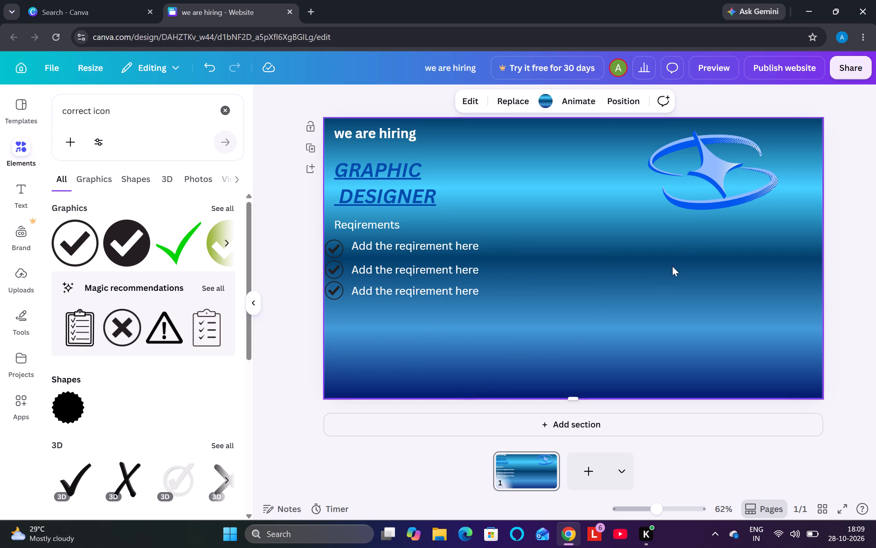
Duplicate the third "Add the reqirement here" line and place the copy below the checkmarked list, leaving a gap.
left_click(479, 292)
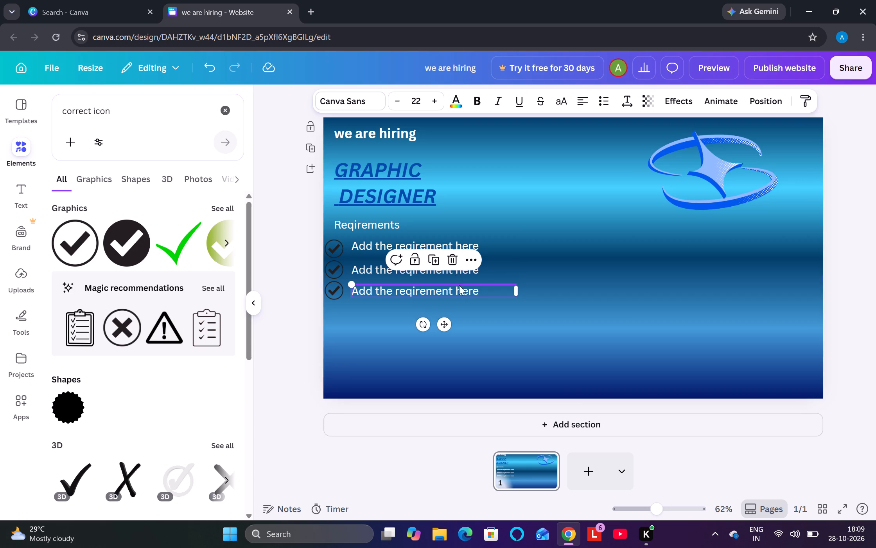
left_click(438, 263)
left_click_drag(488, 308, 484, 323)
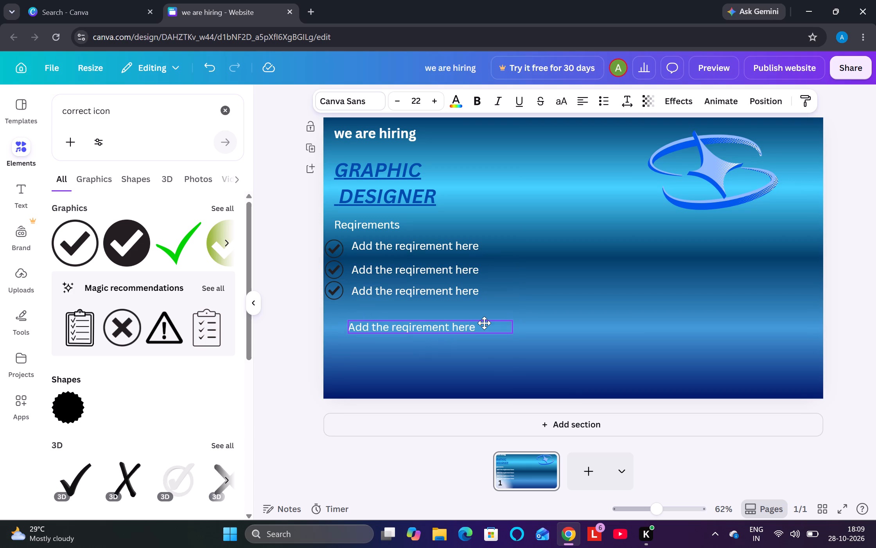
left_click_drag(484, 323, 478, 340)
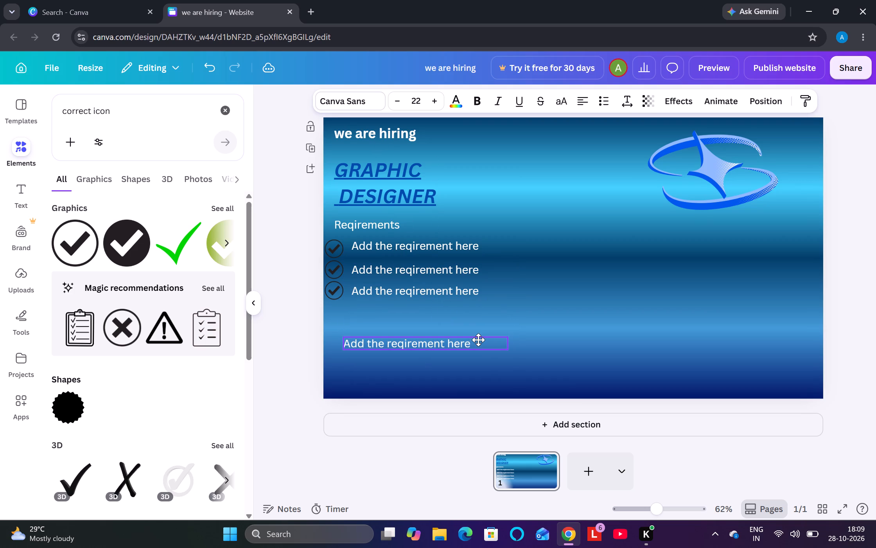
left_click_drag(478, 340, 478, 342)
Replace the copied line's text below the list with "Send your portfolio to".
left_click(476, 340)
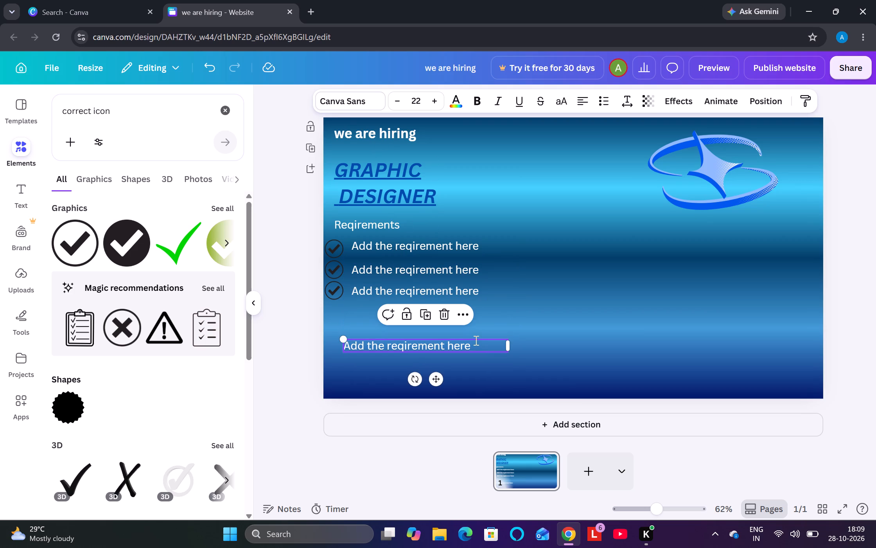
key("BackSpace")
key("s")
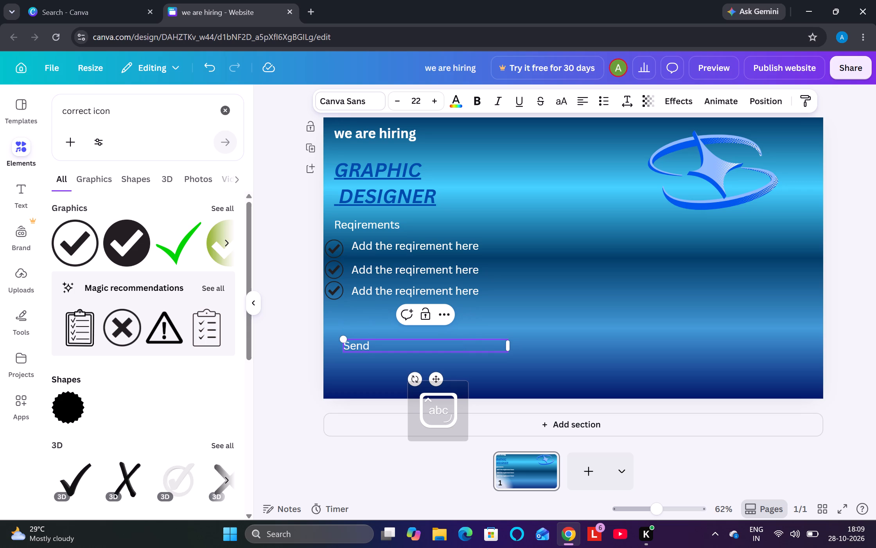
type("your")
key("space")
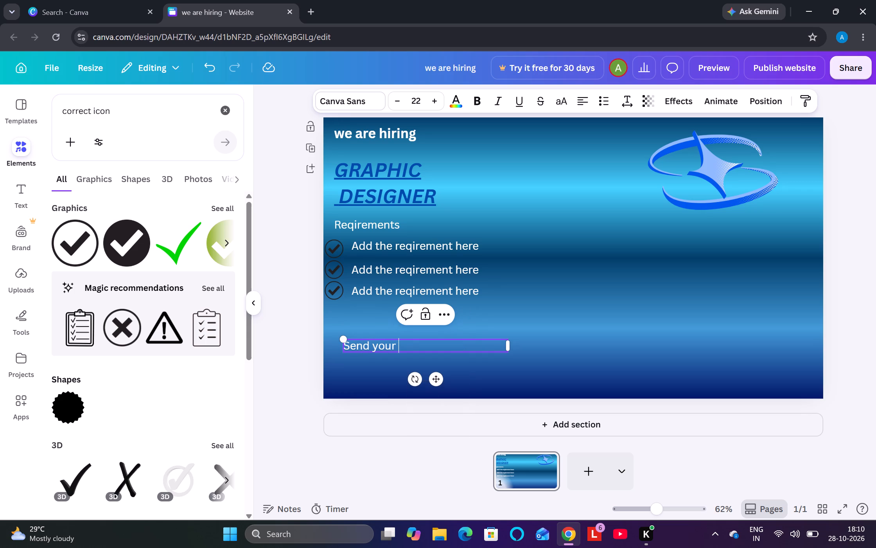
type("port")
key("f")
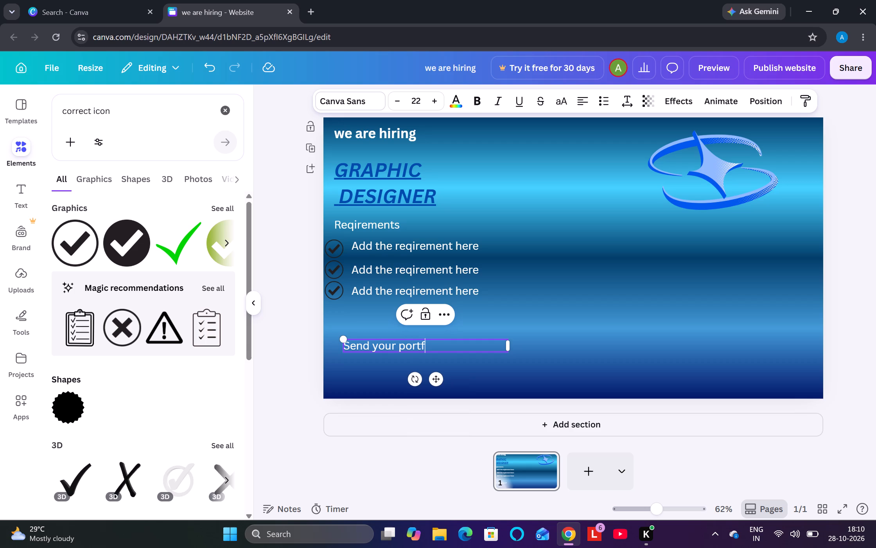
key("o")
key("l")
type("io")
key("space")
type("to")
key("space")
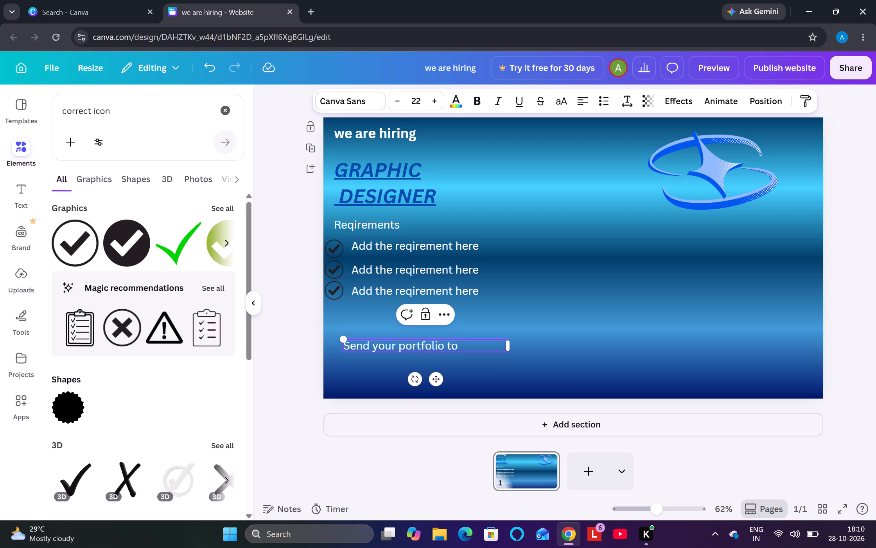
scroll(475, 340, "up", 1)
left_click(519, 300)
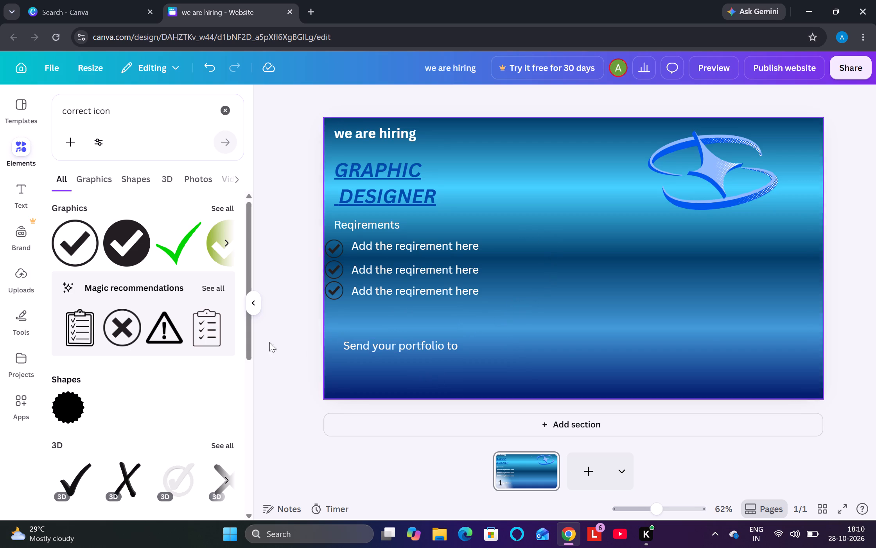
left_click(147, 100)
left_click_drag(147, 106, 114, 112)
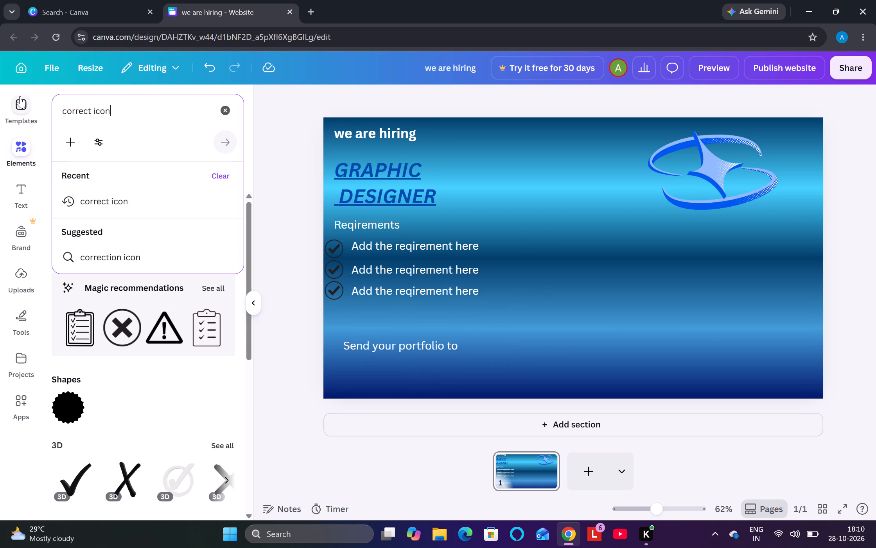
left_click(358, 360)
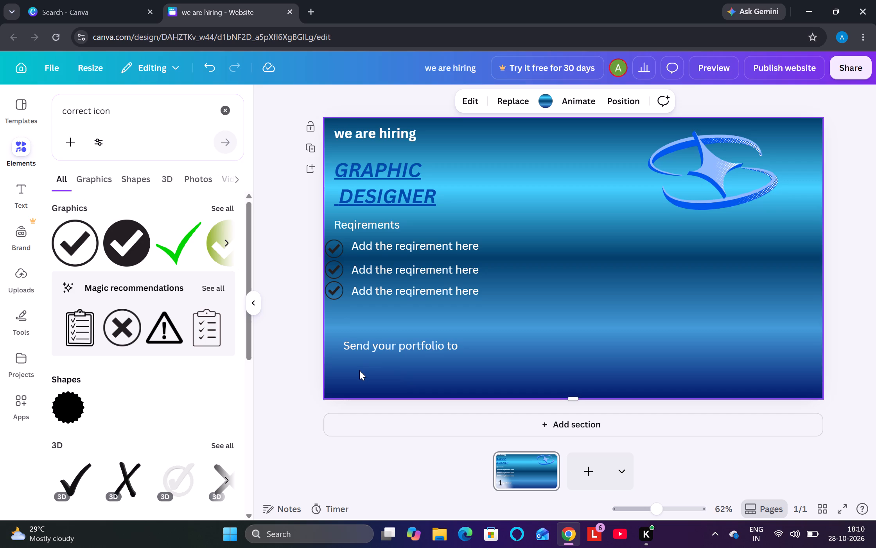
Duplicate the second "Add the reqirement here" line and place the copy under "Send your portfolio to", left-aligned with it.
left_click(384, 268)
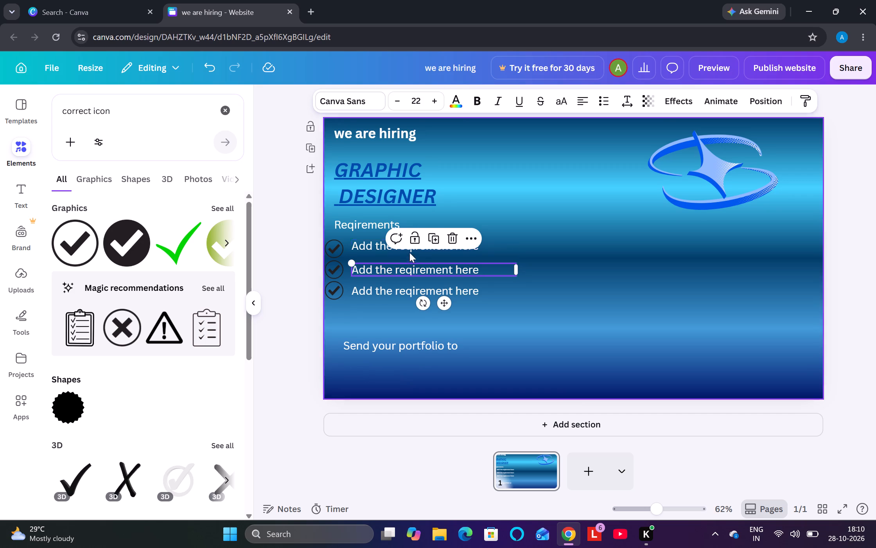
left_click(428, 240)
left_click_drag(420, 275, 407, 380)
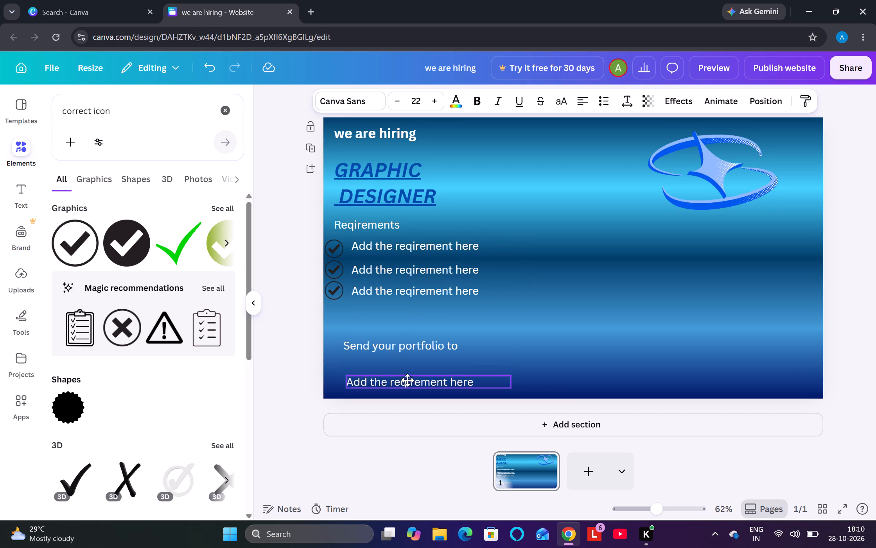
left_click_drag(407, 380, 405, 368)
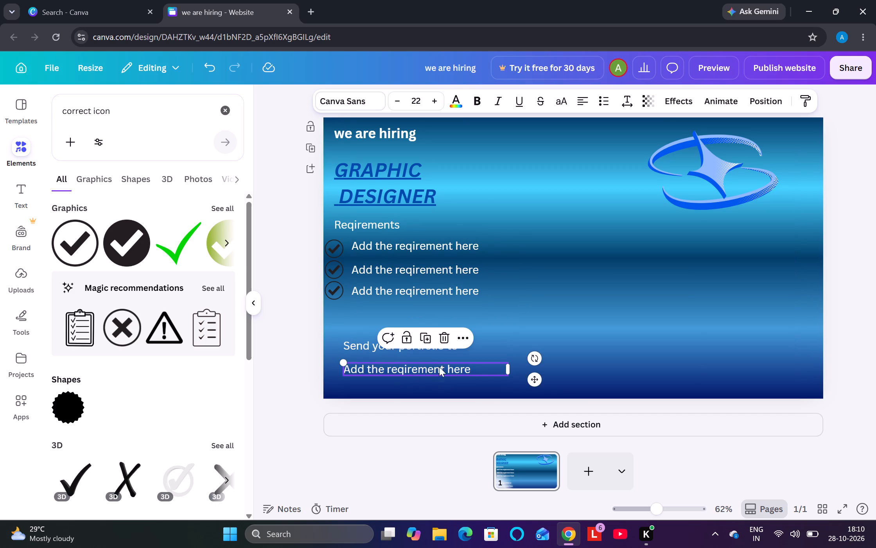
left_click(442, 365)
left_click(461, 370)
left_click(490, 379)
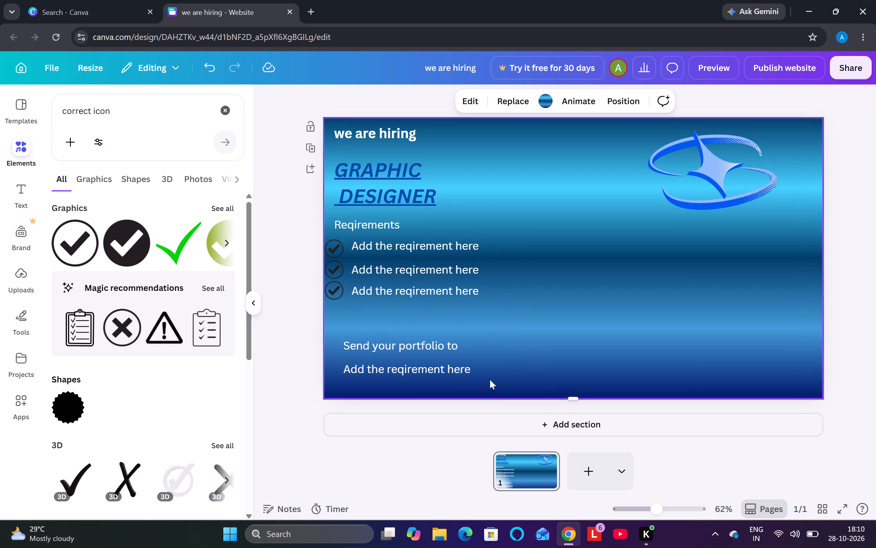
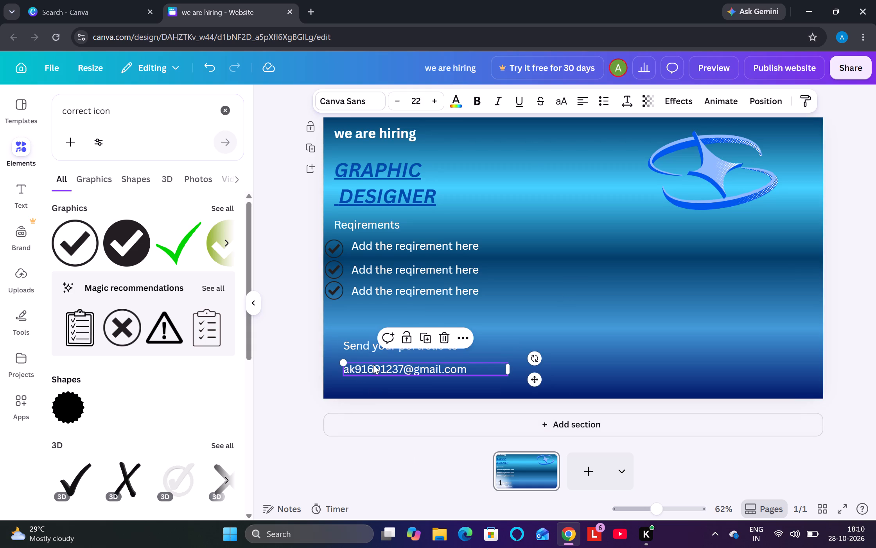
Nudge the e-mail address line slightly up so it sits closer beneath "Send your portfolio to".
left_click(345, 369)
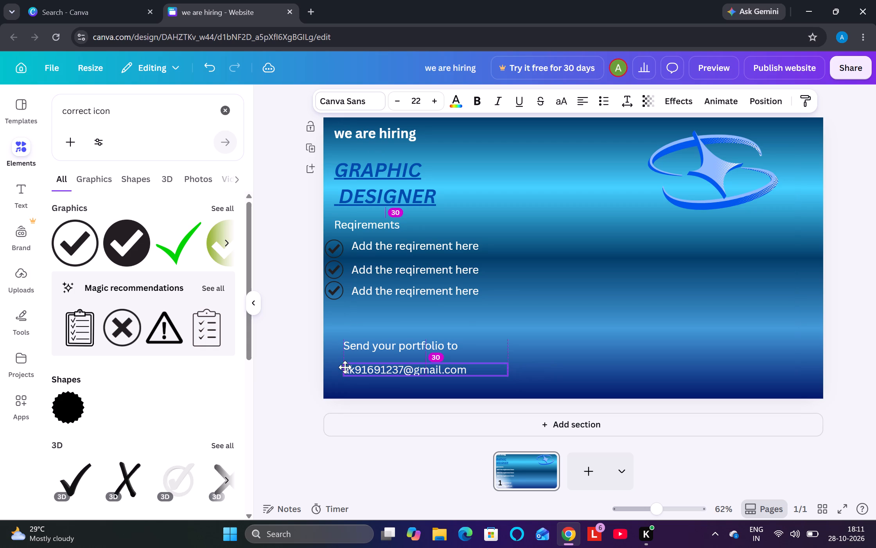
left_click(699, 322)
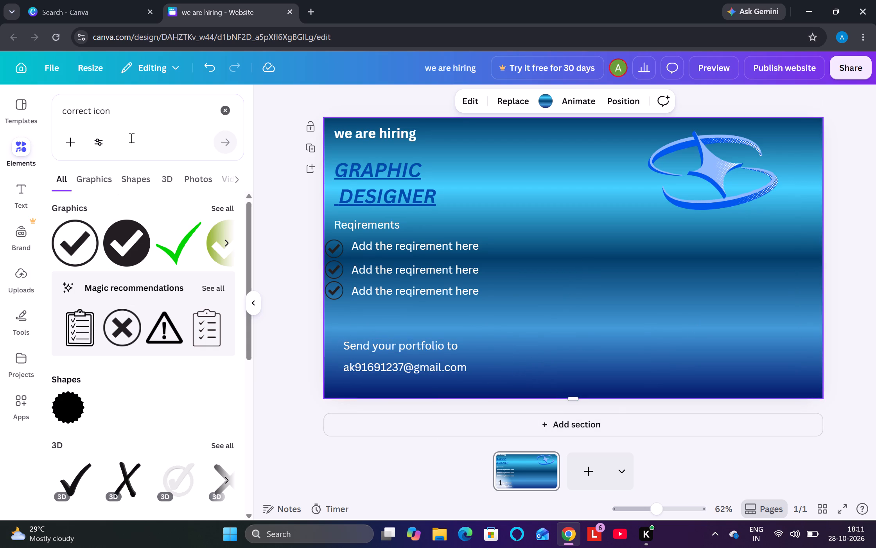
Search the elements for "line visyulas" and show all photo results.
left_click(151, 112)
left_click(228, 106)
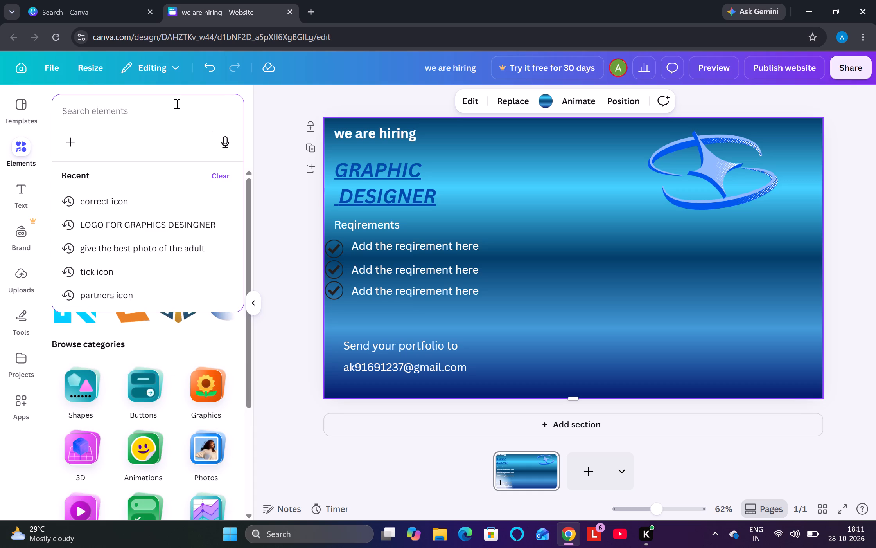
key("k")
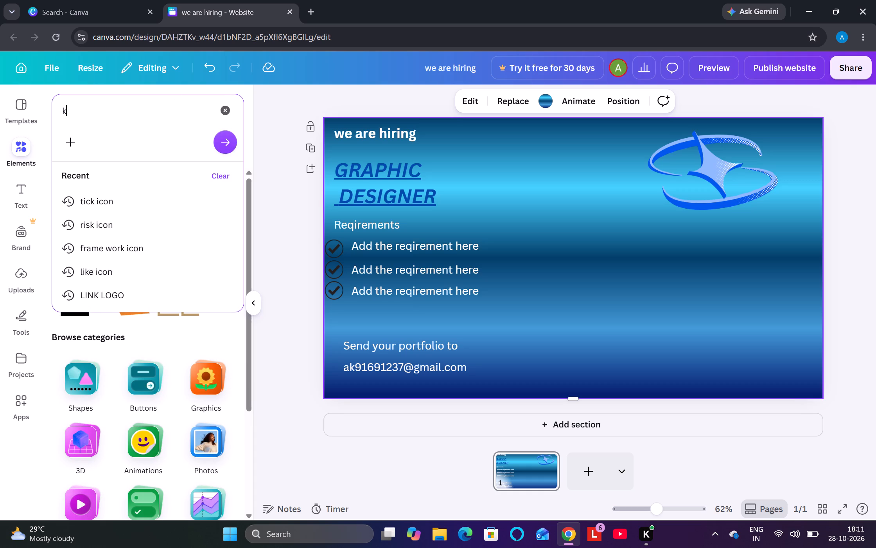
key("BackSpace")
type("line visyulas")
key("Return")
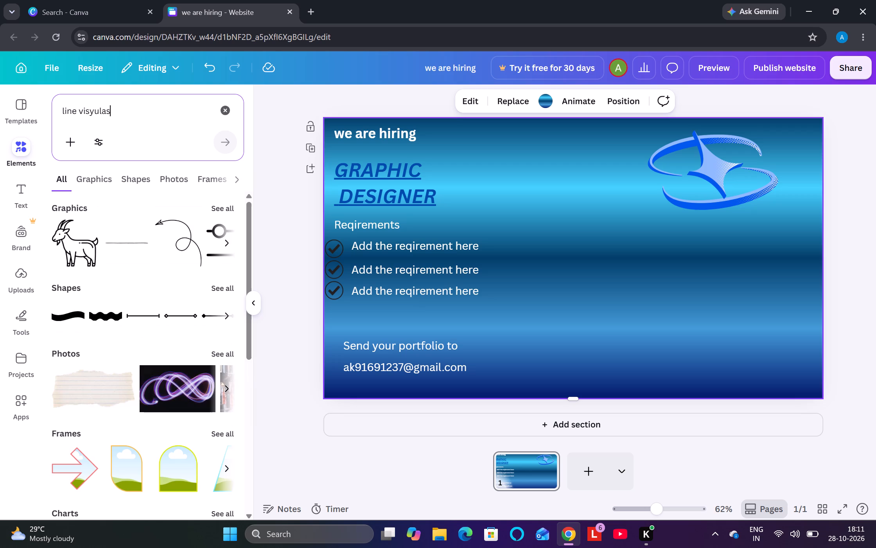
scroll(178, 103, "down", 3)
left_click(226, 356)
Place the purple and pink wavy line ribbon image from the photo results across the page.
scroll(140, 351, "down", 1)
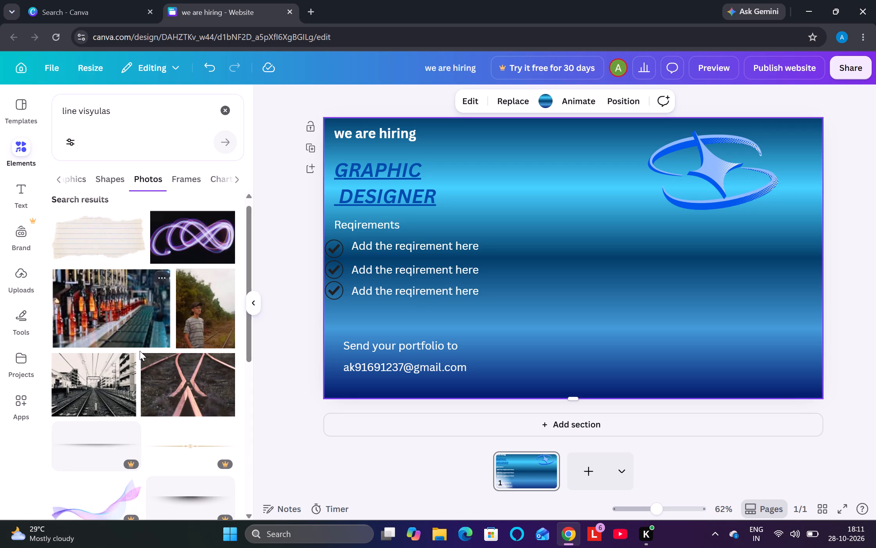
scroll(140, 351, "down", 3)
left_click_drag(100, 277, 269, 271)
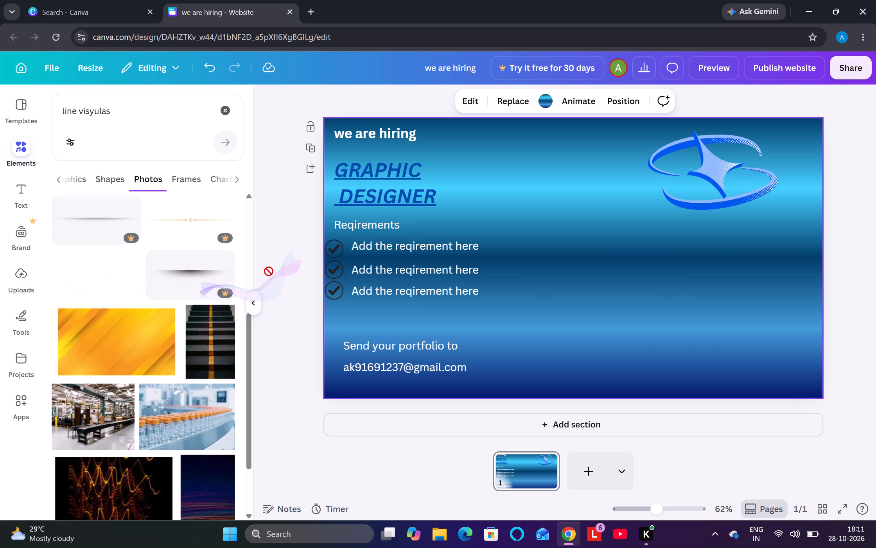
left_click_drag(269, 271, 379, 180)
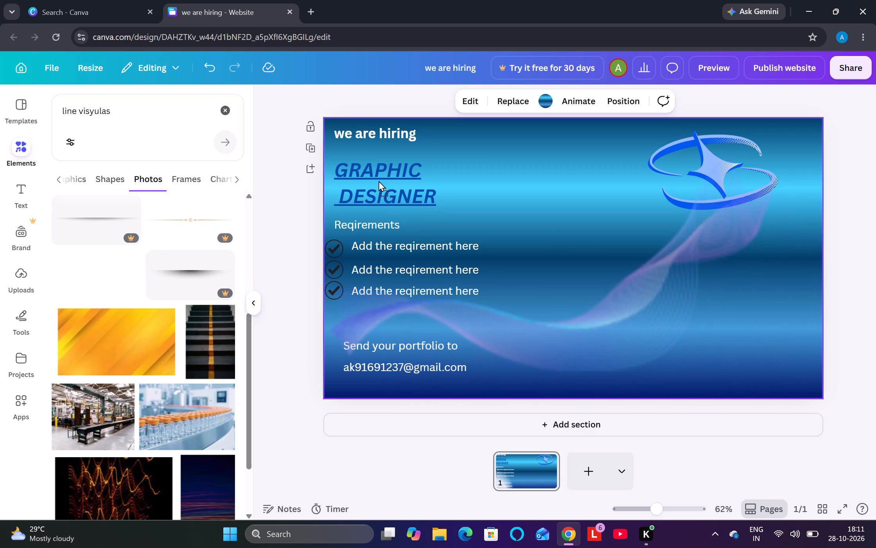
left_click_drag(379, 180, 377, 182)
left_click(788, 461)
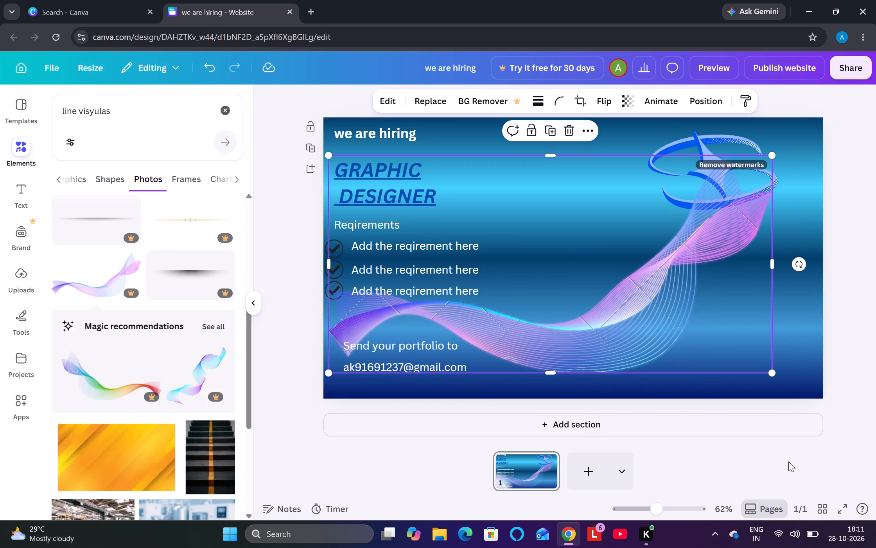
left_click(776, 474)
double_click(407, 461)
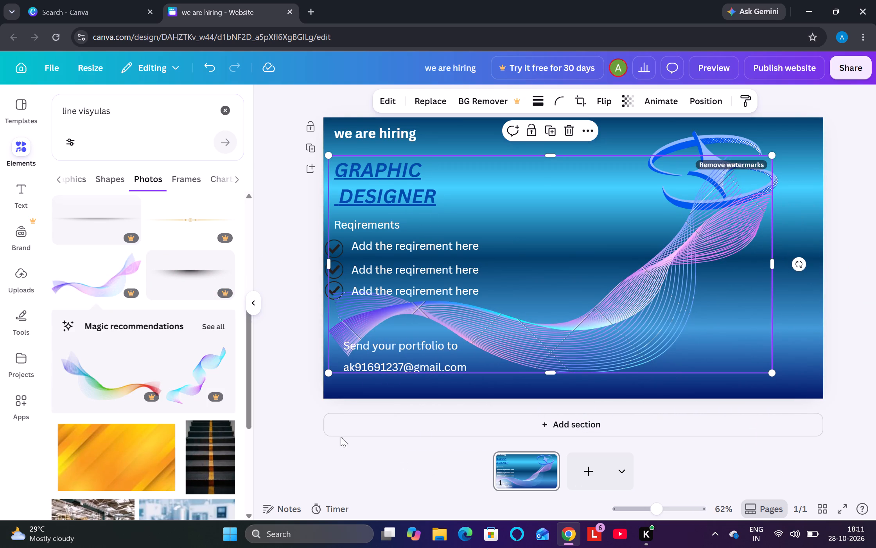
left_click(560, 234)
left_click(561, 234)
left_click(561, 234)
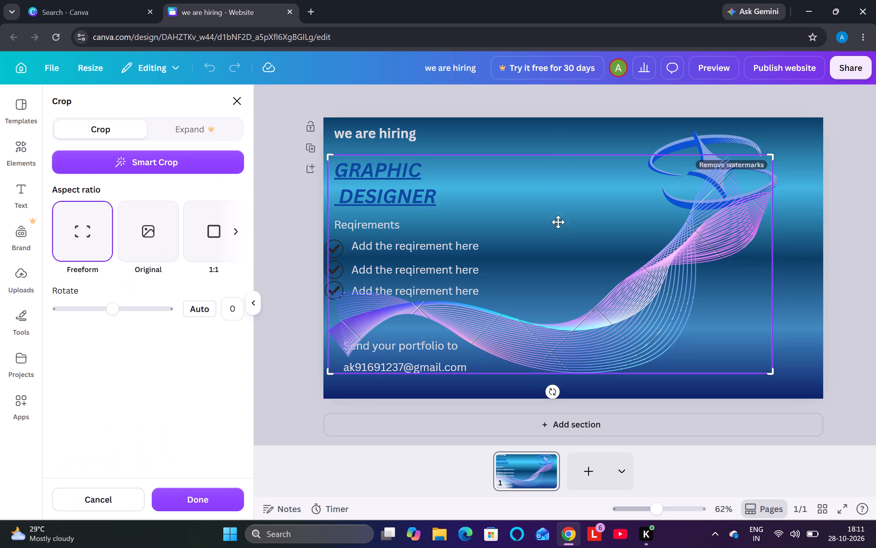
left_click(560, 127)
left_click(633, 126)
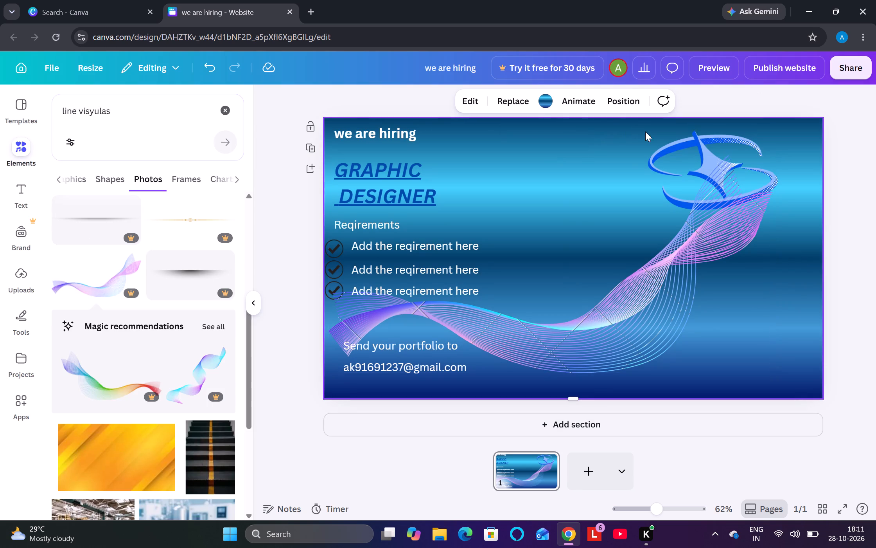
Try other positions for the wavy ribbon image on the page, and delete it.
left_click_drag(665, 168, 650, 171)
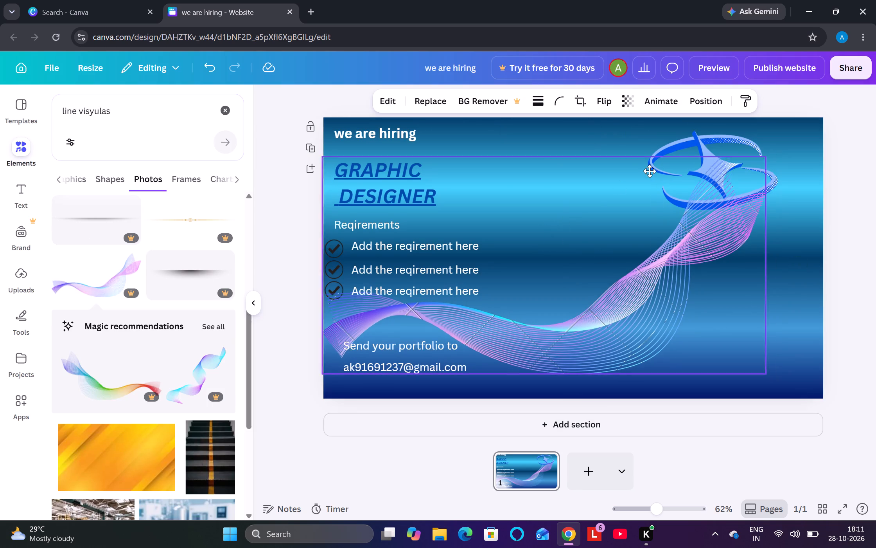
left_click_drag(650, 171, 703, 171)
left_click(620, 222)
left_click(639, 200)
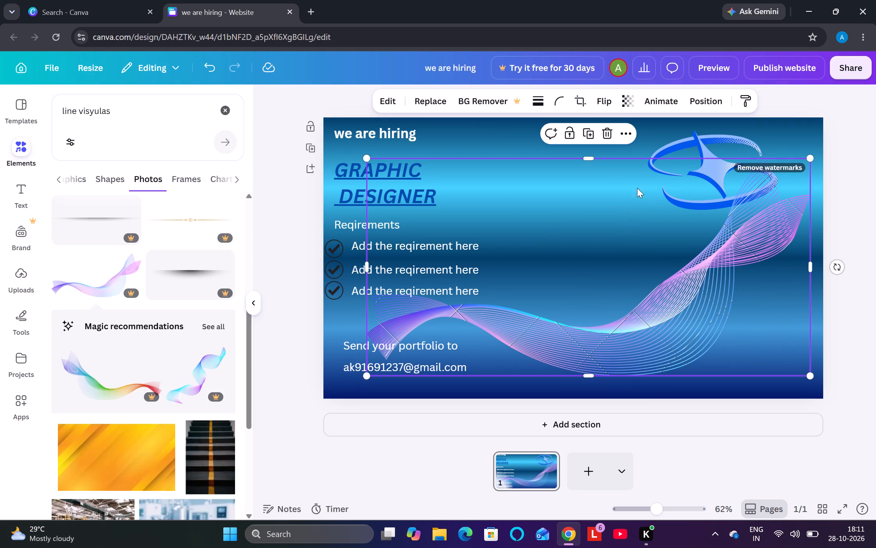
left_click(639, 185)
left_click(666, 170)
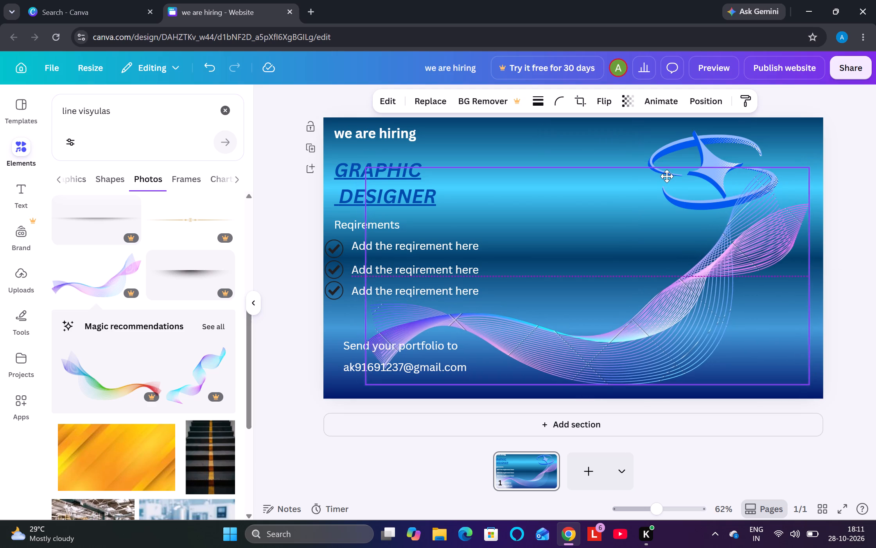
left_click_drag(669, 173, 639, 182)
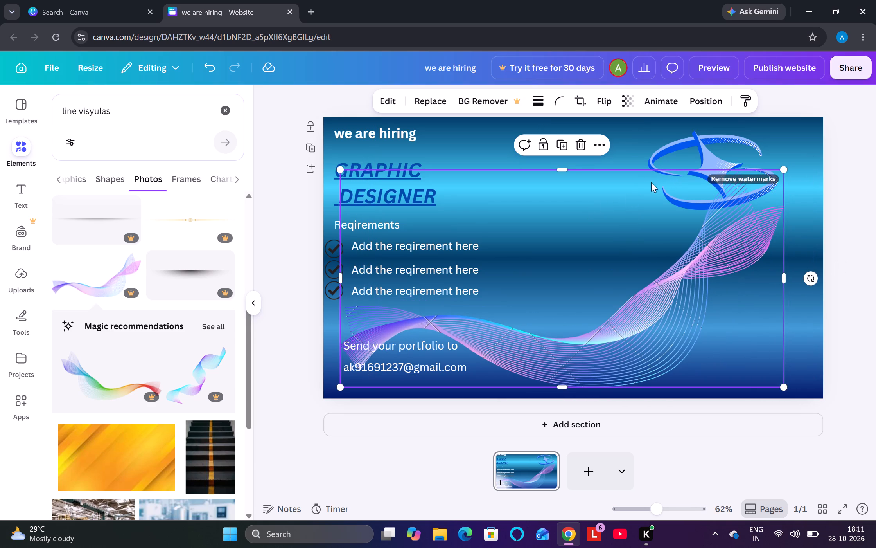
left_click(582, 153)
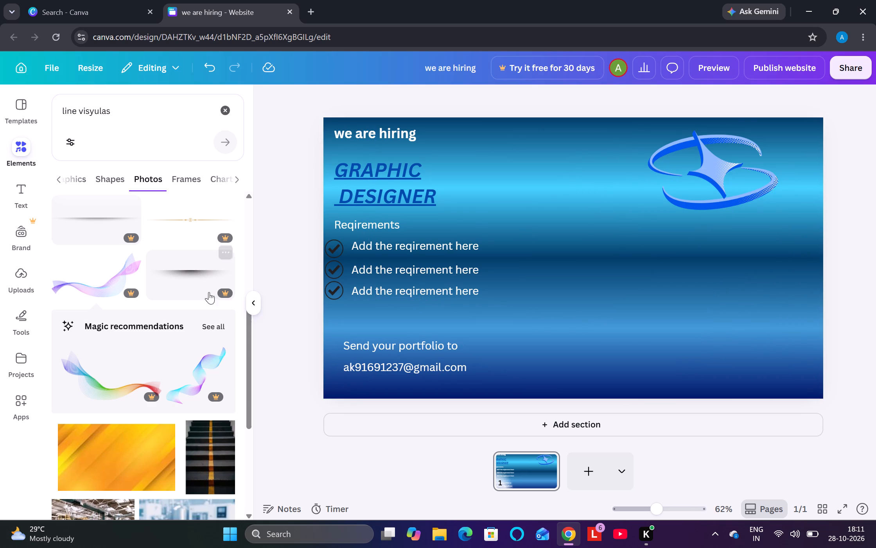
Browse the "line visyulas" photo results for another decorative line image.
scroll(200, 293, "down", 6)
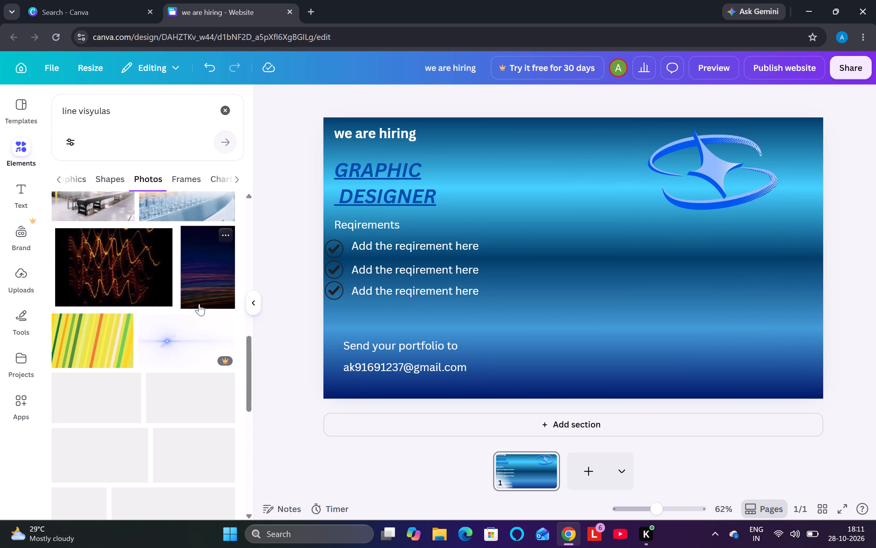
scroll(199, 304, "down", 7)
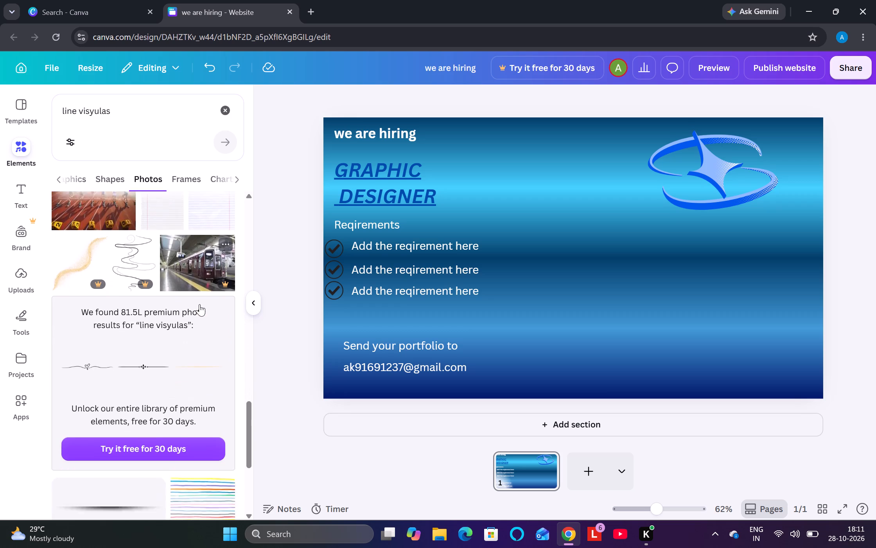
scroll(199, 304, "up", 14)
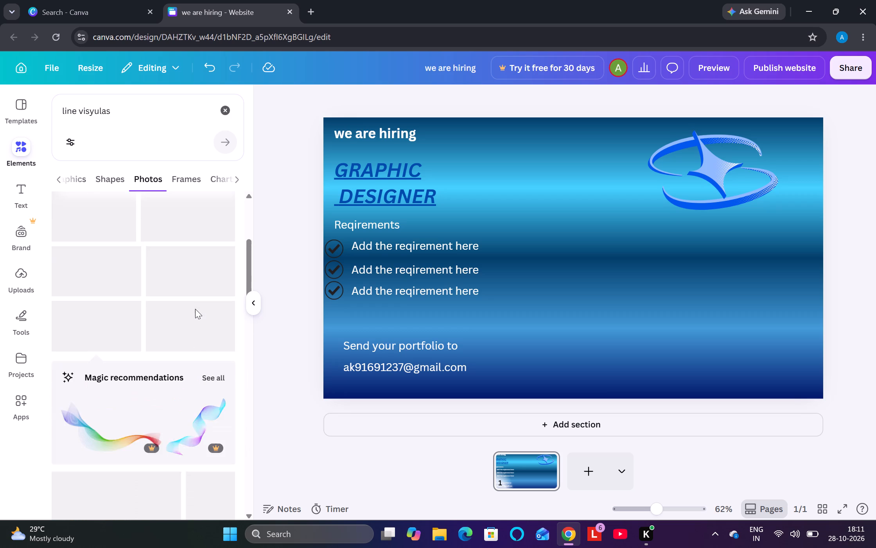
scroll(195, 309, "up", 4)
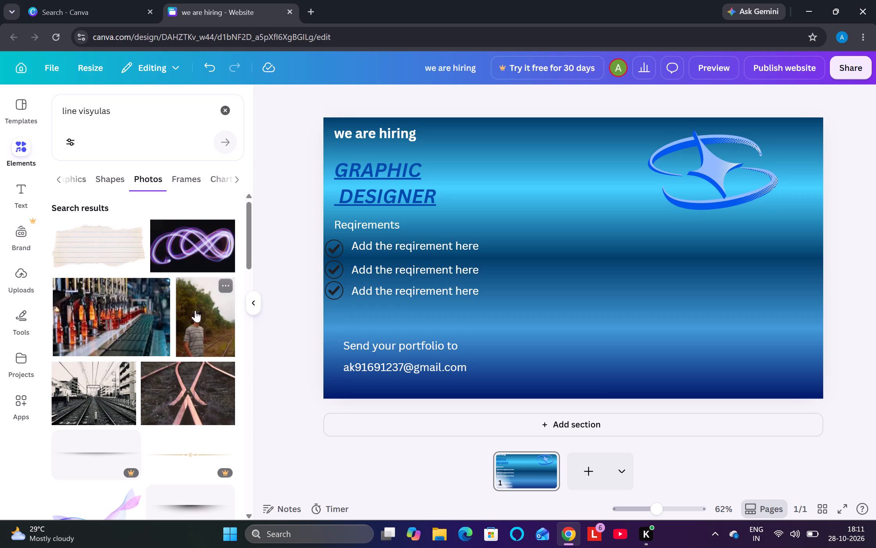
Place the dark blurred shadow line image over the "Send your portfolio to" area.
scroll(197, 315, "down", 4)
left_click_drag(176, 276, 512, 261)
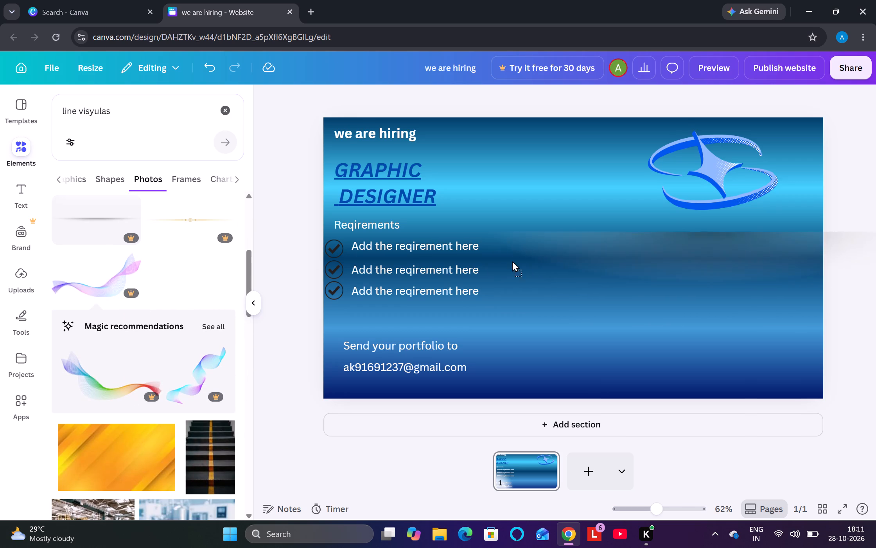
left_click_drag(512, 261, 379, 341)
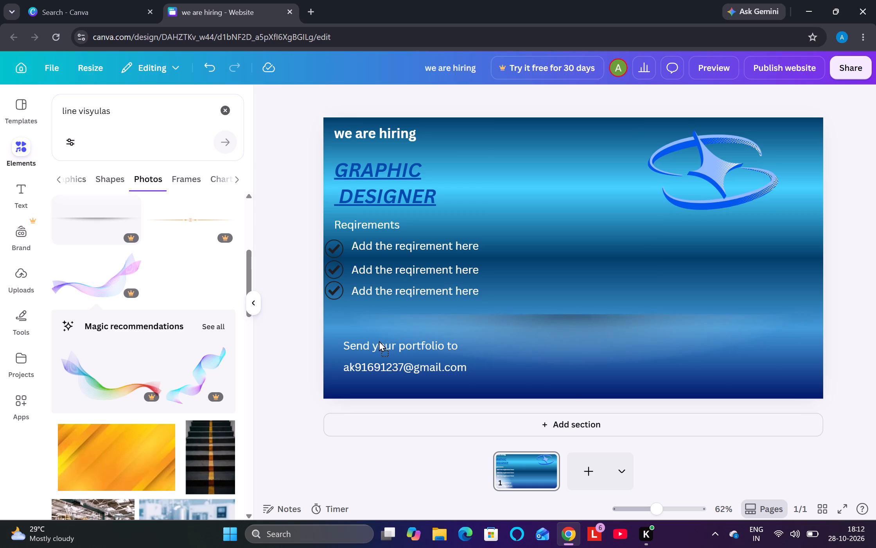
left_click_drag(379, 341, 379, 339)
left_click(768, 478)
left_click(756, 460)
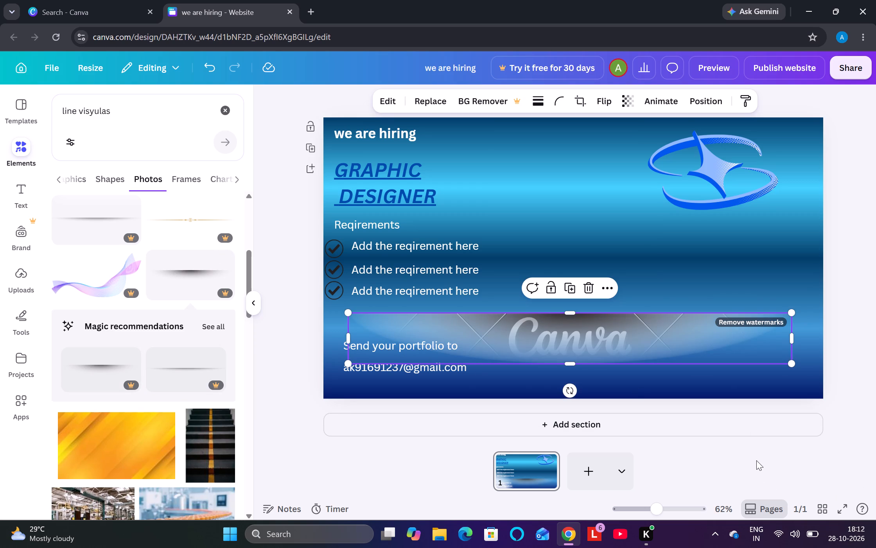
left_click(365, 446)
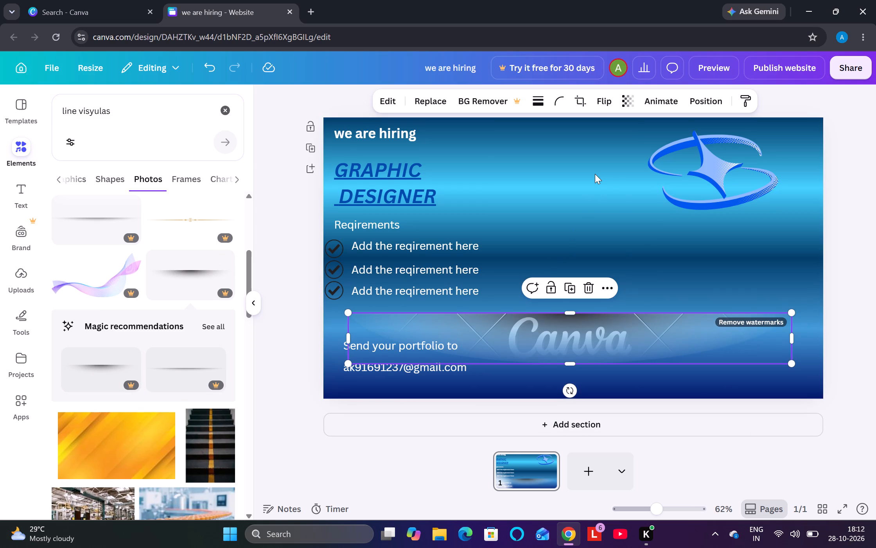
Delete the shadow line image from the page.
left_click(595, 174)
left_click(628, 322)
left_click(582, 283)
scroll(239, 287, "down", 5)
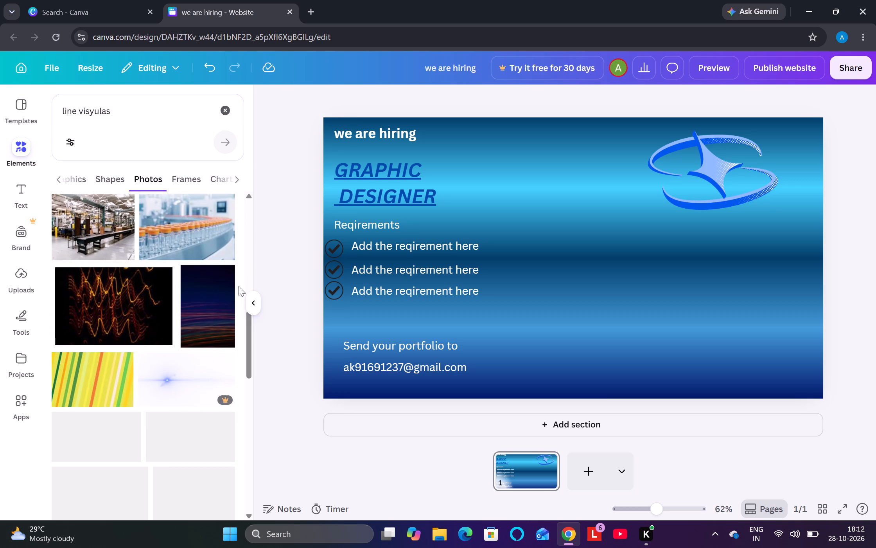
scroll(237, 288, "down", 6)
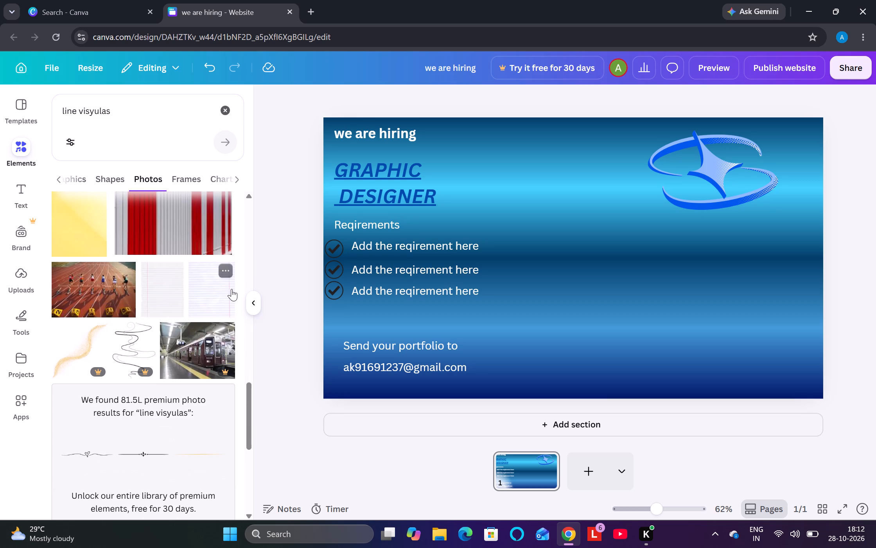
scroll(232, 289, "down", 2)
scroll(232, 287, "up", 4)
Clear the "line visyulas" search text from the elements search.
left_click(126, 109)
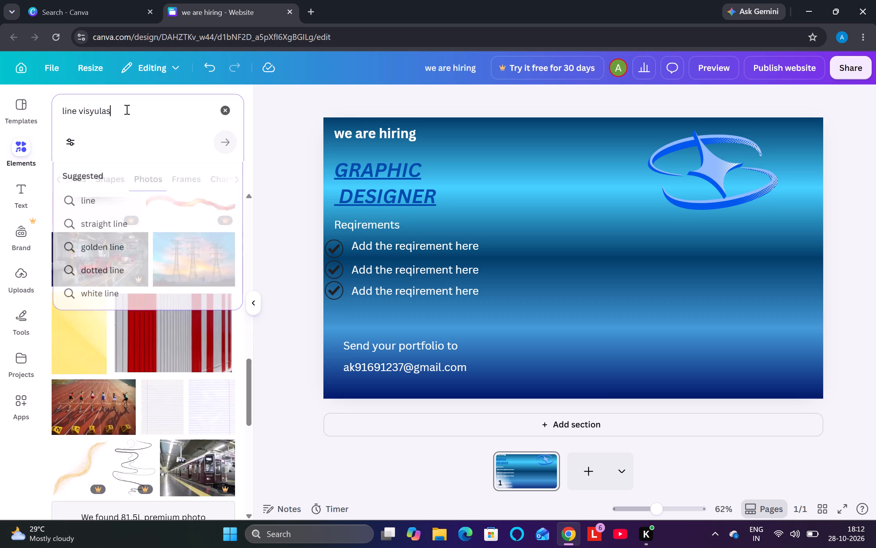
key("BackSpace")
key("BackSpace")
key("BackSpace")
key("BackSpace")
key("BackSpace")
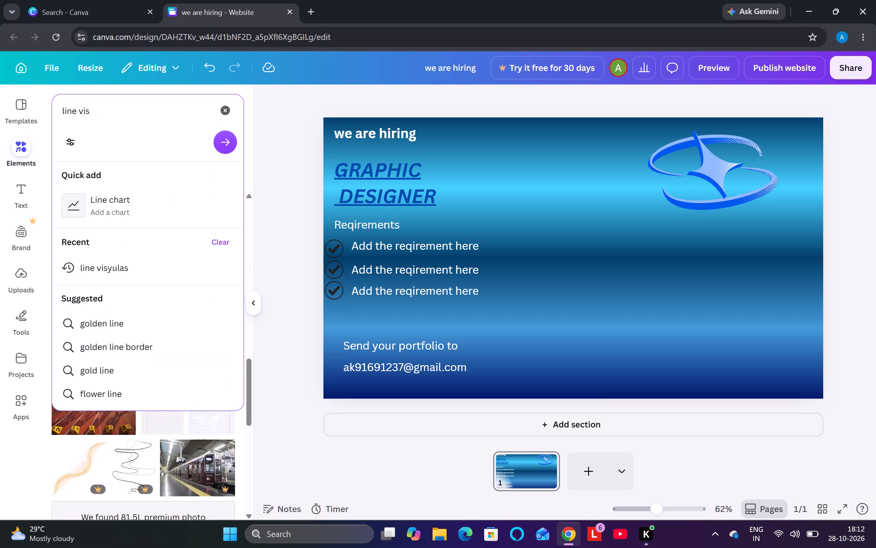
key("BackSpace")
key("BackSpace")
key("BackSpace")
key("BackSpace")
key("BackSpace")
key("BackSpace")
key("BackSpace")
key("BackSpace")
key("BackSpace")
key("BackSpace")
key("BackSpace")
key("BackSpace")
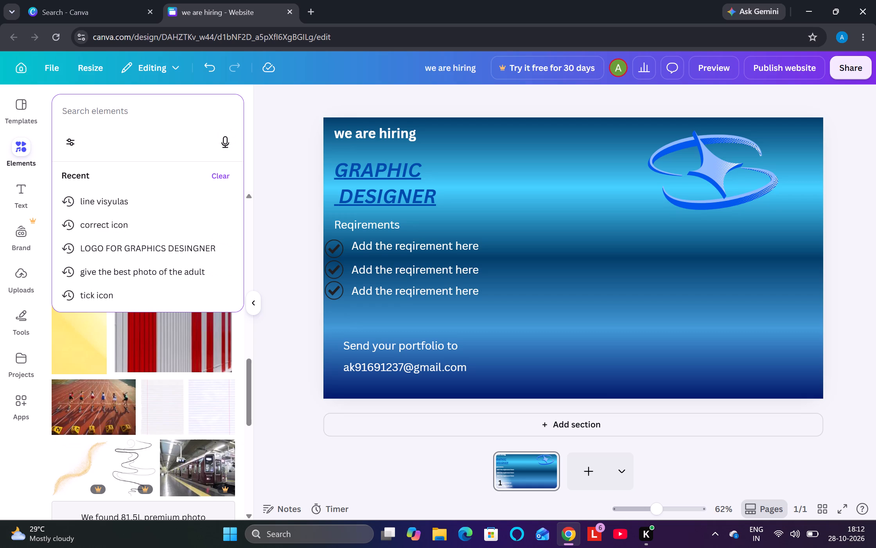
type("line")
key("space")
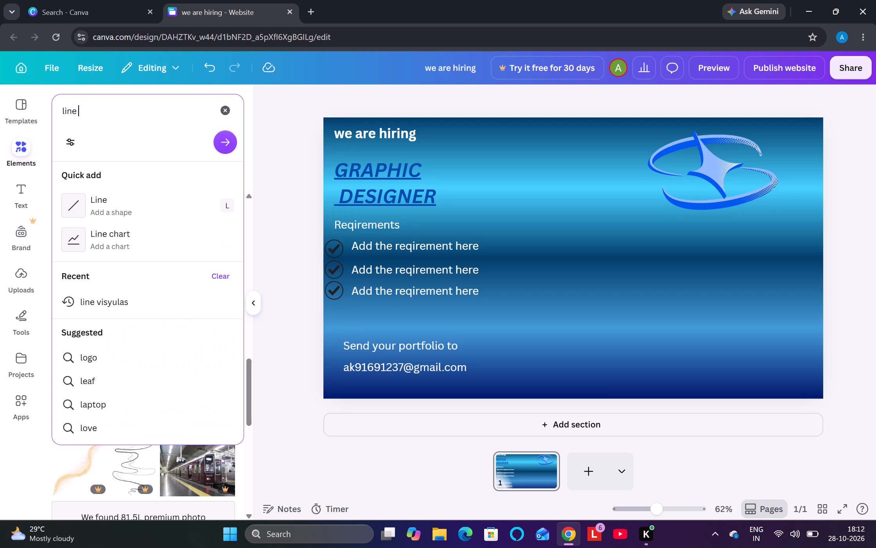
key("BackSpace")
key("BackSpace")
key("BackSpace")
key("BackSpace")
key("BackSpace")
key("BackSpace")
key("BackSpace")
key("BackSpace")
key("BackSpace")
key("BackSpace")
Search the photo elements for "vishual to decurate temmplete" and look through the results for a decorative visual.
type("vishuak")
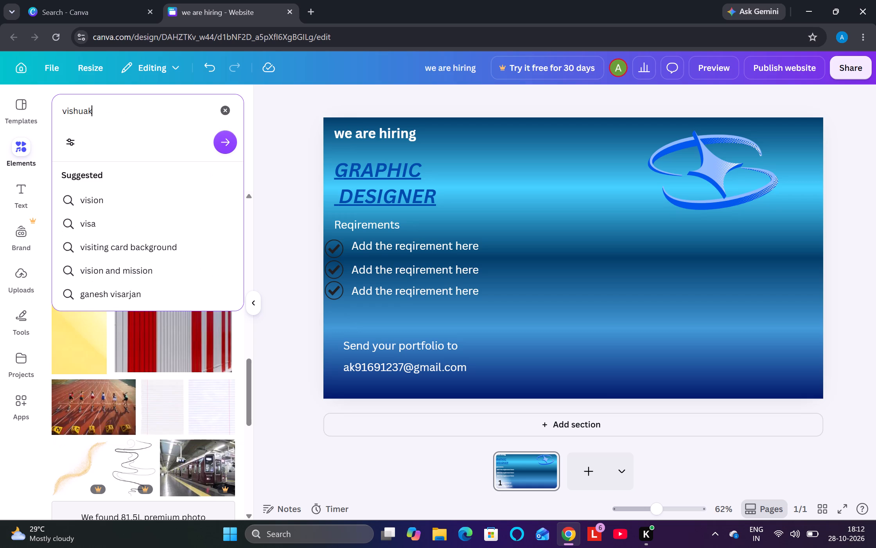
key("BackSpace")
type("l to decurate tem")
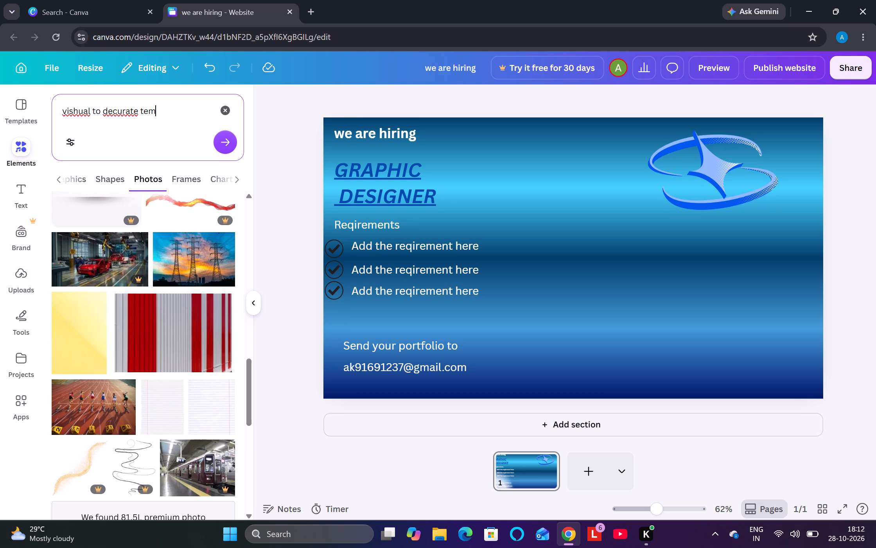
type("mplete")
key("Return")
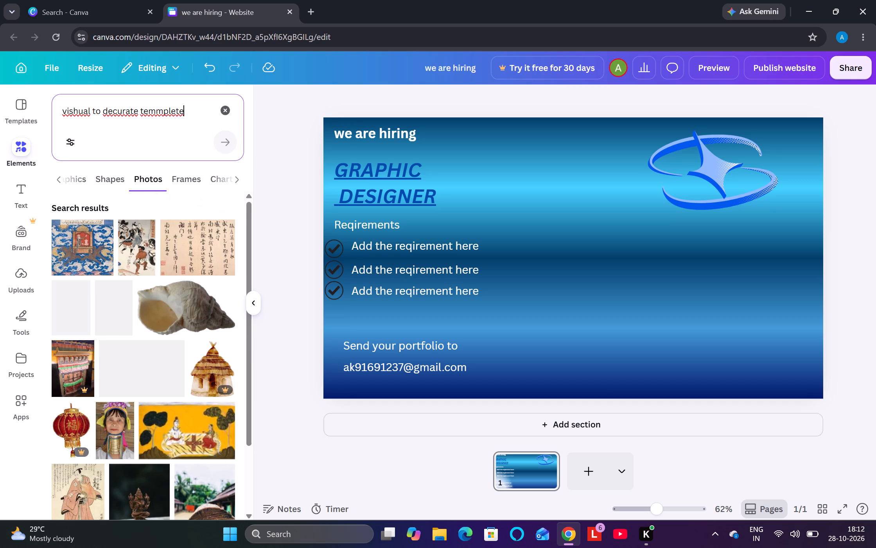
scroll(175, 296, "down", 13)
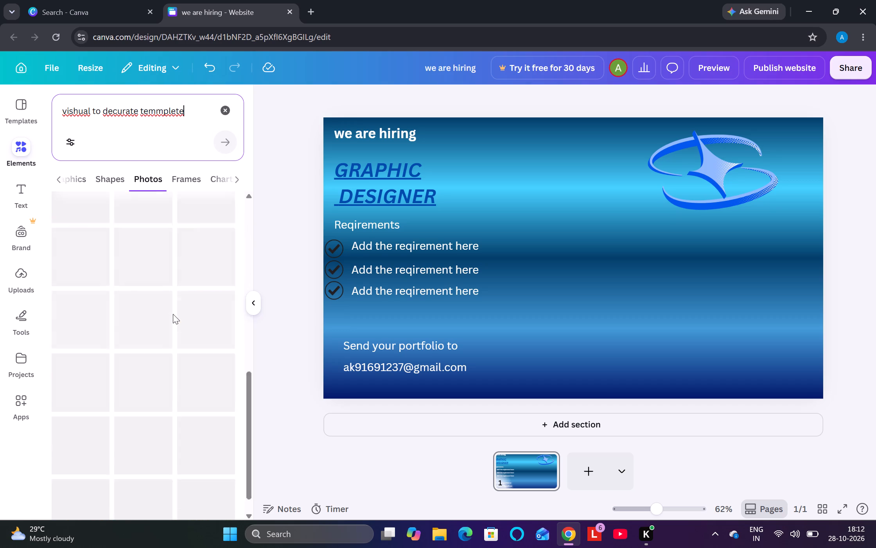
scroll(173, 314, "down", 8)
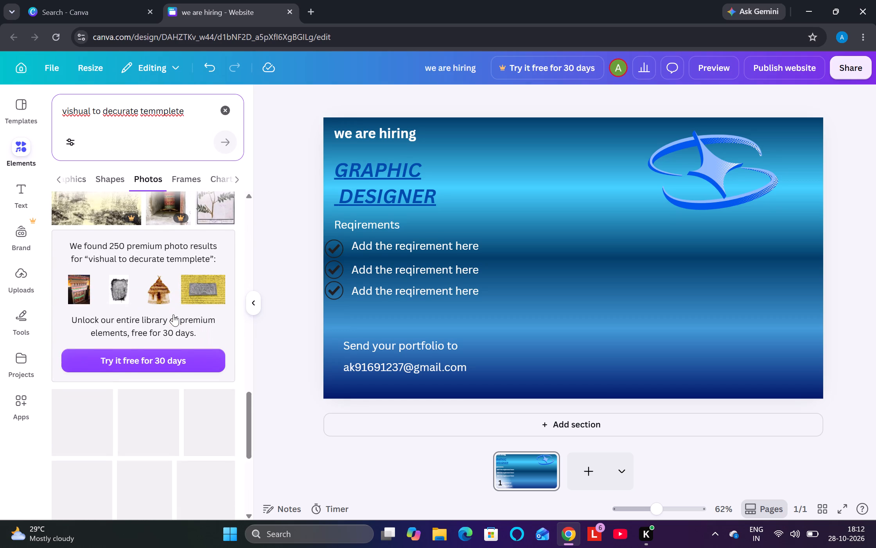
scroll(173, 314, "down", 4)
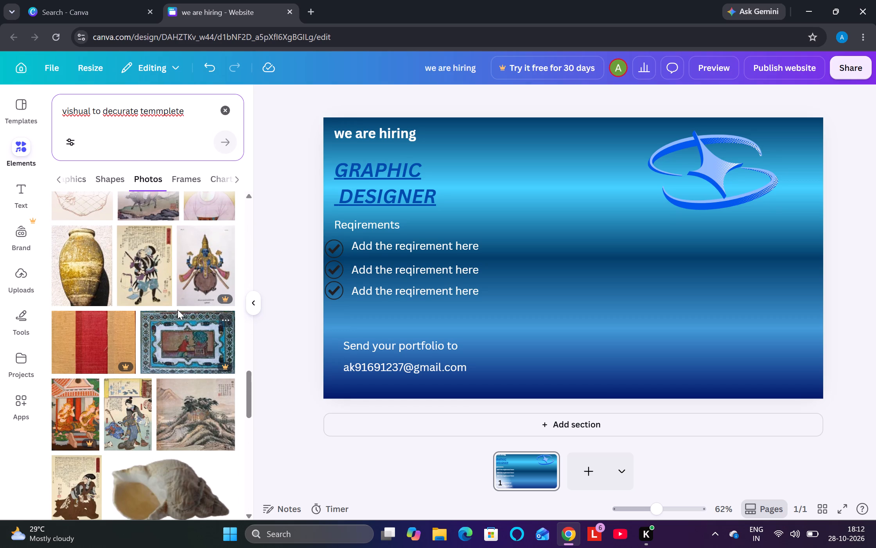
scroll(178, 310, "up", 4)
Replace the search text with "visuals" and run the photo search.
left_click(198, 109)
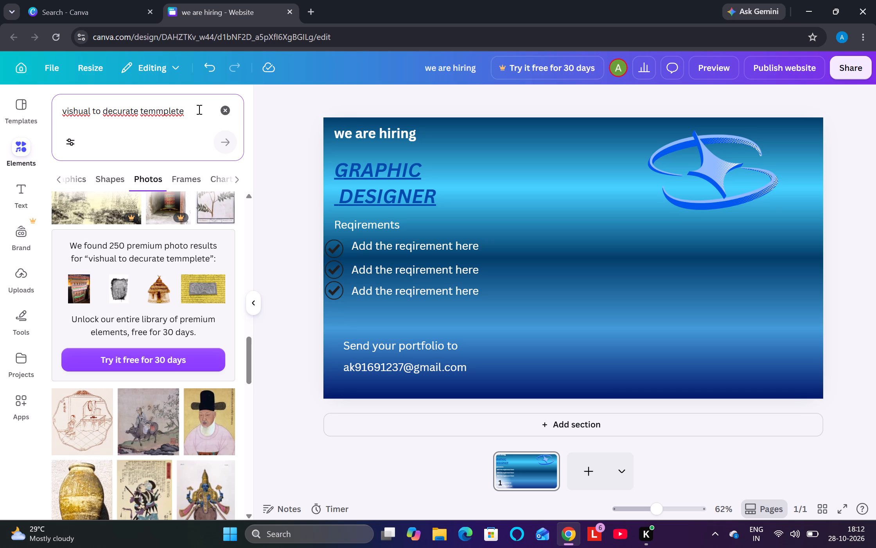
key("BackSpace")
key("BackSpace")
key("BackSpace")
key("BackSpace")
key("BackSpace")
key("BackSpace")
key("BackSpace")
key("BackSpace")
key("BackSpace")
key("BackSpace")
key("BackSpace")
key("BackSpace")
key("BackSpace")
key("BackSpace")
key("BackSpace")
key("BackSpace")
key("BackSpace")
key("BackSpace")
key("BackSpace")
key("BackSpace")
key("BackSpace")
key("BackSpace")
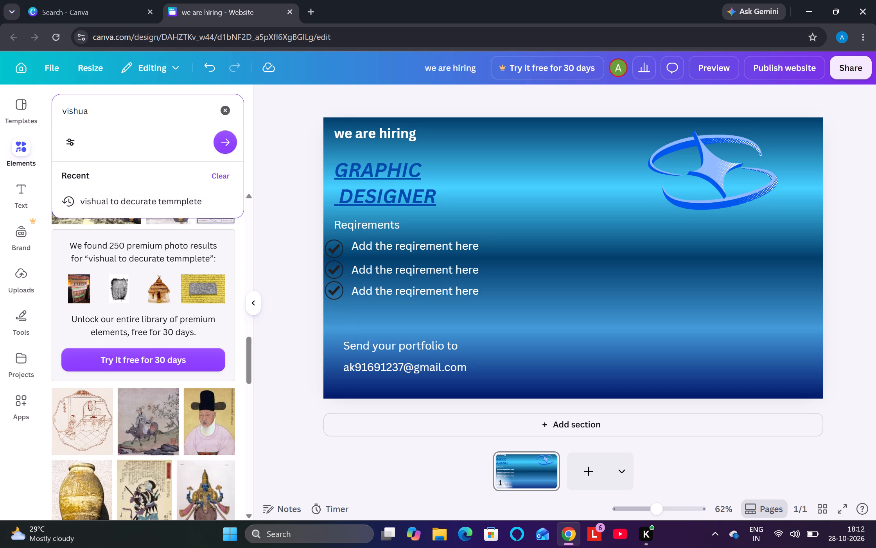
key("BackSpace")
key("BackSpace")
key("BackSpace")
type("ual")
key("s")
key("Return")
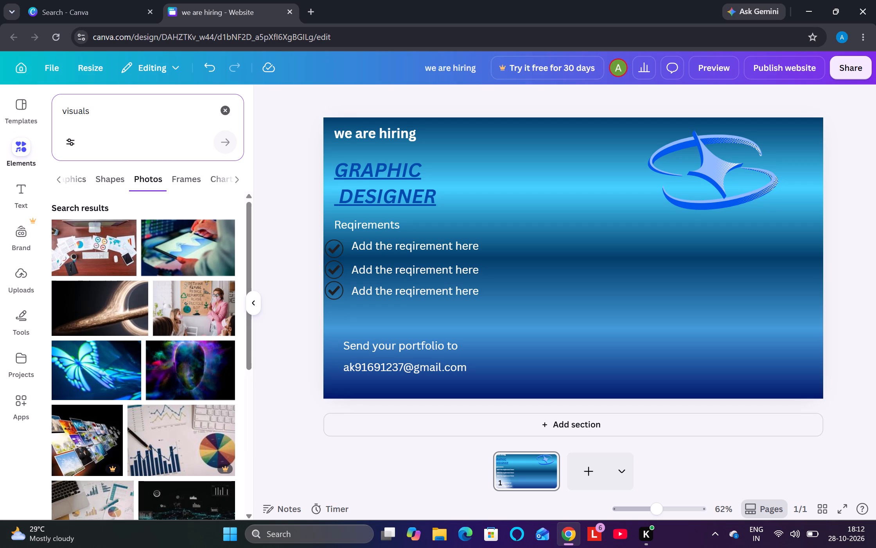
scroll(198, 109, "left", 1)
Extend the search to "visuals of ppt" and look through the photo results for a decorative image.
key("space")
key("p")
key("BackSpace")
type("of")
key("space")
type("ppt")
key("Return")
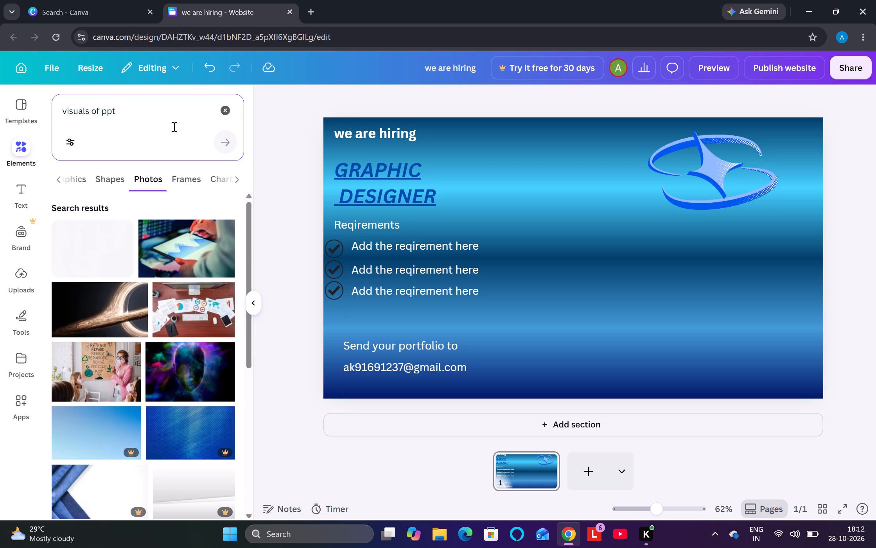
scroll(132, 227, "down", 8)
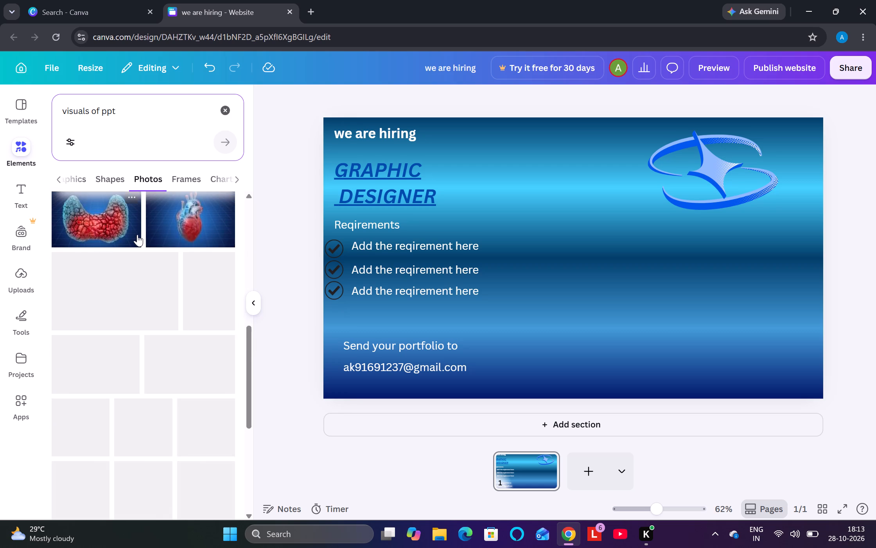
scroll(121, 268, "down", 4)
scroll(121, 274, "up", 2)
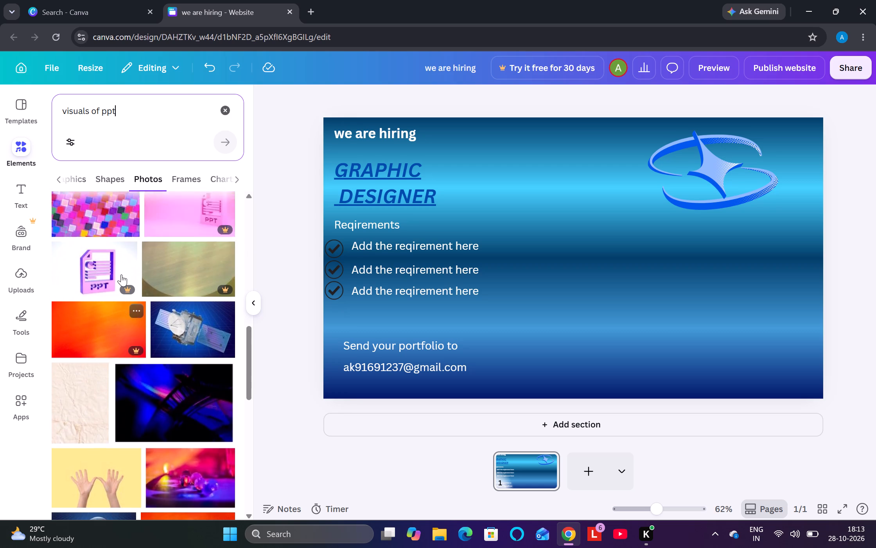
scroll(122, 274, "down", 10)
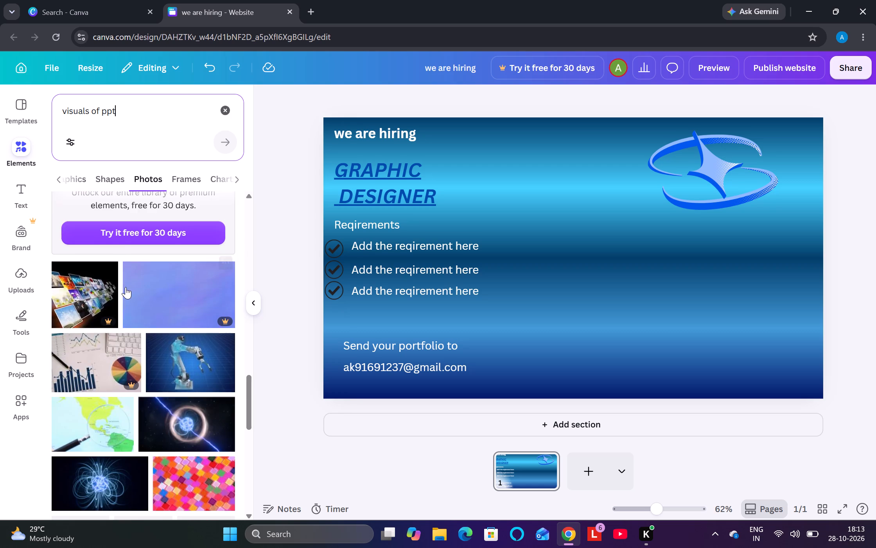
scroll(126, 287, "down", 2)
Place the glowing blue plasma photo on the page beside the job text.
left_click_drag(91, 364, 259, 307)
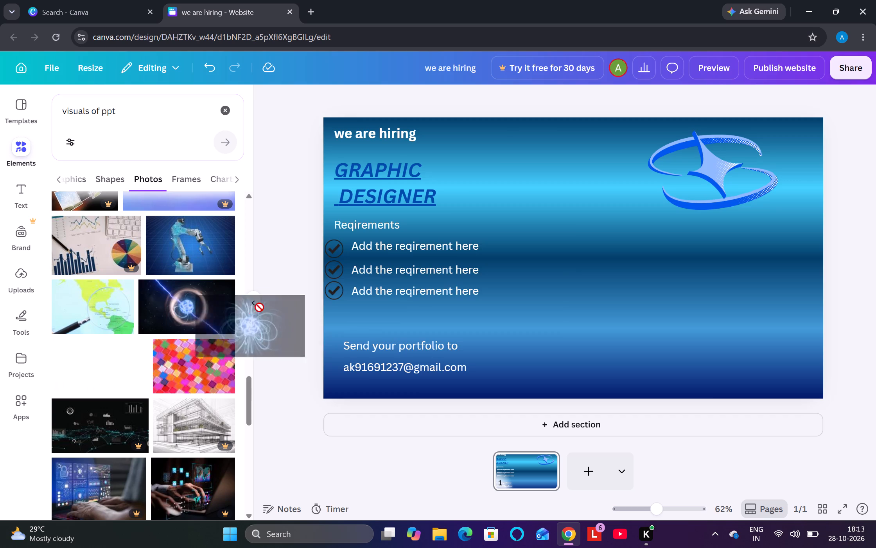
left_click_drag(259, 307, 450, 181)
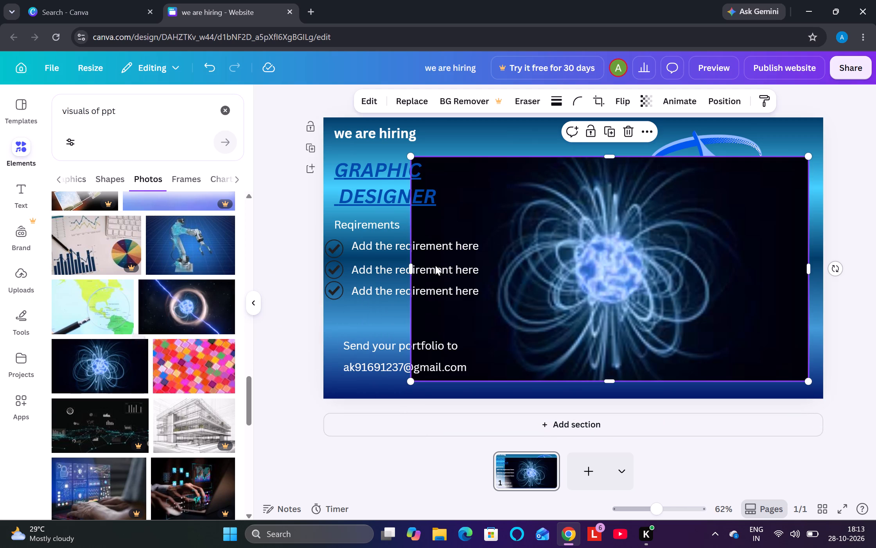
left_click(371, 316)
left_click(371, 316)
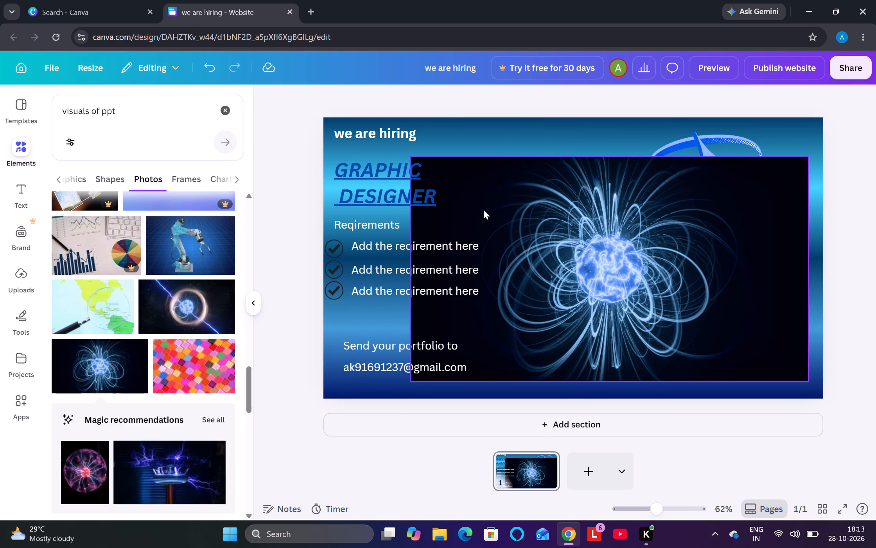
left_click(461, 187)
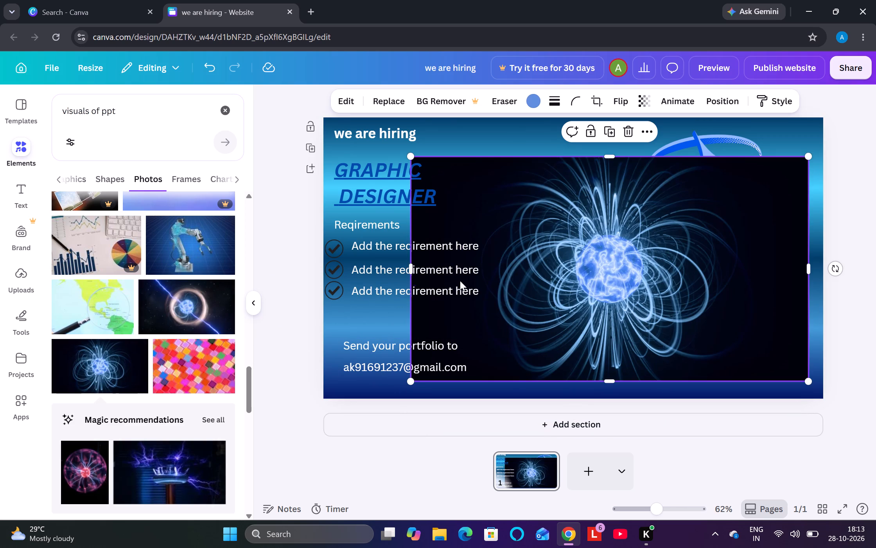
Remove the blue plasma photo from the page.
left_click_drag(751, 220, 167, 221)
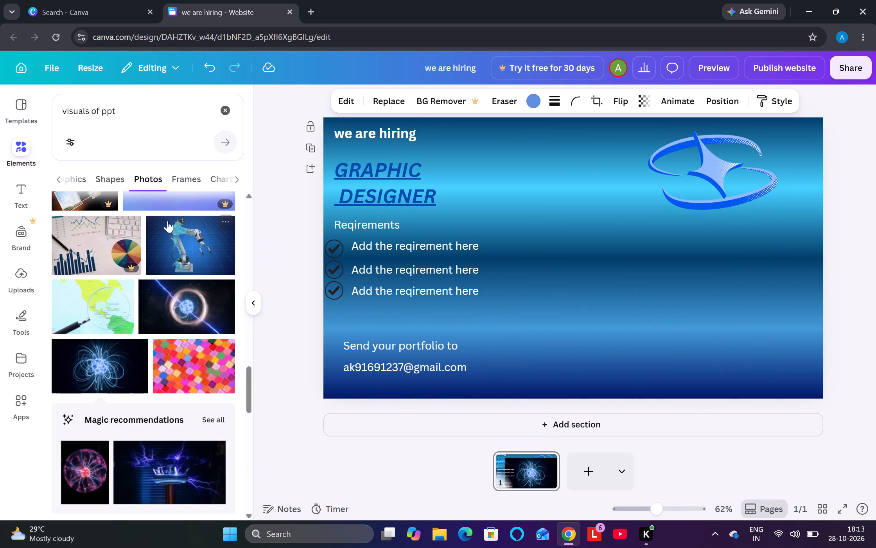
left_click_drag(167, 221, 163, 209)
Change the photo search to "visuals of lines" and look through the results.
scroll(188, 363, "down", 5)
scroll(187, 352, "up", 4)
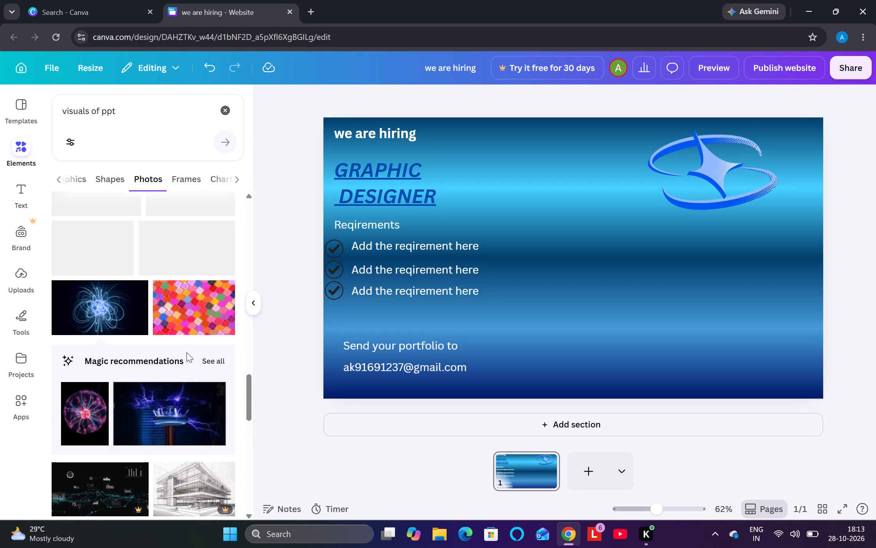
scroll(187, 350, "up", 7)
left_click(134, 104)
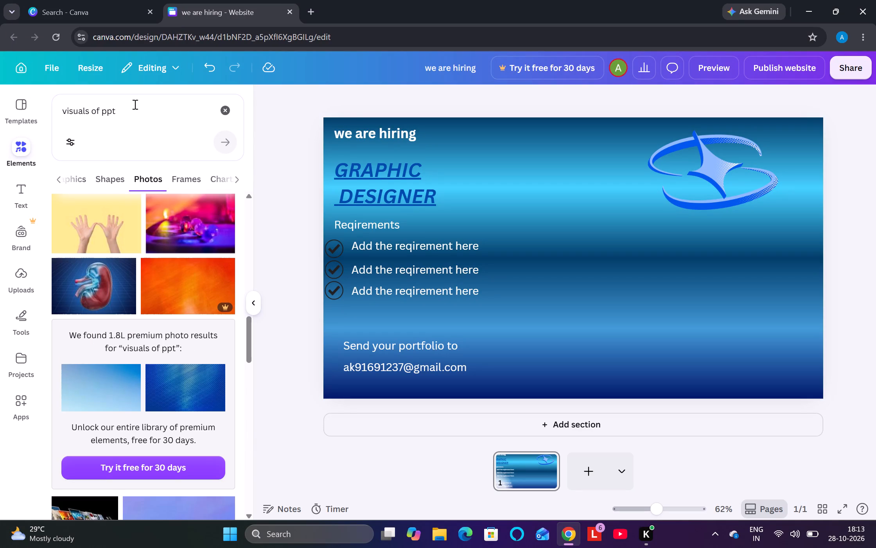
key("BackSpace")
key("BackSpace")
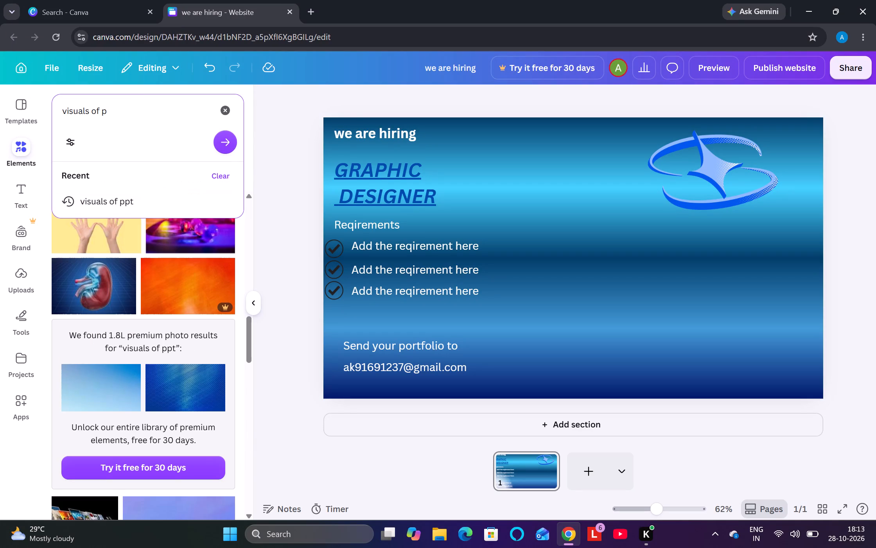
key("BackSpace")
key("space")
type("lines")
key("Return")
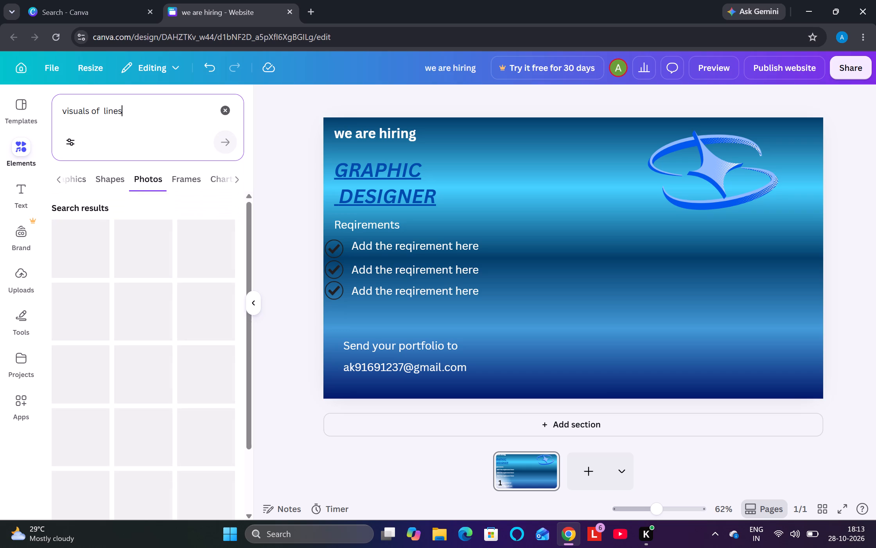
scroll(162, 291, "down", 1)
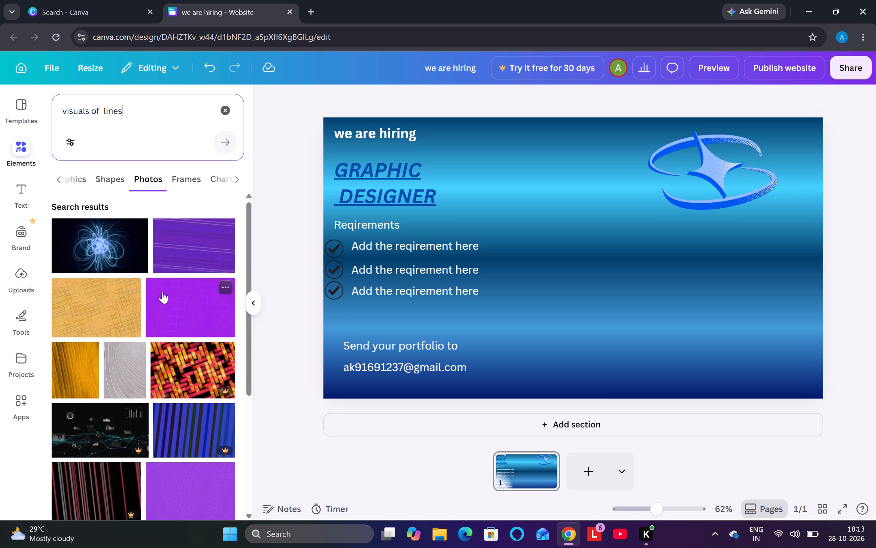
scroll(162, 292, "down", 5)
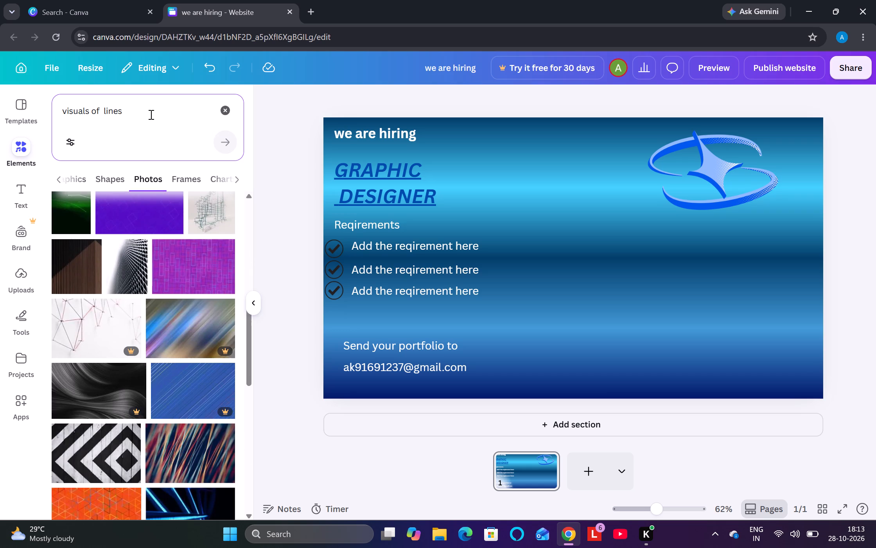
Extend the search to "visuals of lines tranparency" and browse the photo results for a suitable line image.
key("space")
type("tranparency")
key("Return")
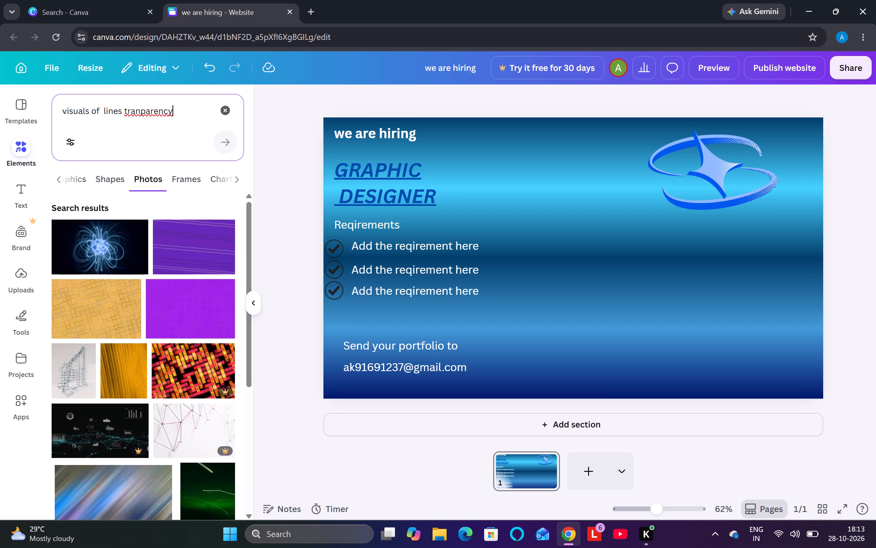
scroll(151, 114, "down", 2)
scroll(96, 279, "down", 8)
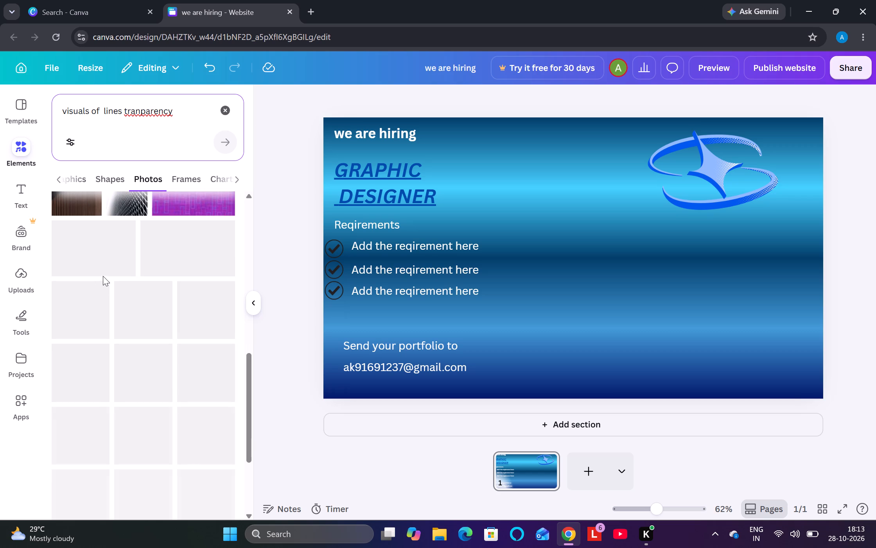
scroll(132, 267, "up", 1)
scroll(132, 267, "down", 4)
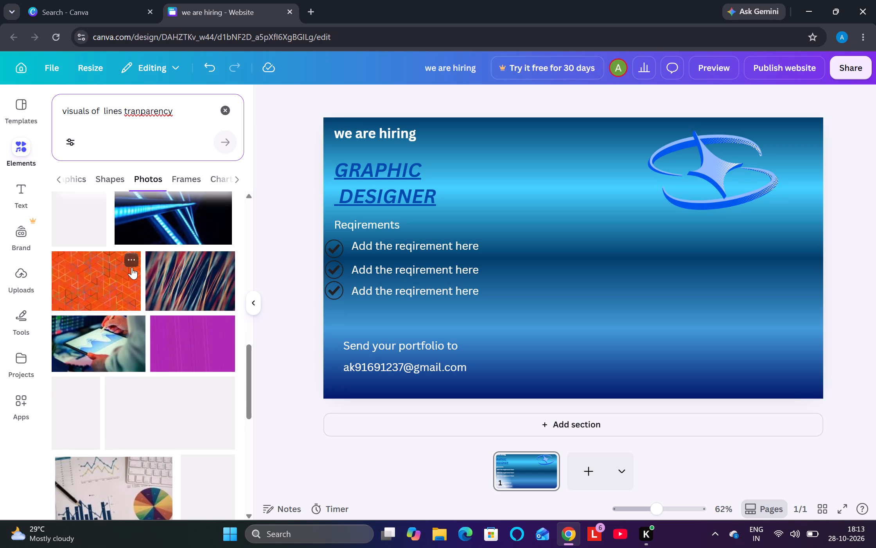
scroll(131, 268, "down", 7)
scroll(131, 268, "up", 2)
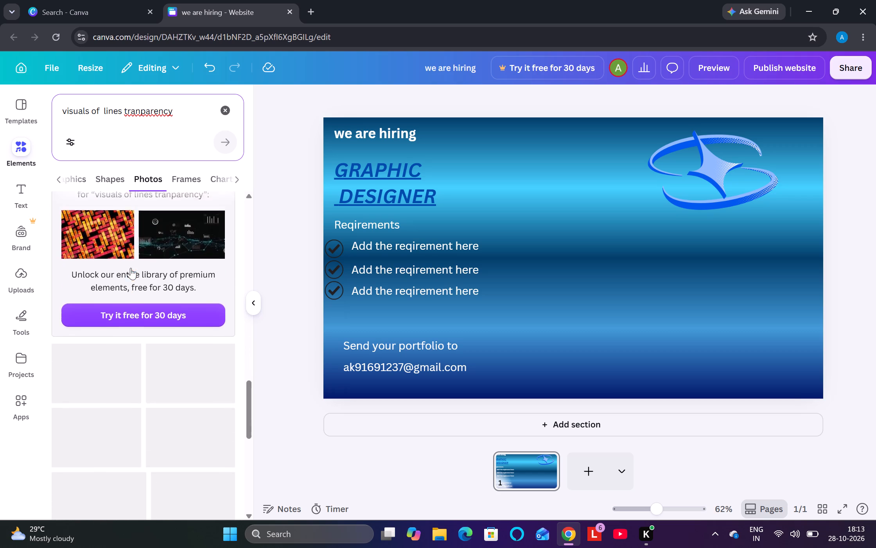
scroll(131, 268, "up", 7)
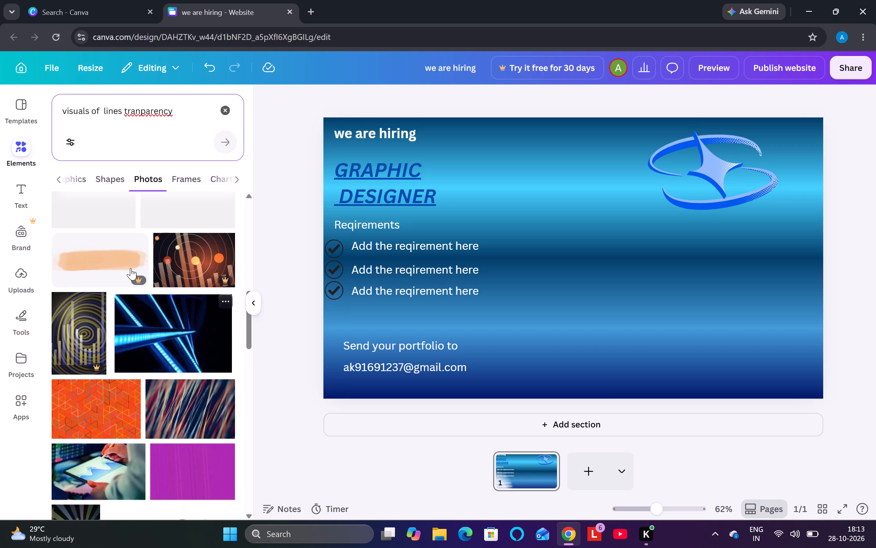
scroll(131, 268, "up", 13)
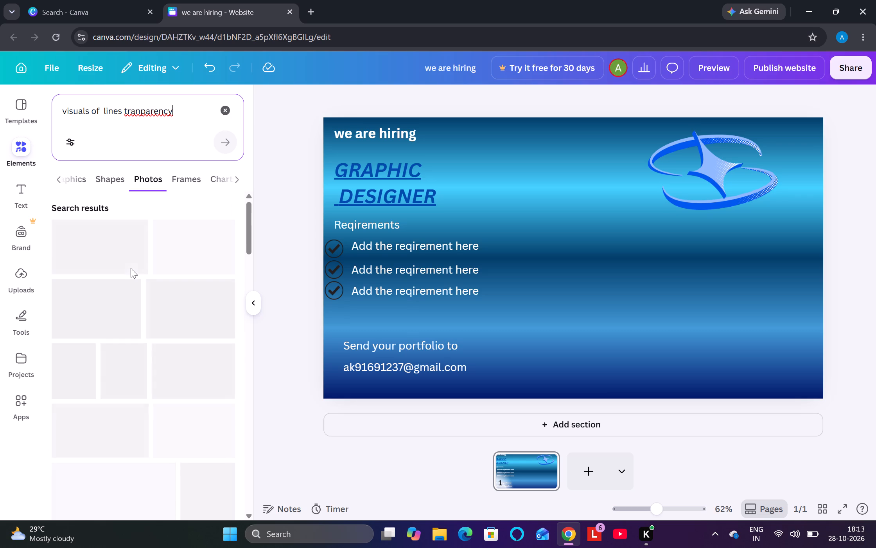
scroll(131, 268, "up", 3)
Place the white photo of connected network lines so that it fills the page behind the text.
left_click_drag(184, 411, 378, 335)
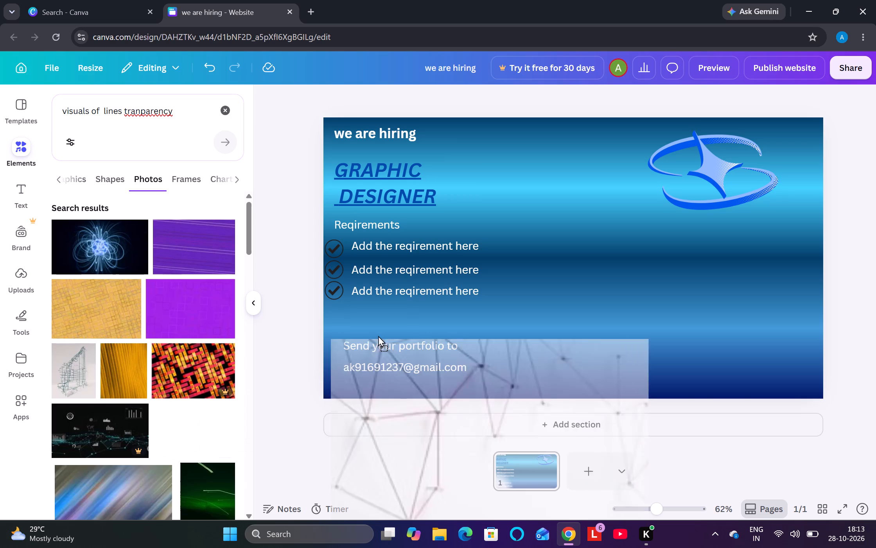
left_click_drag(378, 335, 475, 138)
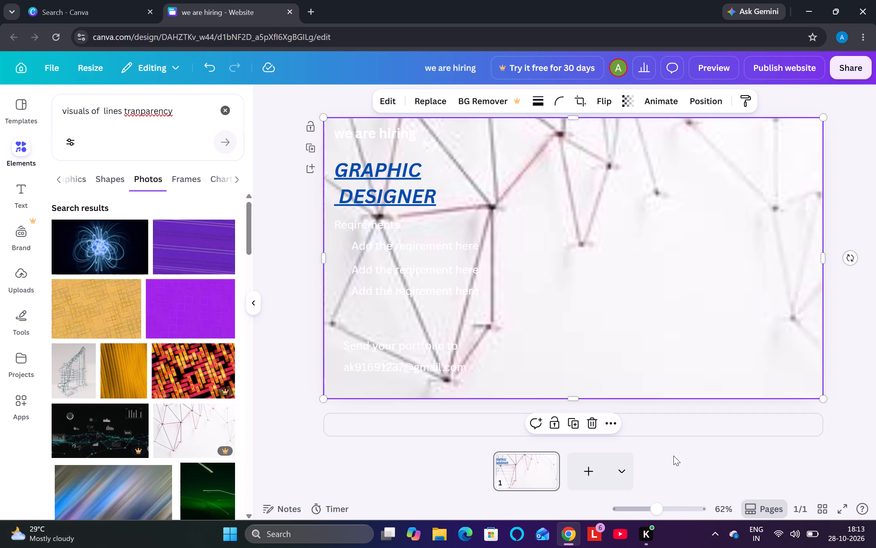
Move the white network-lines photo around the page and remove it, leaving the blue gradient background.
left_click(752, 499)
left_click_drag(639, 348, 634, 345)
left_click_drag(612, 339, 609, 338)
left_click_drag(600, 337, 445, 331)
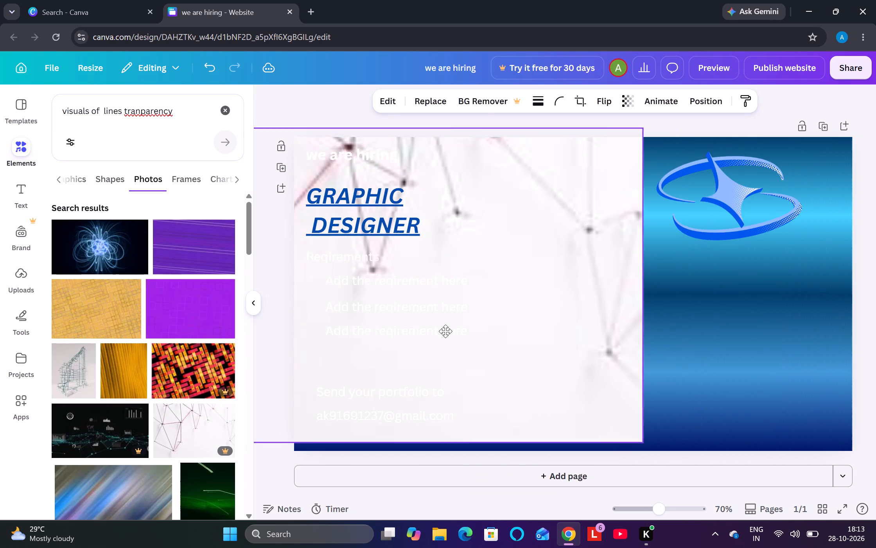
left_click_drag(445, 331, 521, 334)
left_click_drag(539, 304, 691, 357)
left_click(650, 150)
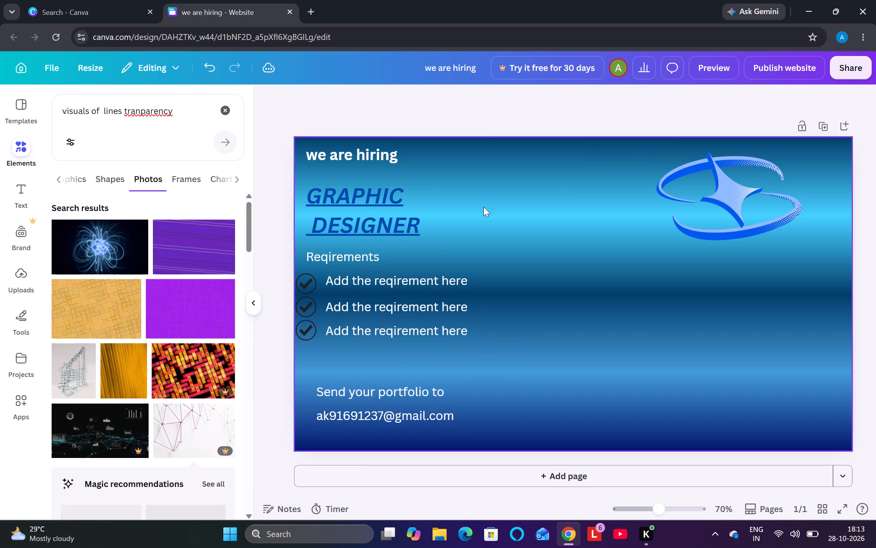
left_click(284, 339)
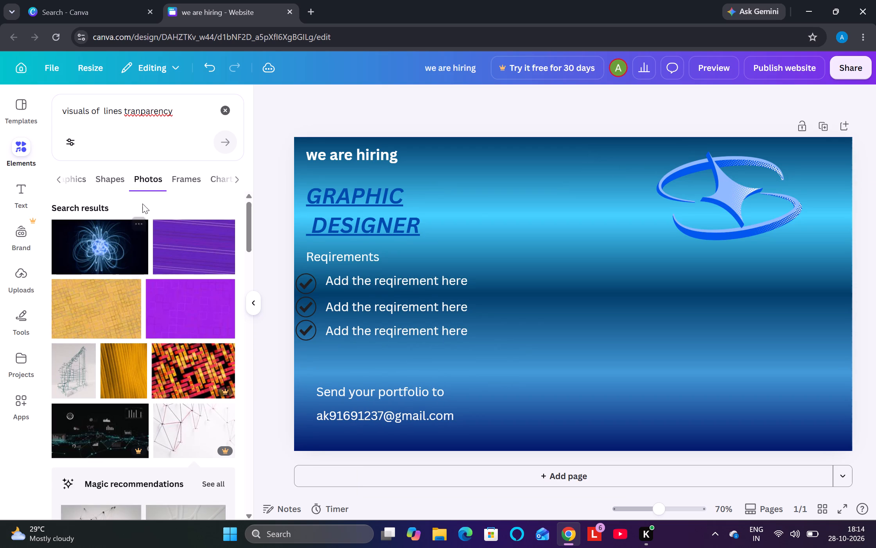
Rerun the recent searches "visuals of lines" and "vishual to decurate temmplete" and glance at their results.
left_click(235, 112)
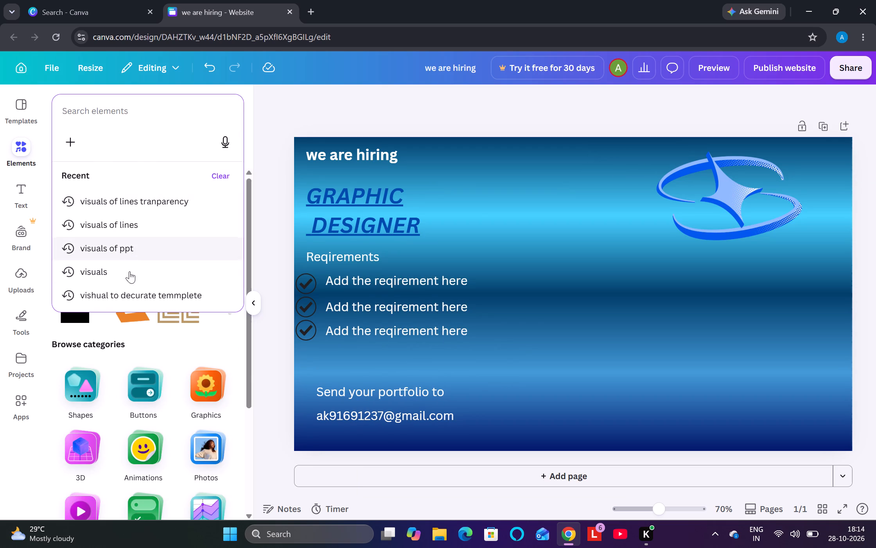
left_click(130, 222)
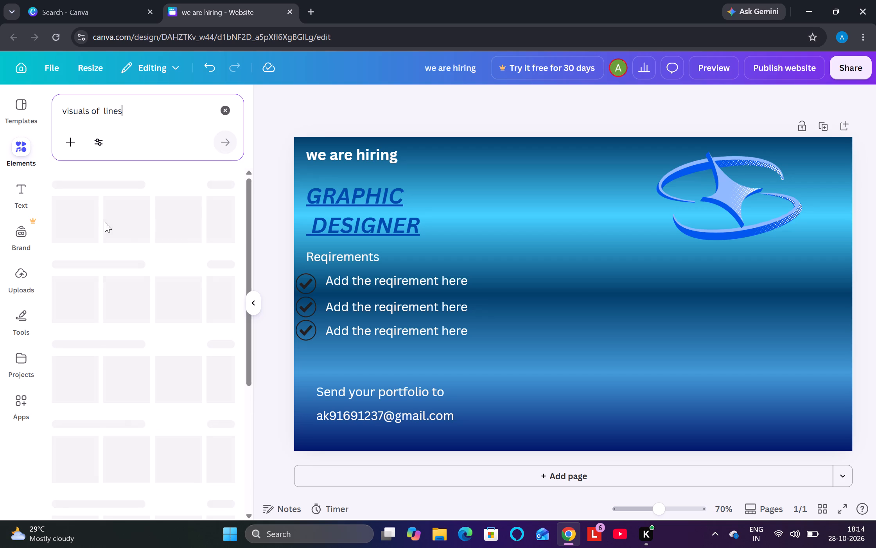
left_click(224, 108)
scroll(138, 273, "down", 4)
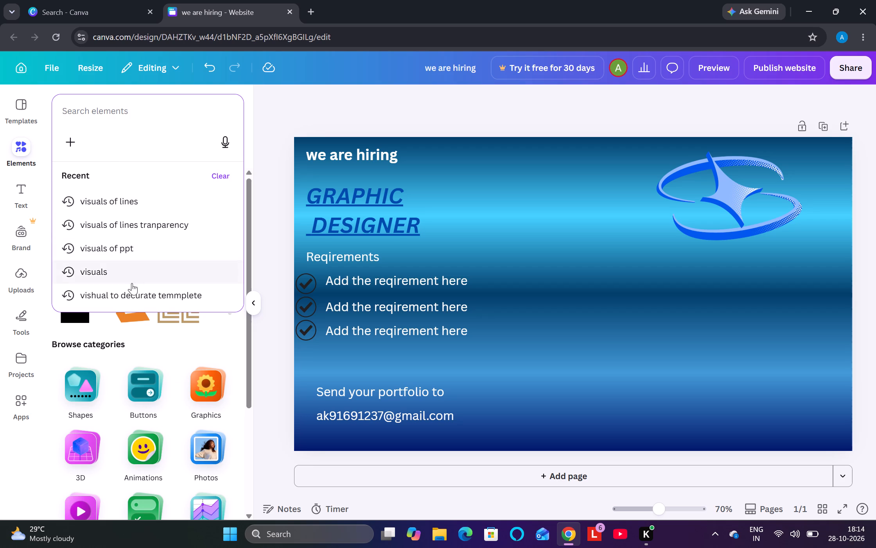
left_click(156, 292)
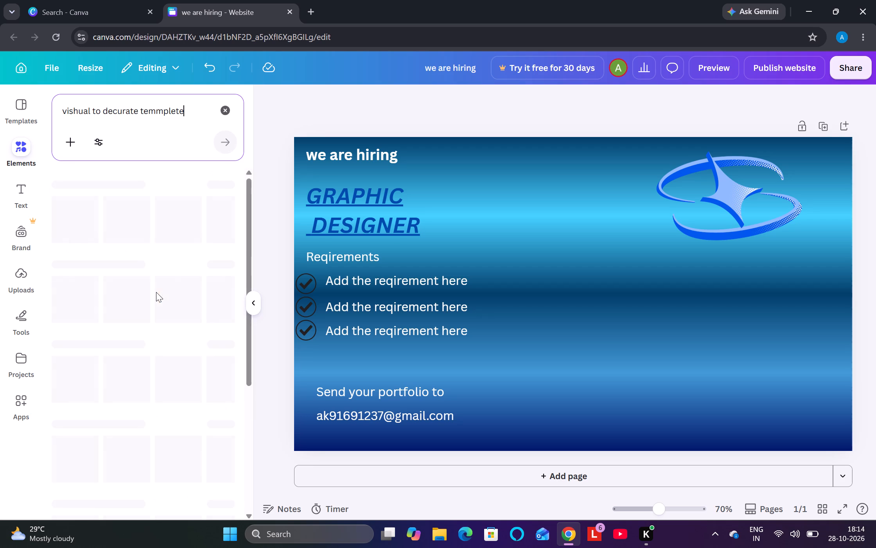
left_click(222, 117)
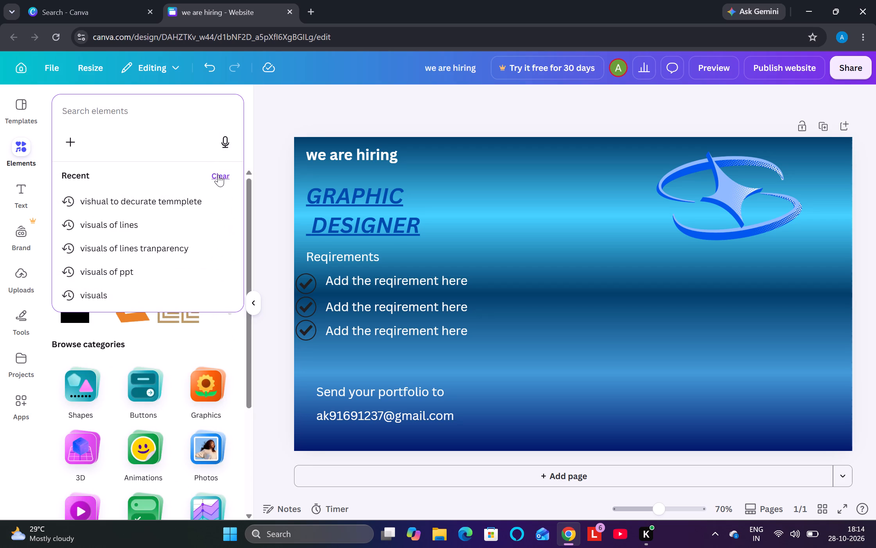
Clear the recent element searches.
left_click(218, 175)
left_click(141, 115)
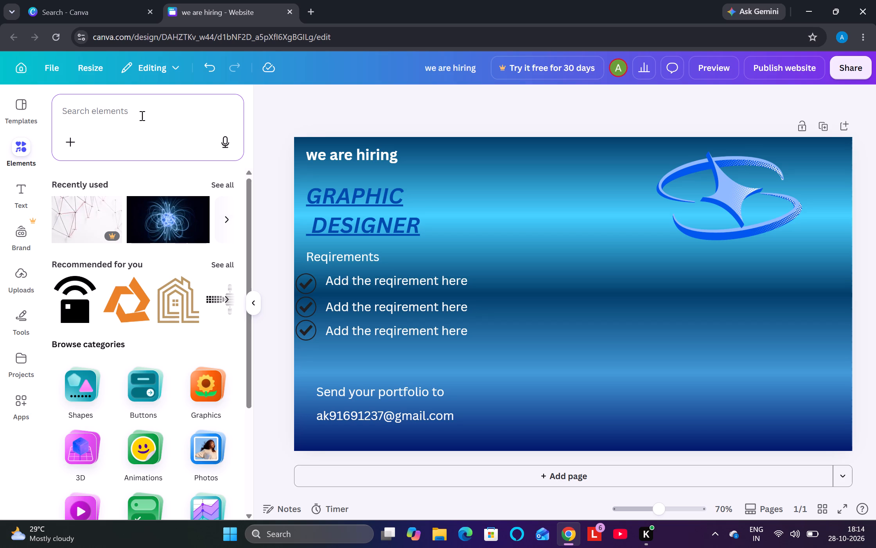
Place the recently used pink-and-blue wavy lines graphic across the page's lower right area, extending past its right edge.
left_click(227, 186)
left_click_drag(182, 222, 188, 222)
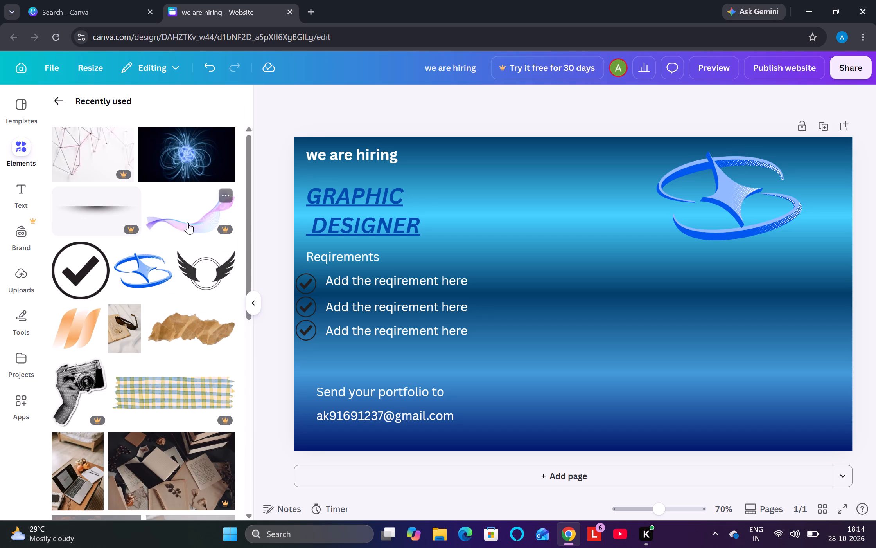
left_click_drag(188, 222, 473, 235)
left_click(501, 149)
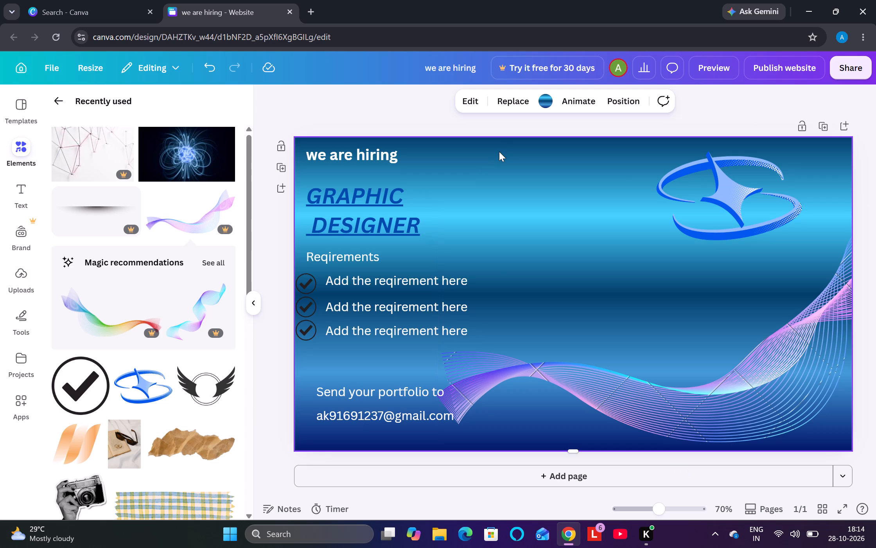
left_click(438, 166)
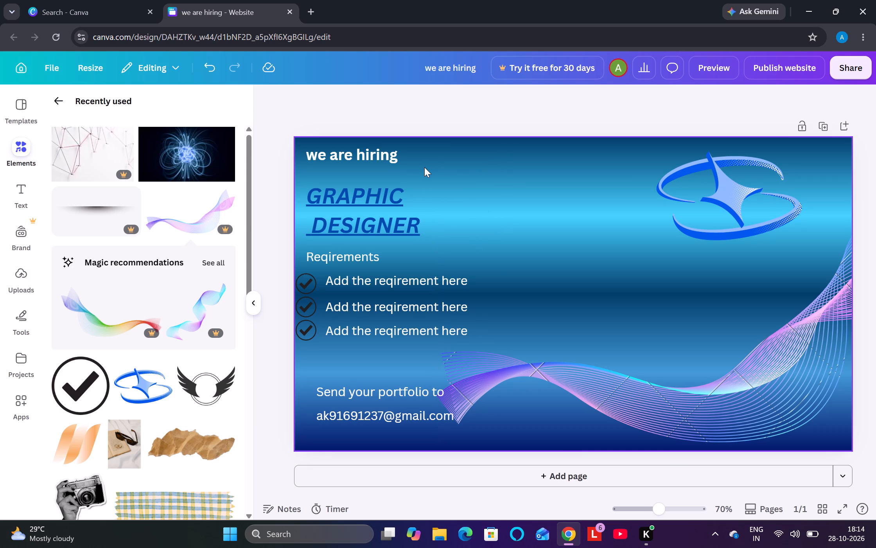
left_click(276, 105)
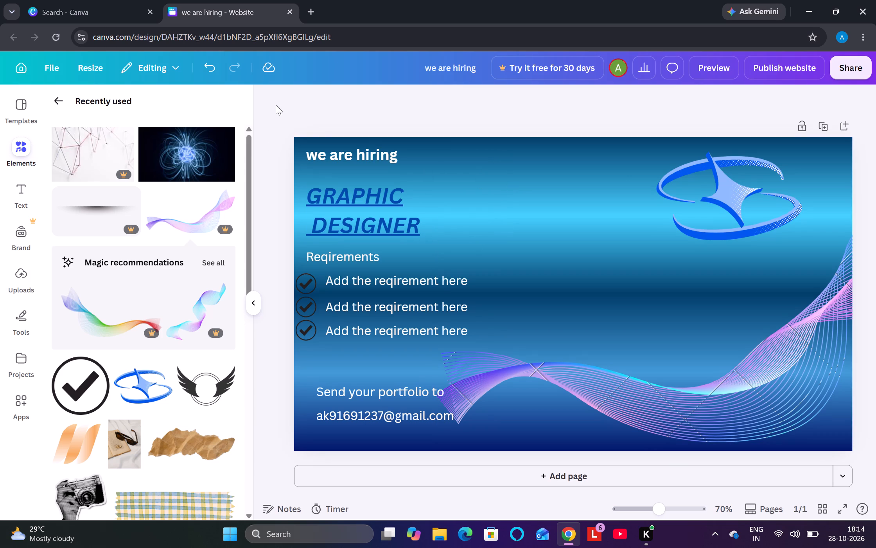
Search the elements for "photo frame" and place the round frame to the right of the requirements, above the wavy lines.
left_click(53, 104)
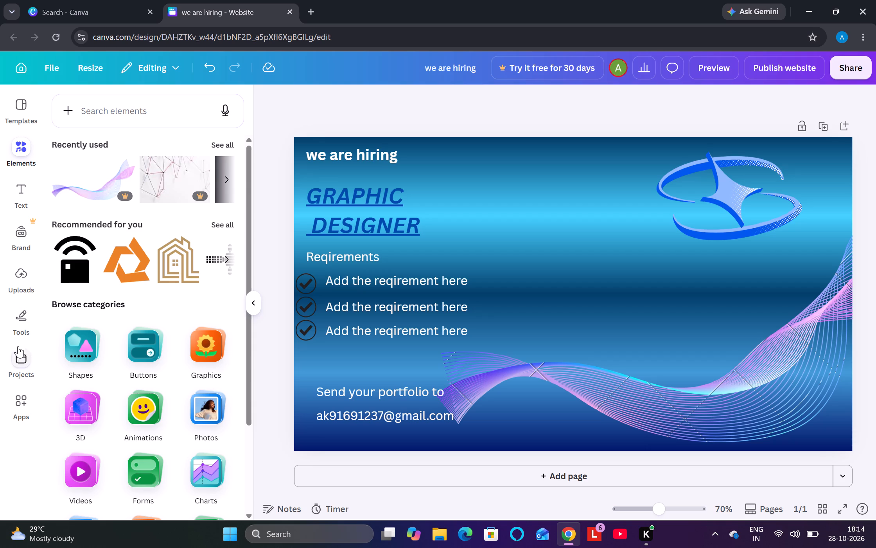
left_click(17, 102)
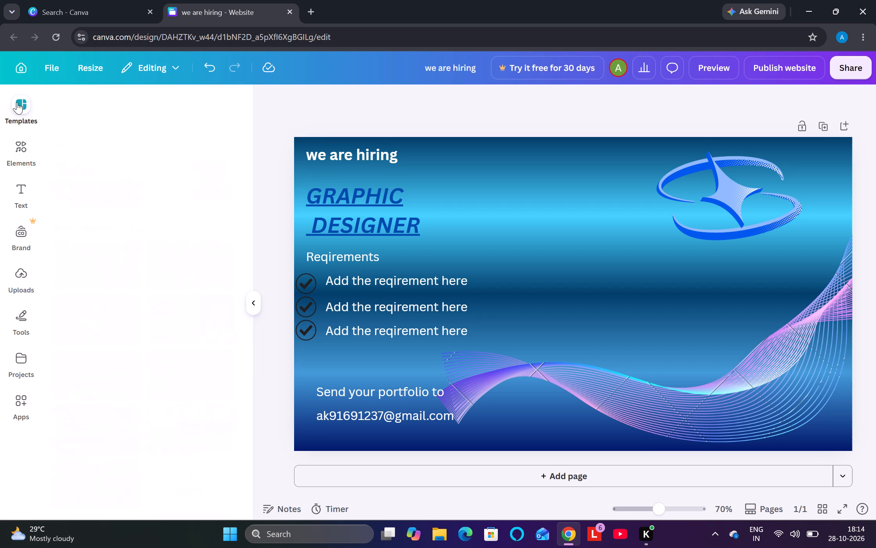
left_click(13, 137)
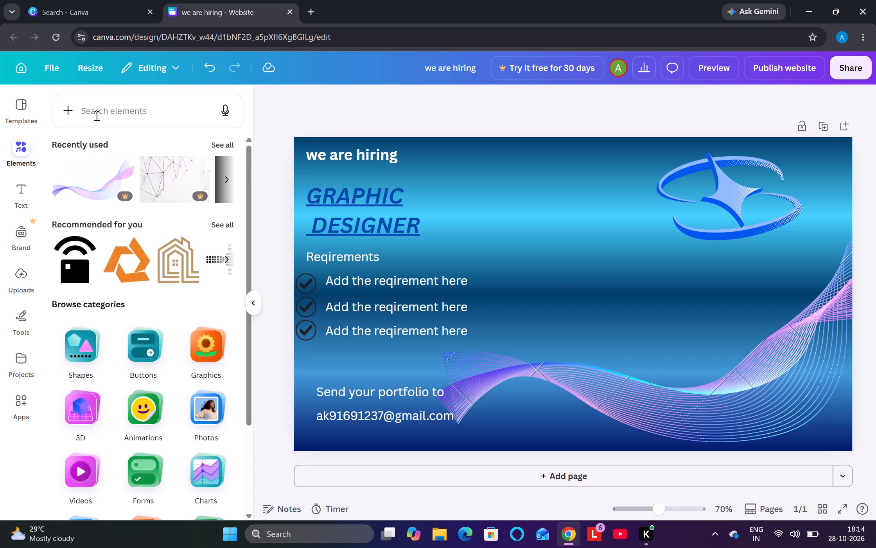
left_click(103, 112)
type("photo")
key("space")
type("frame")
key("Return")
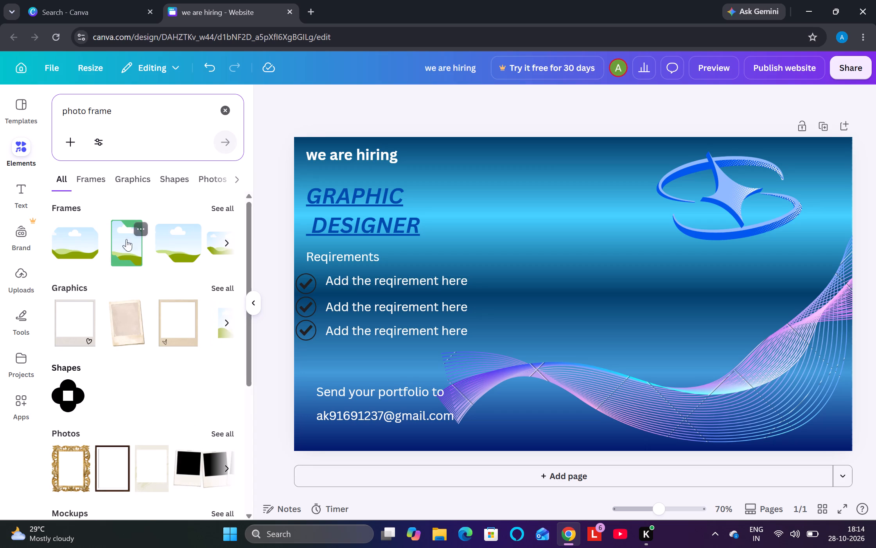
left_click(228, 242)
triple_click(228, 242)
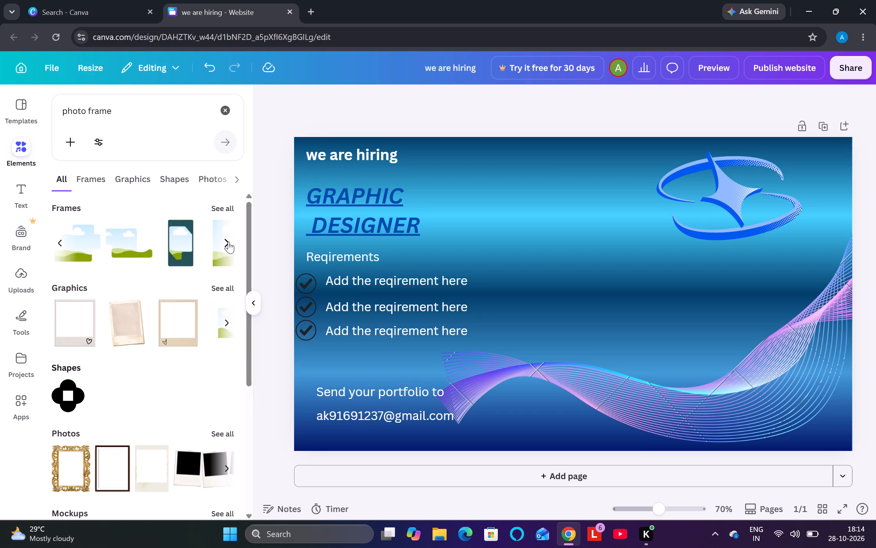
triple_click(228, 242)
left_click_drag(154, 245, 428, 256)
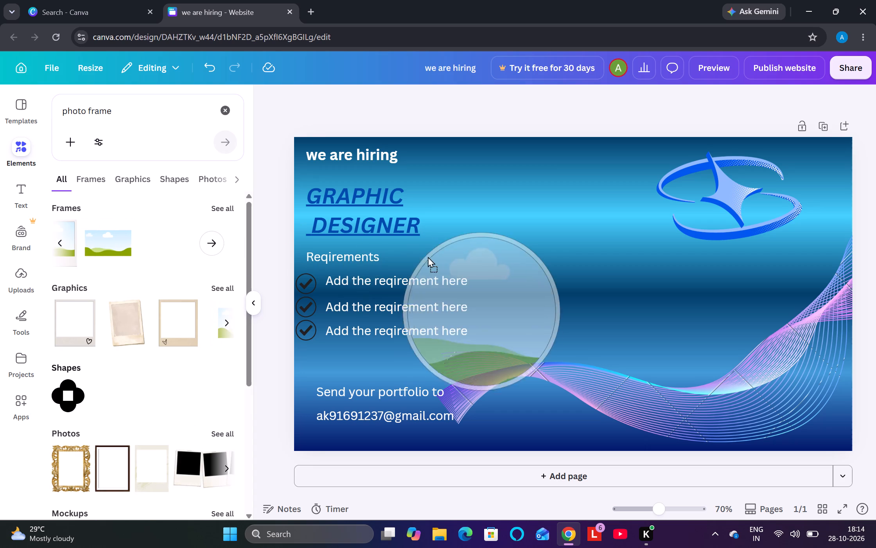
left_click_drag(428, 256, 564, 228)
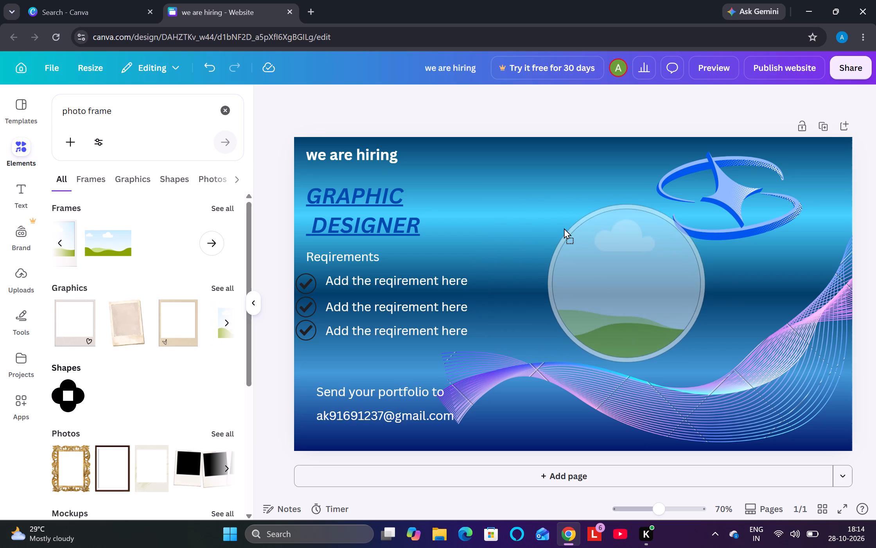
left_click_drag(564, 228, 565, 228)
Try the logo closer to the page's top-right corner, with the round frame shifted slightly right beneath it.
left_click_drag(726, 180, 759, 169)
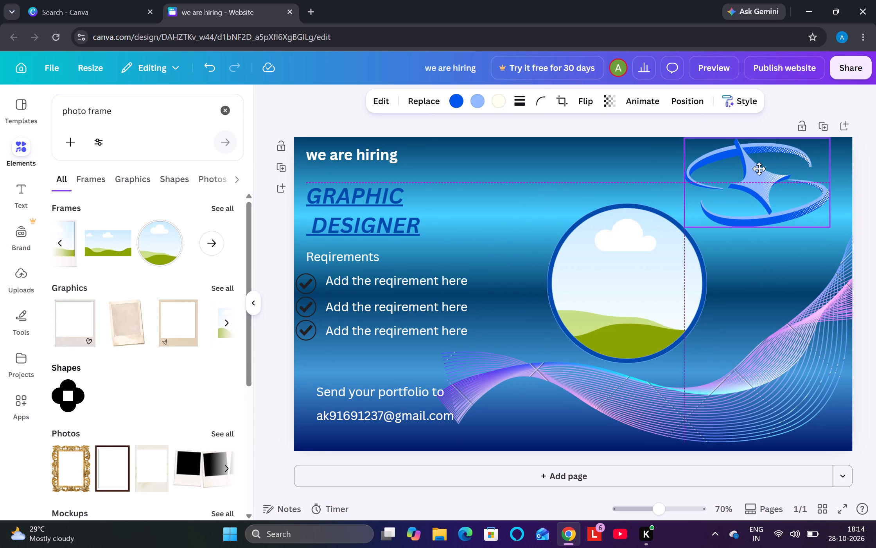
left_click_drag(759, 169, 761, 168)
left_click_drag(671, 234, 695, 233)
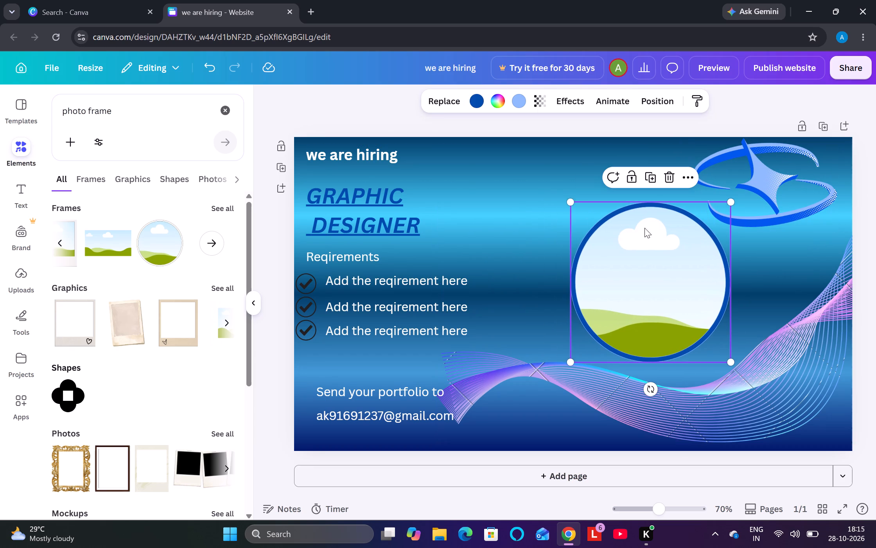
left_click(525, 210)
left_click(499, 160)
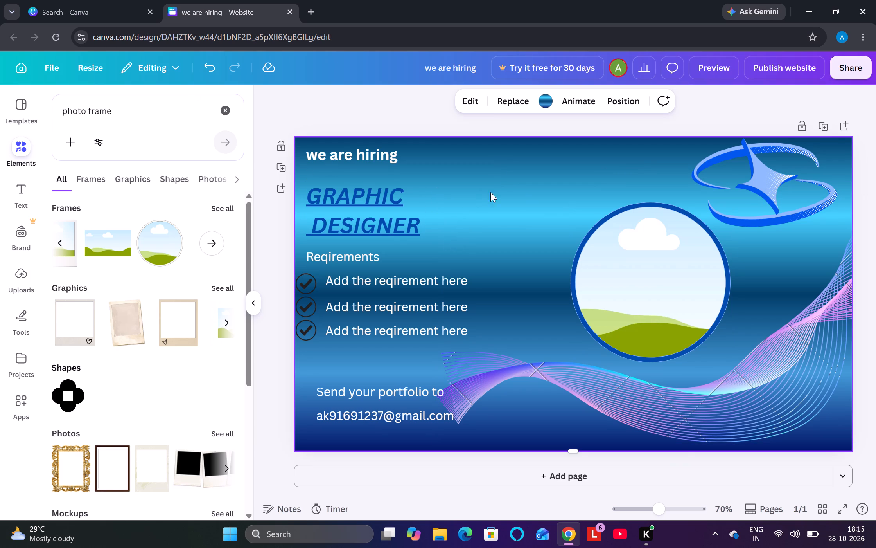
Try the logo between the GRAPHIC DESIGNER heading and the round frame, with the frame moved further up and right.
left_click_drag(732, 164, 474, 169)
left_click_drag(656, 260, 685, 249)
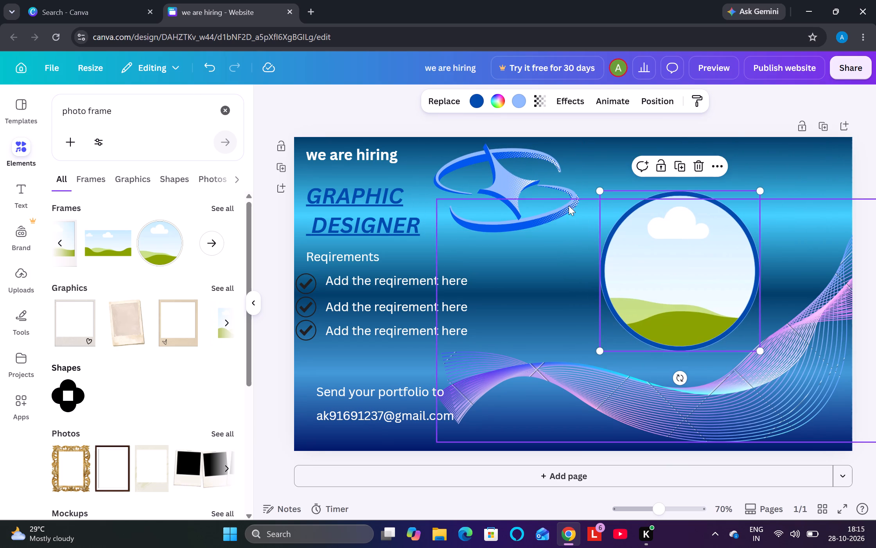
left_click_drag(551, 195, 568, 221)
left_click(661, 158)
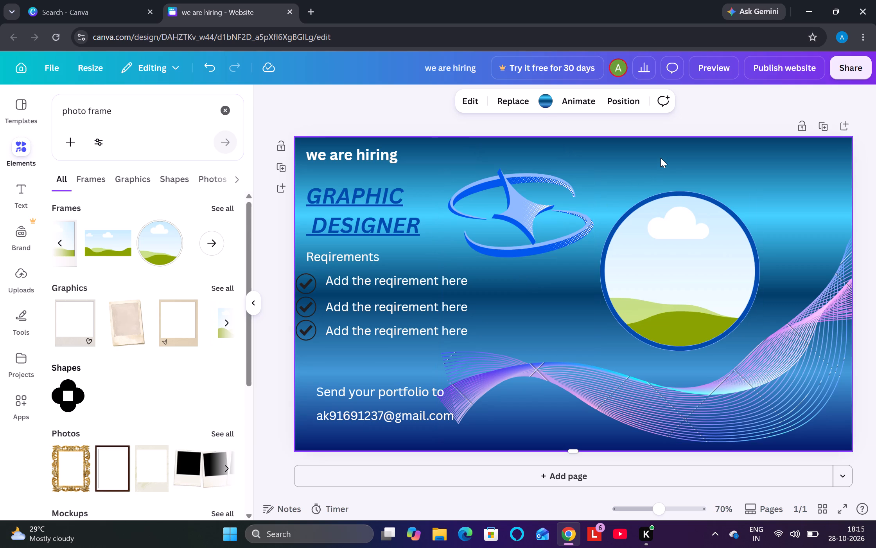
Reposition the wavy lines graphic slightly higher and further left on the page.
left_click_drag(519, 210, 568, 207)
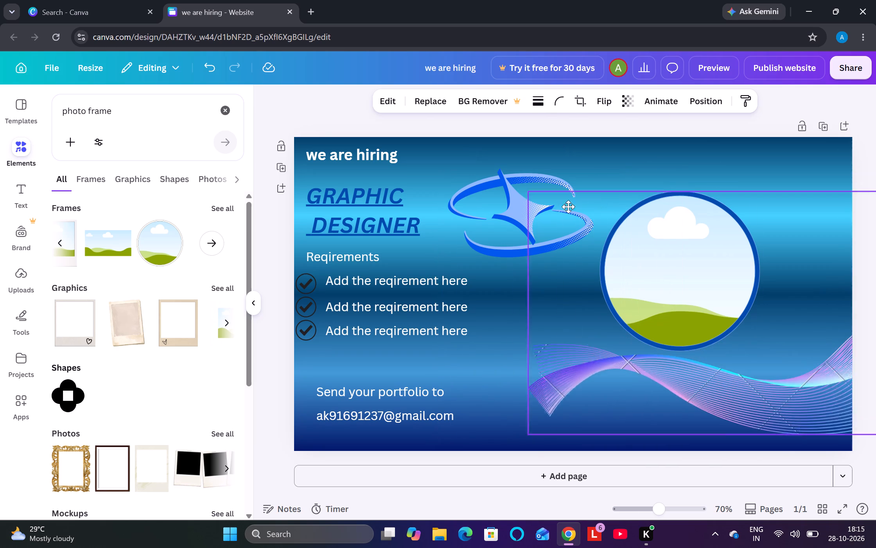
left_click_drag(568, 207, 508, 196)
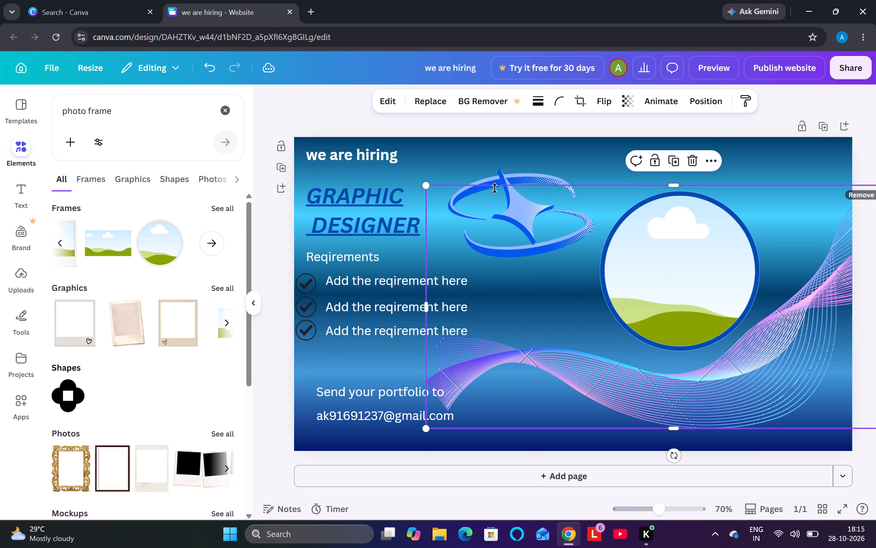
left_click(534, 151)
Move the logo into the page's top-right corner and shrink it slightly.
left_click_drag(533, 169, 743, 149)
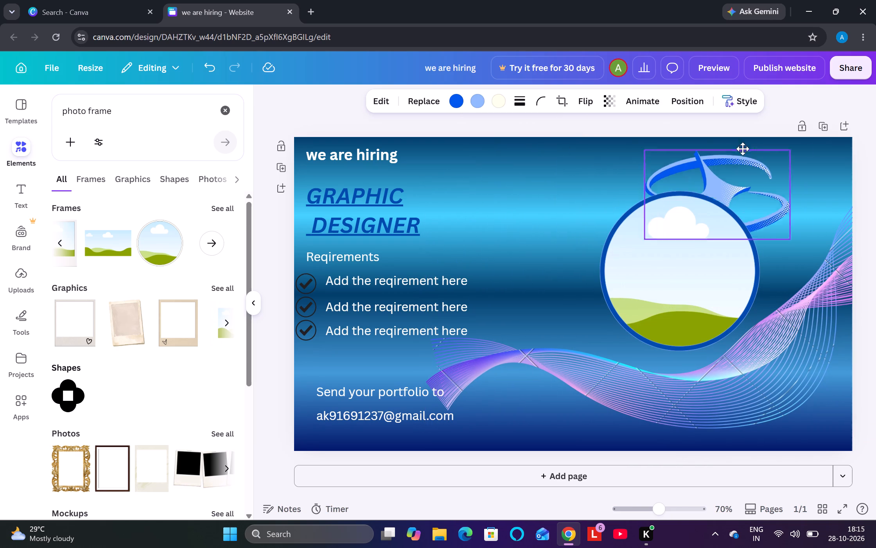
left_click_drag(743, 149, 793, 139)
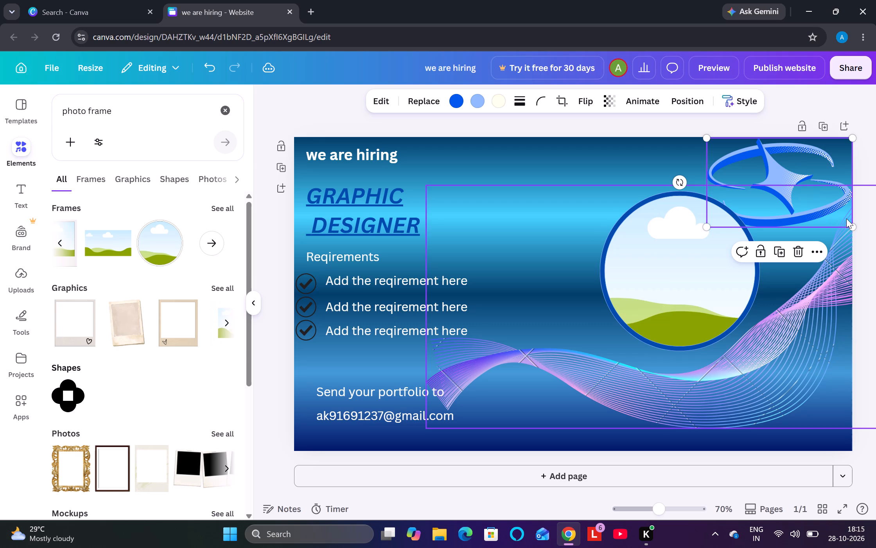
left_click_drag(855, 228, 836, 218)
left_click_drag(767, 185, 777, 186)
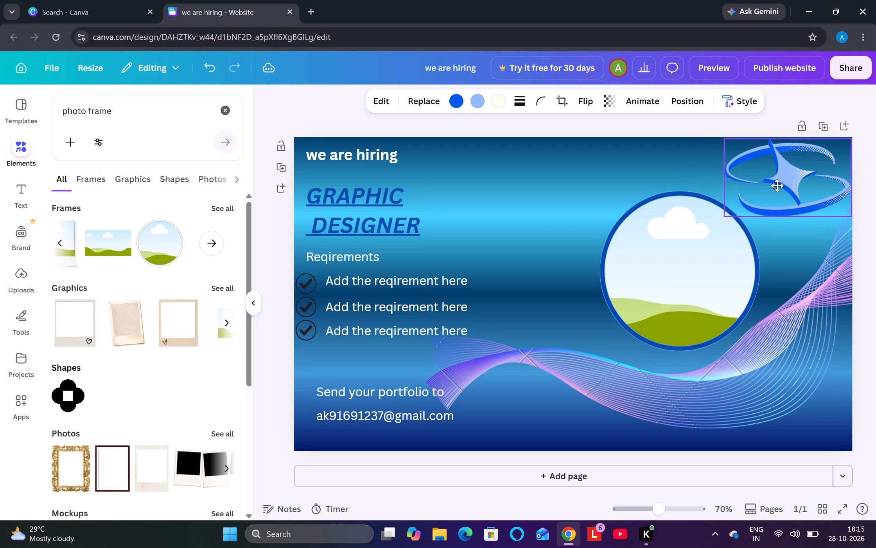
left_click_drag(777, 186, 784, 188)
left_click(565, 175)
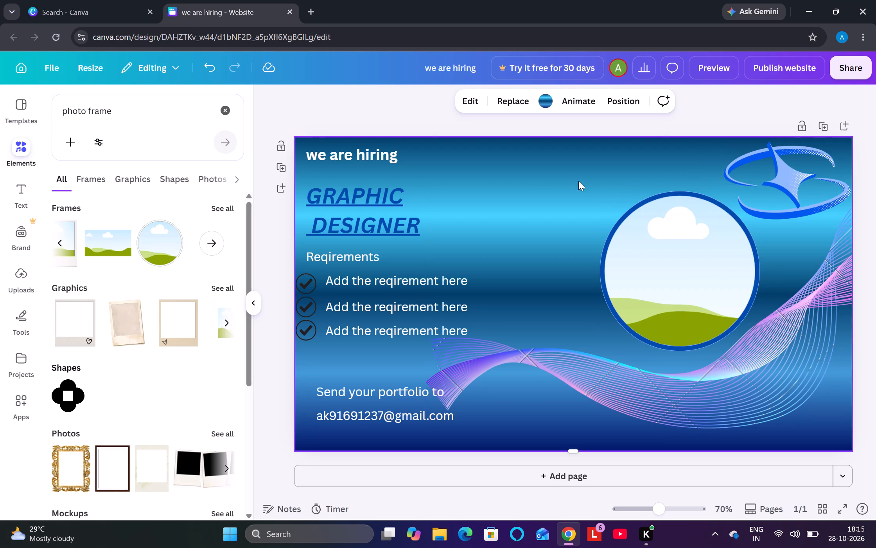
Shift the round photo frame left so that it sits clear of the logo.
left_click_drag(665, 234, 638, 236)
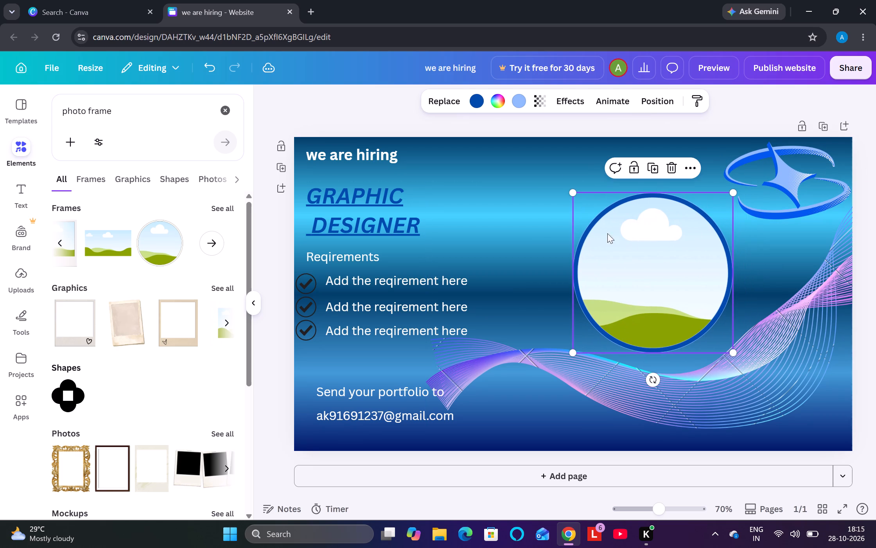
left_click(478, 163)
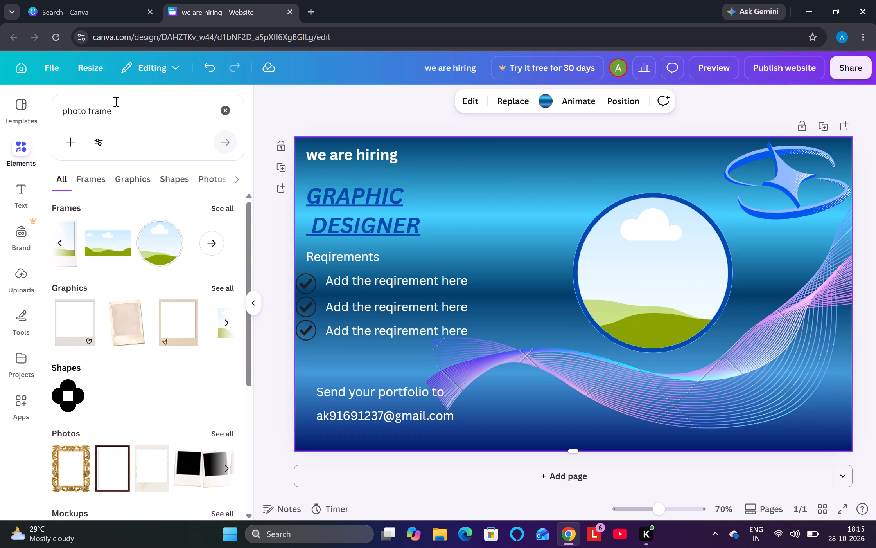
Replace the element search with "office".
left_click(123, 111)
left_click(225, 112)
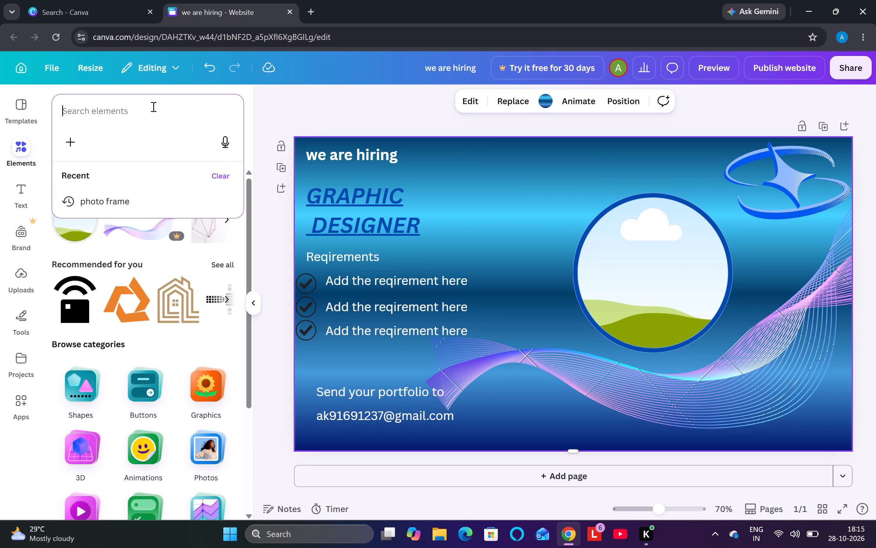
type("offi")
type("ce")
key("space")
key("Return")
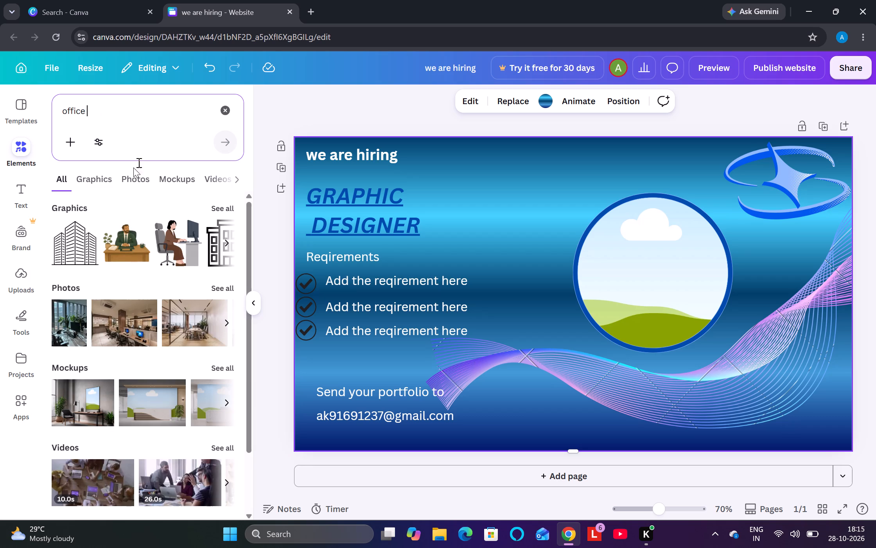
Refine the element search to "office boy".
scroll(141, 238, "down", 11)
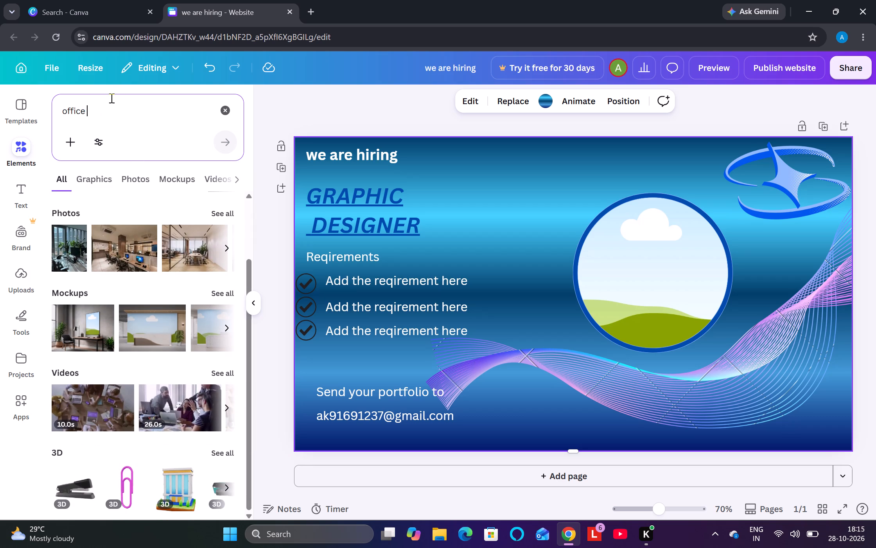
type("boy")
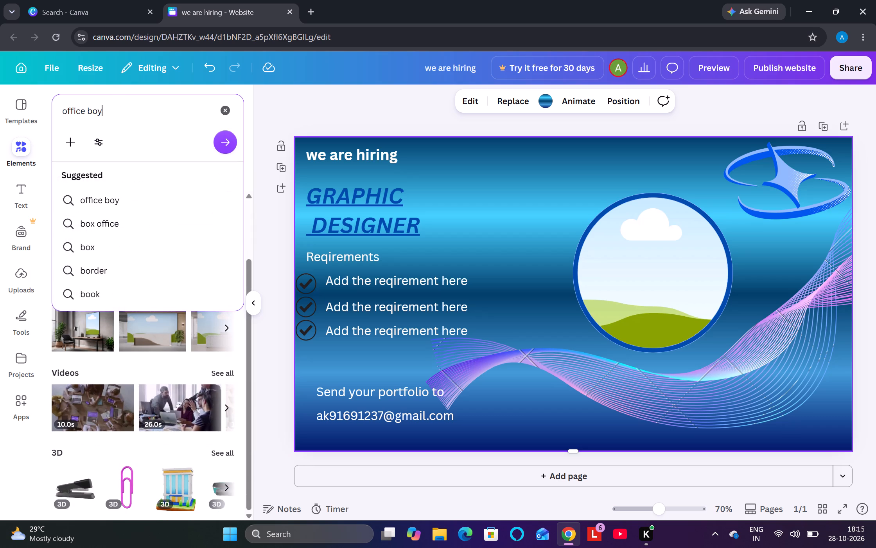
key("Return")
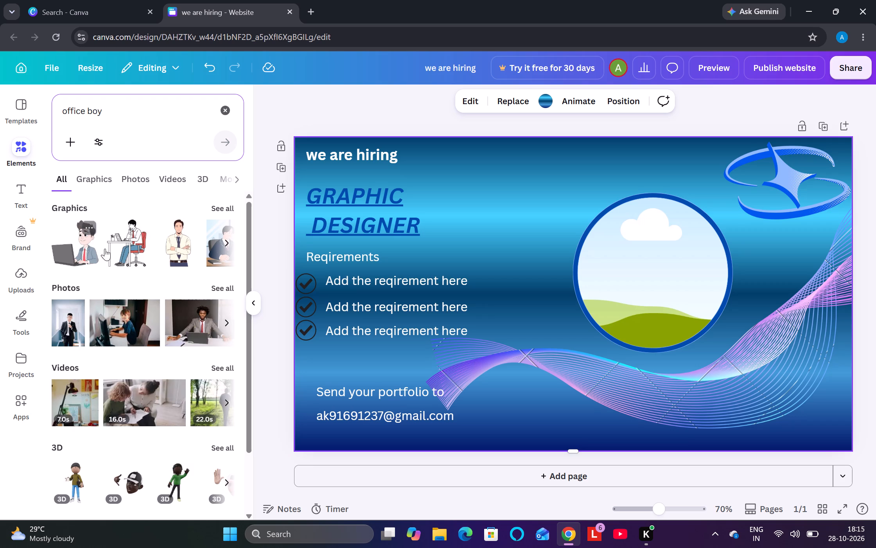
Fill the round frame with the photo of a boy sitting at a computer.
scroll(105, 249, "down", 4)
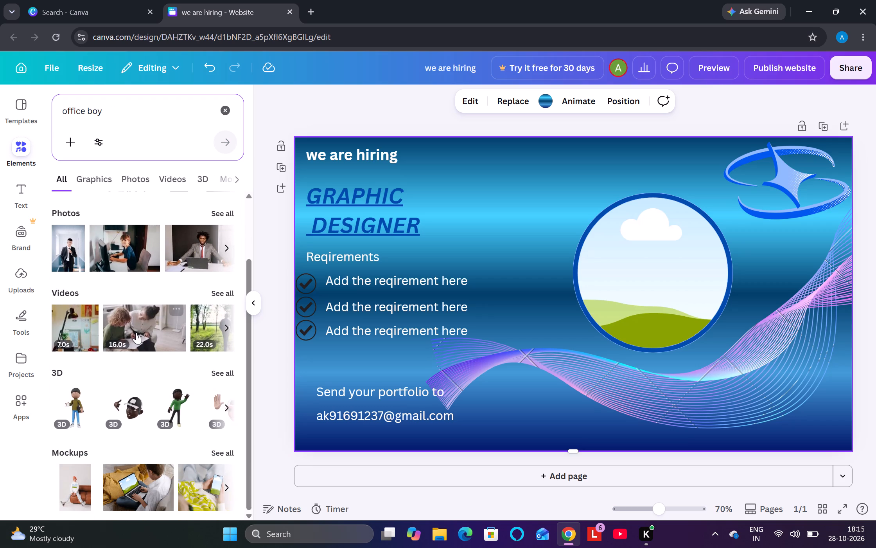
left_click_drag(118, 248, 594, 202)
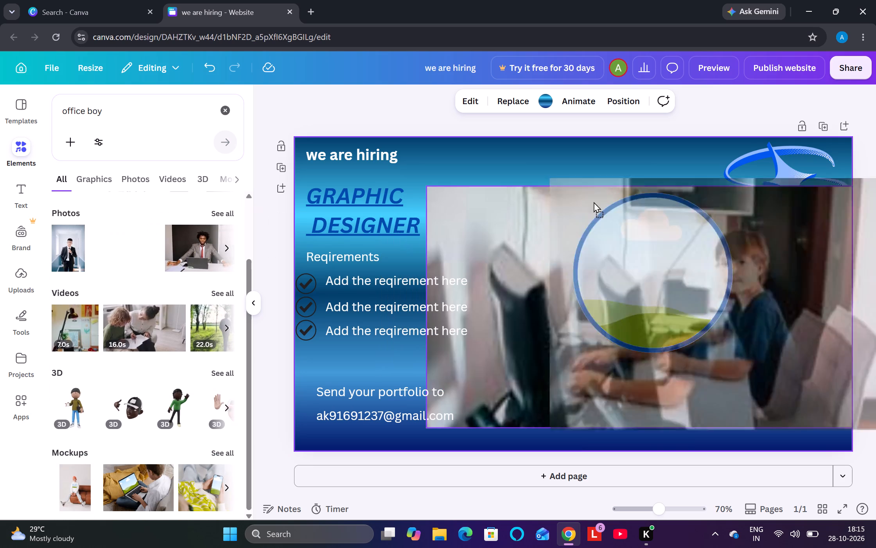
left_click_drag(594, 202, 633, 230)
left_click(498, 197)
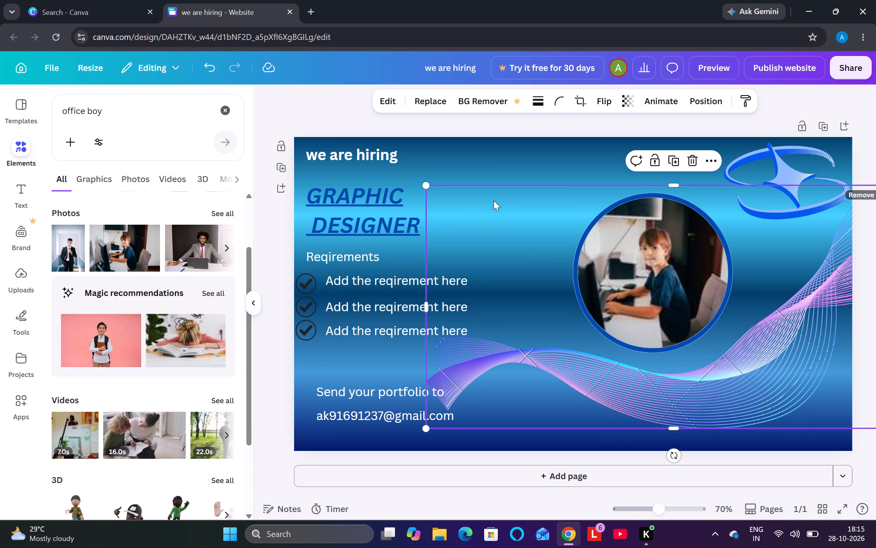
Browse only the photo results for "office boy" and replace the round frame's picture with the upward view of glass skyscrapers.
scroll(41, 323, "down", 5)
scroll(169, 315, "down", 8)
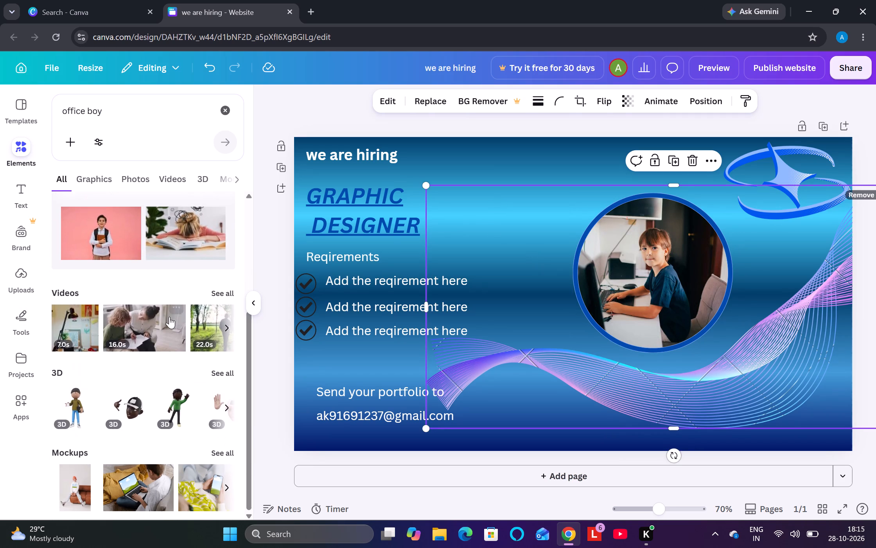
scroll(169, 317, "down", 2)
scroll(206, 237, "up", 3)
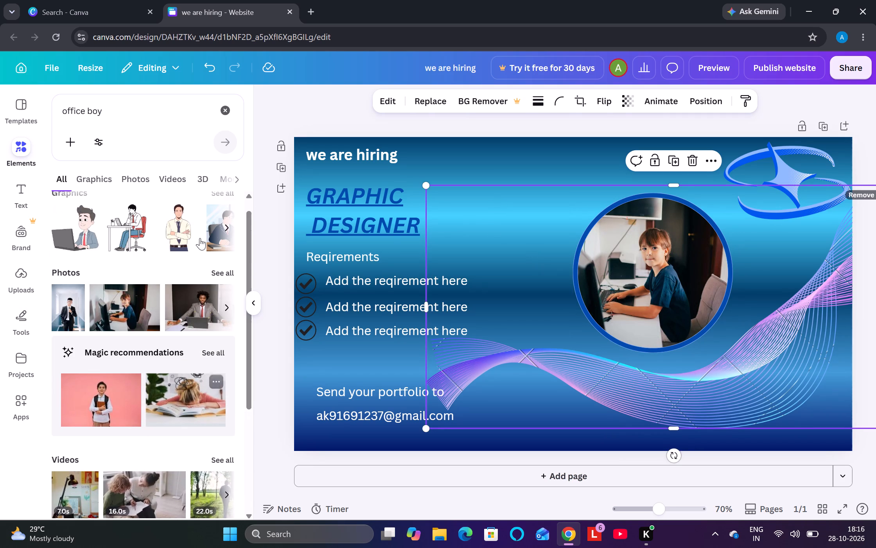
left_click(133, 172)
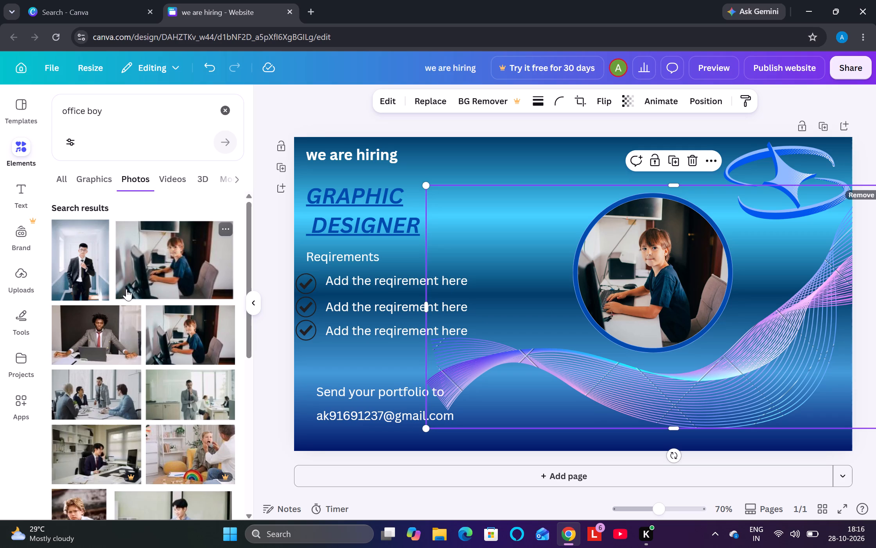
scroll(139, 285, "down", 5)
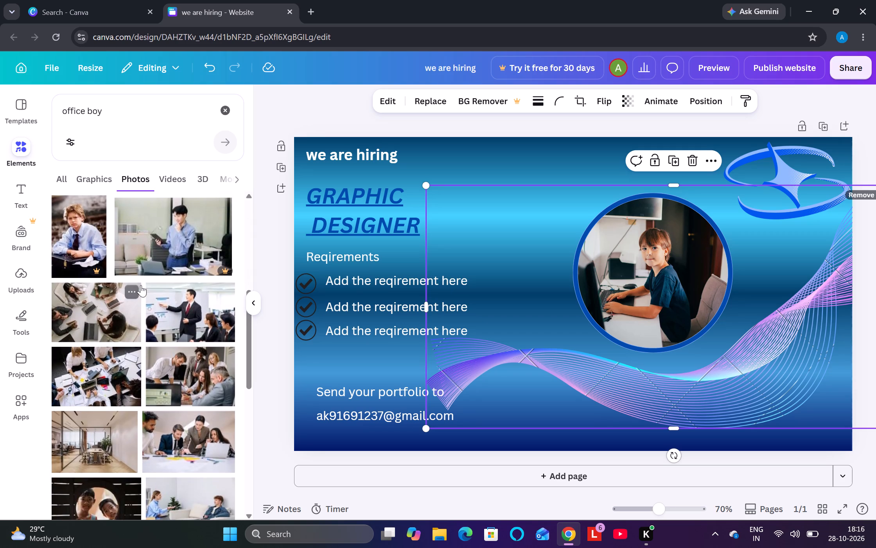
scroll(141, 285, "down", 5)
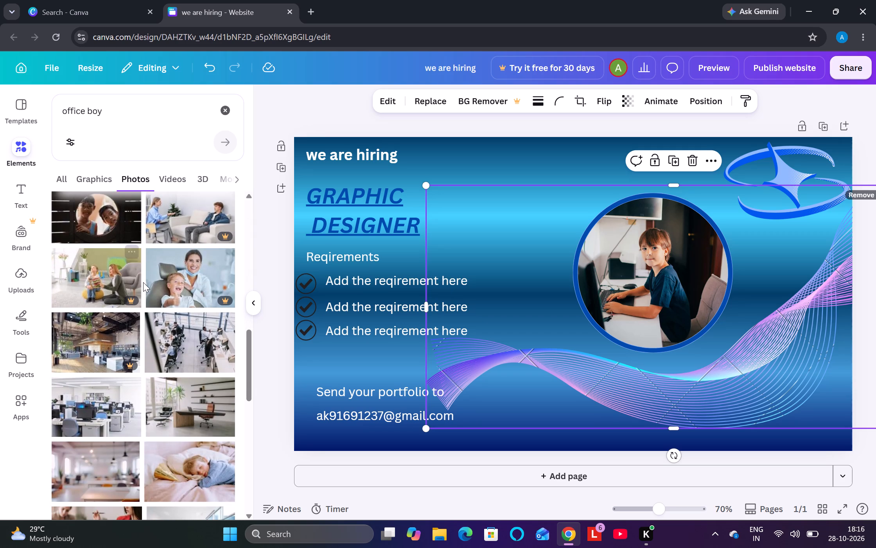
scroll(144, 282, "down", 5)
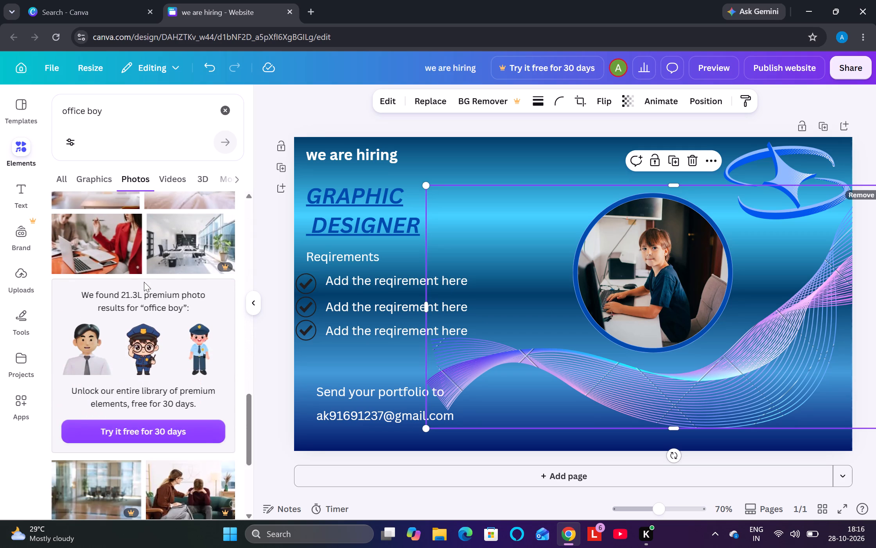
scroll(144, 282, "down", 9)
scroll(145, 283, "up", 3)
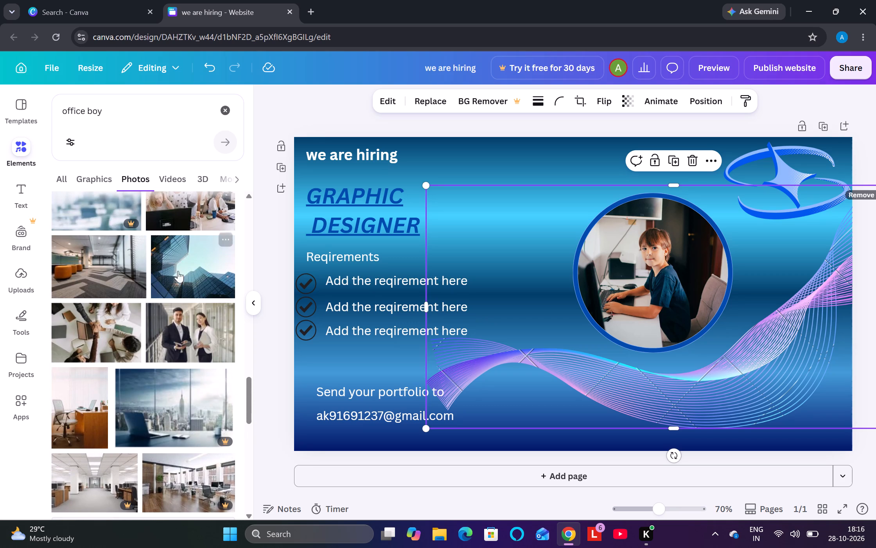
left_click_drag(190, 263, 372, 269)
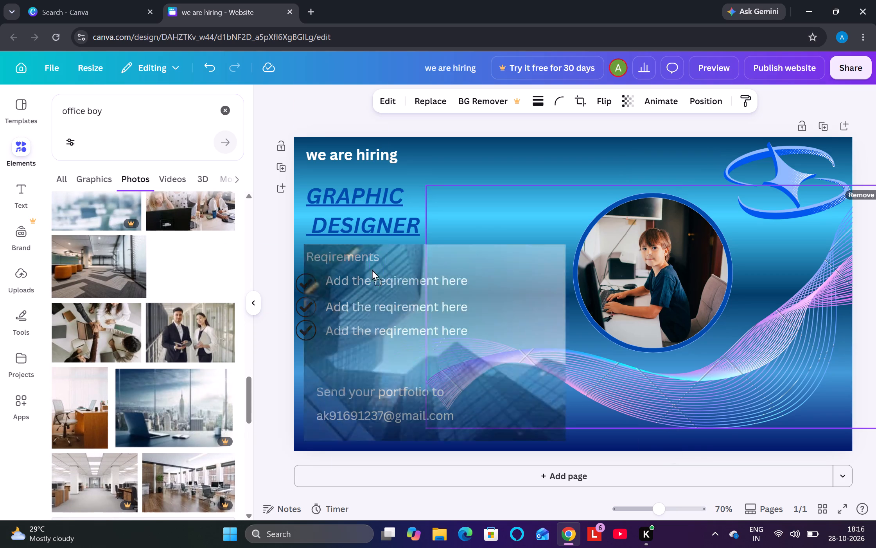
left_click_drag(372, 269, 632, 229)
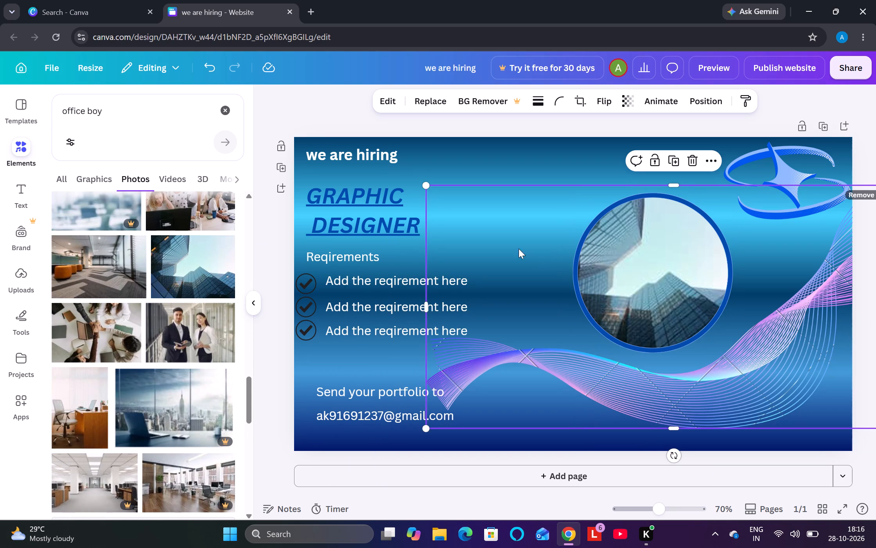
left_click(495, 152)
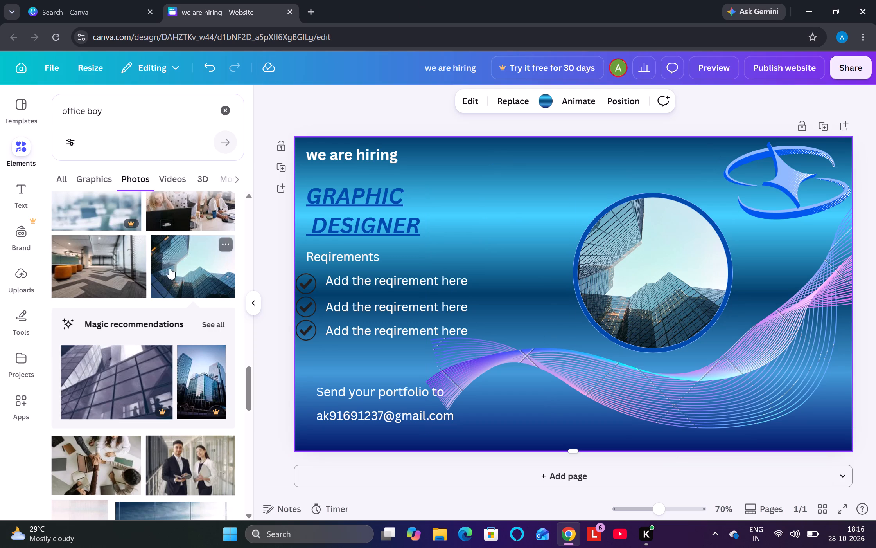
Replace the round frame's picture with the photo of an office chair, wooden desk and laptop.
scroll(156, 251, "down", 5)
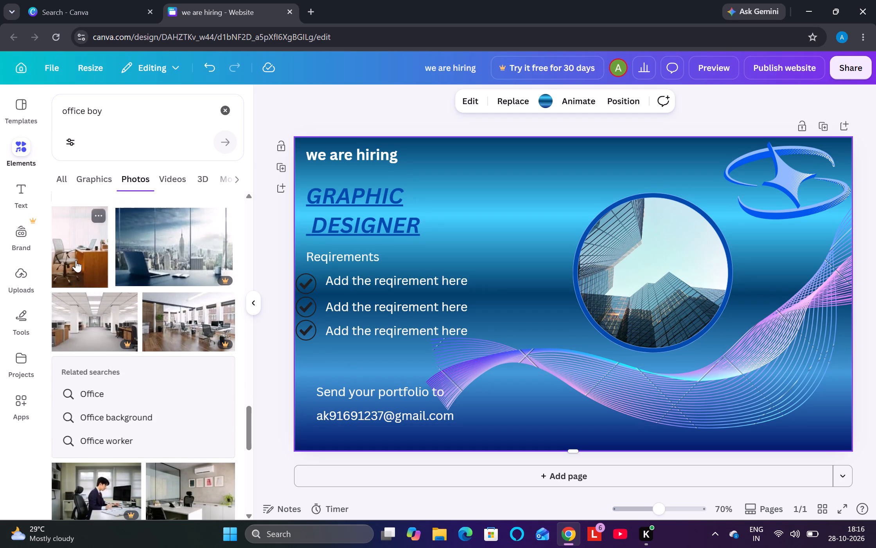
left_click_drag(76, 260, 635, 242)
Nudge the wavy lines graphic slightly down and to the right on the page.
left_click_drag(512, 199, 517, 208)
left_click(508, 163)
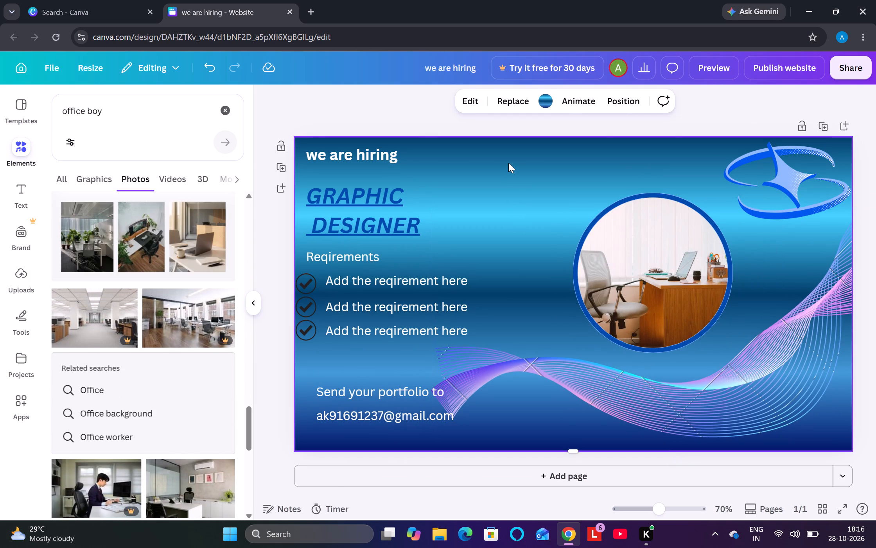
Add a second page below the hiring page and clear the element search.
left_click(569, 478)
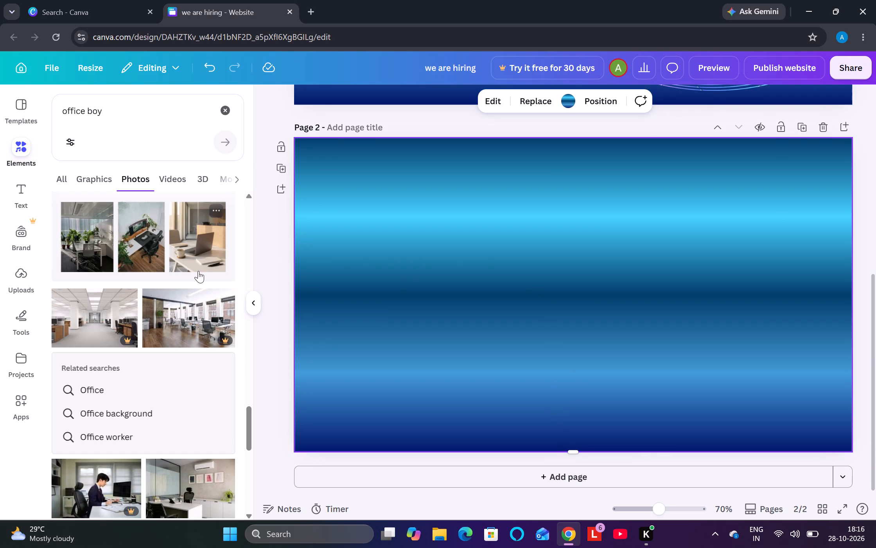
scroll(203, 268, "up", 8)
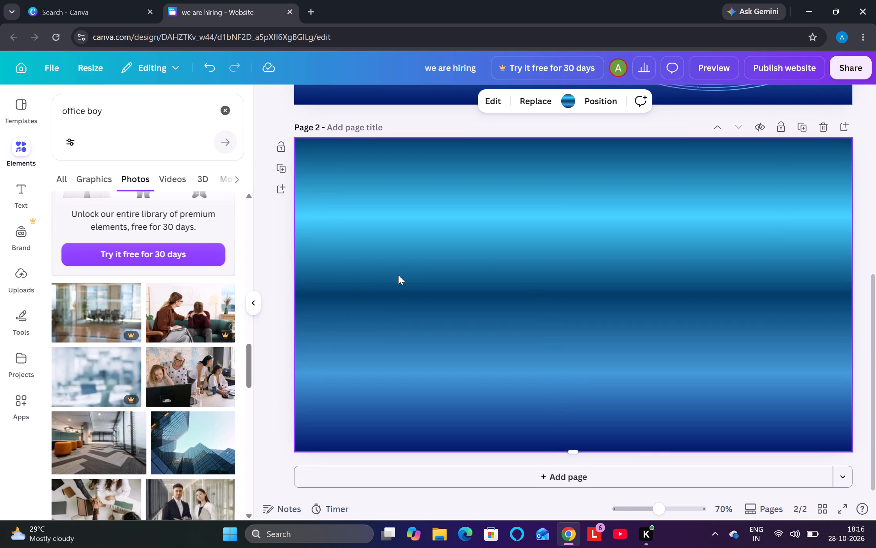
left_click_drag(341, 281, 343, 288)
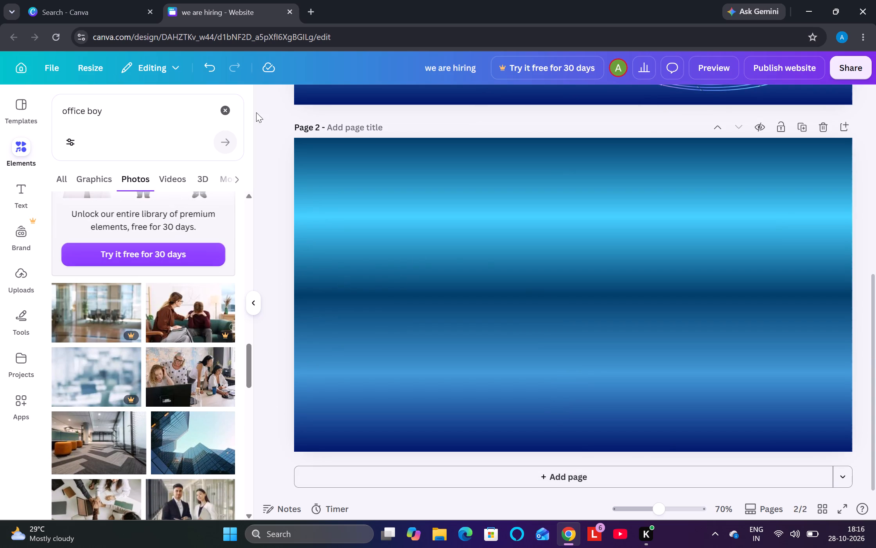
left_click(222, 108)
Change page 2's background from the blue gradient to solid white.
left_click(485, 225)
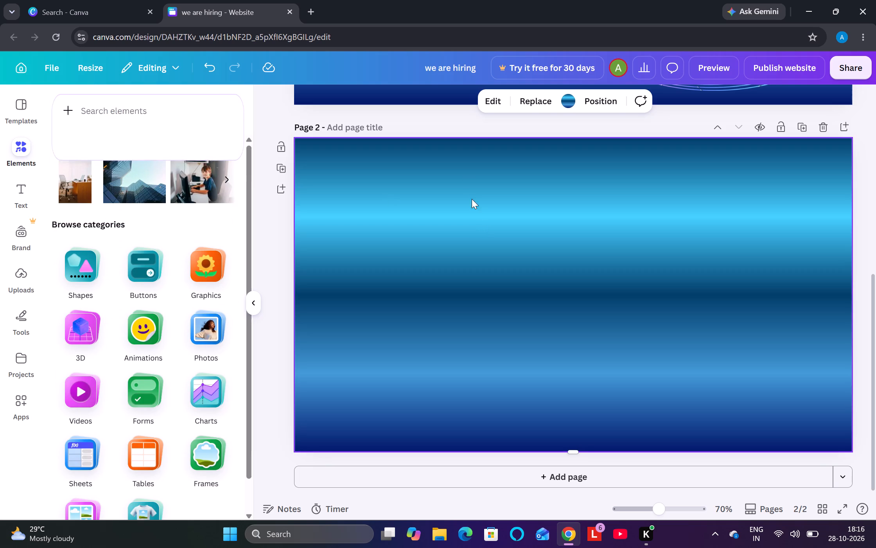
left_click(573, 96)
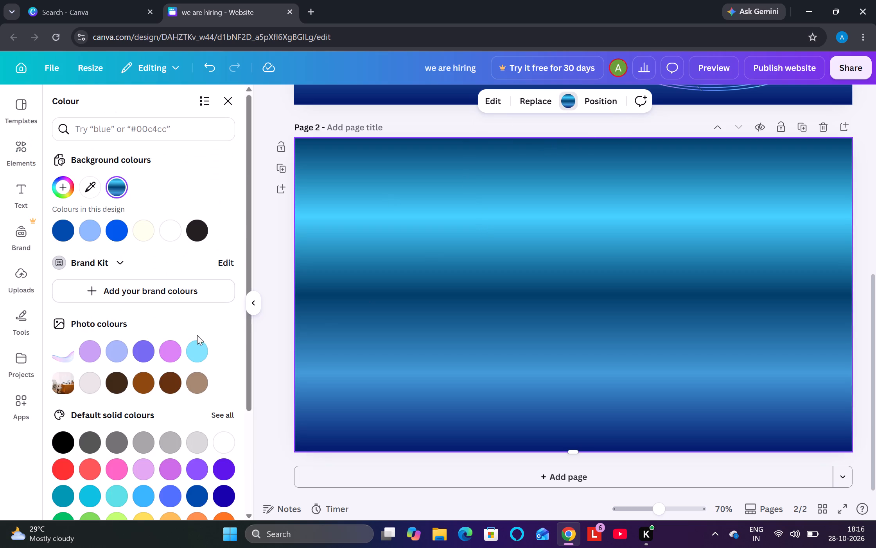
left_click(227, 441)
left_click(278, 374)
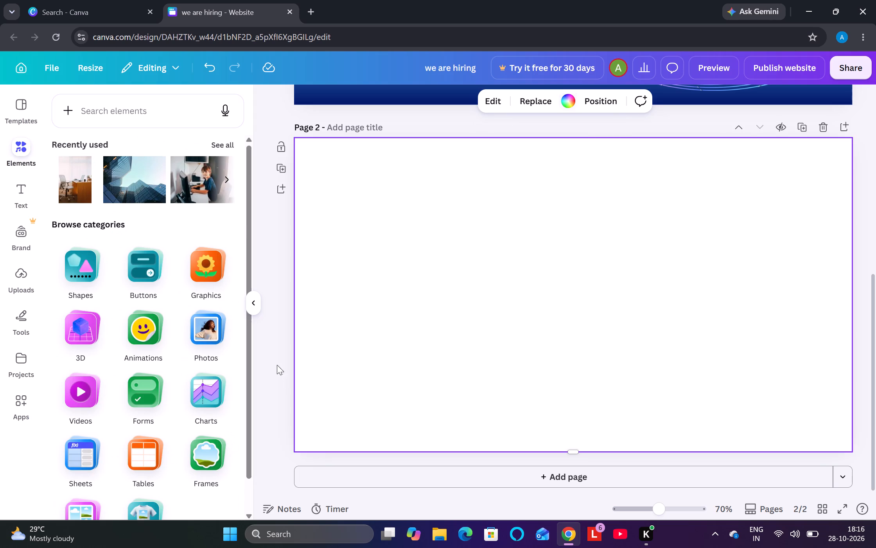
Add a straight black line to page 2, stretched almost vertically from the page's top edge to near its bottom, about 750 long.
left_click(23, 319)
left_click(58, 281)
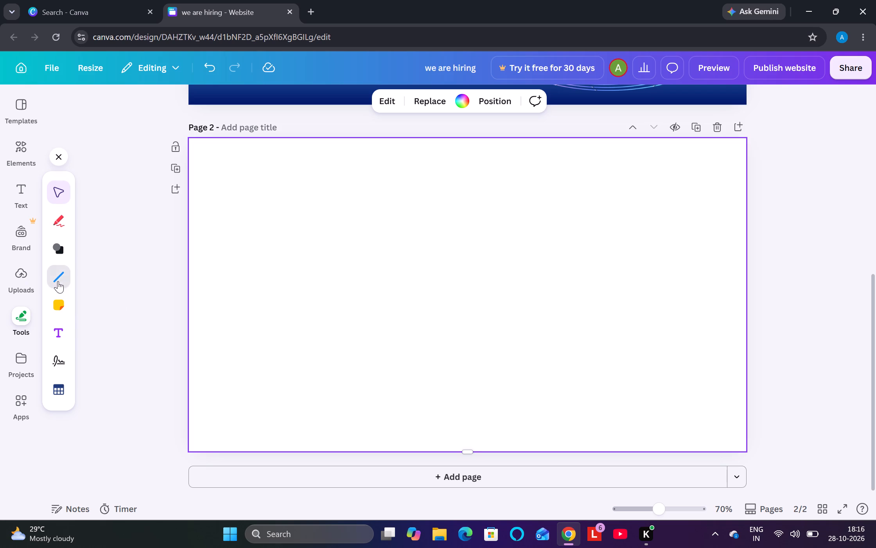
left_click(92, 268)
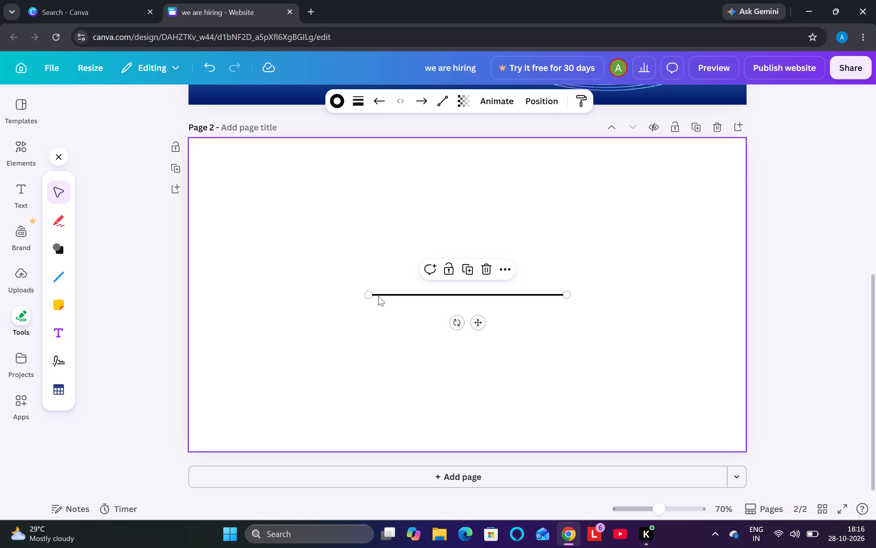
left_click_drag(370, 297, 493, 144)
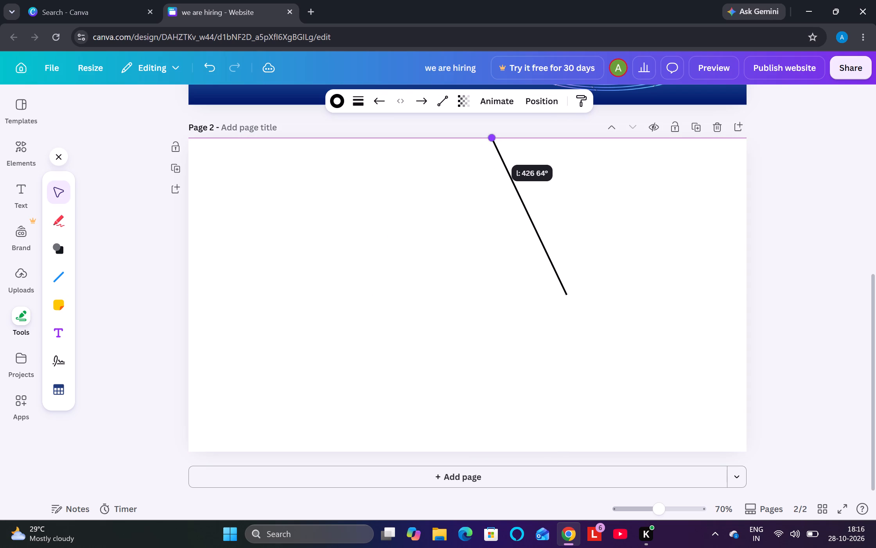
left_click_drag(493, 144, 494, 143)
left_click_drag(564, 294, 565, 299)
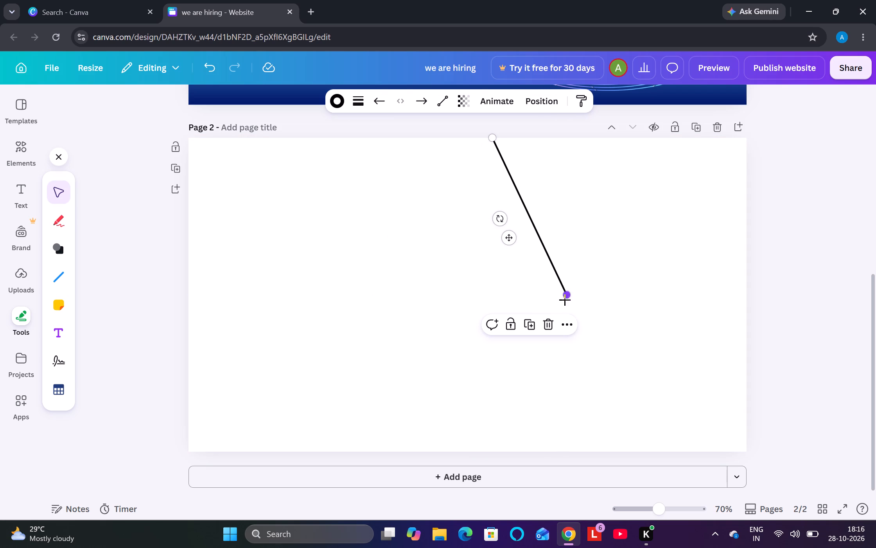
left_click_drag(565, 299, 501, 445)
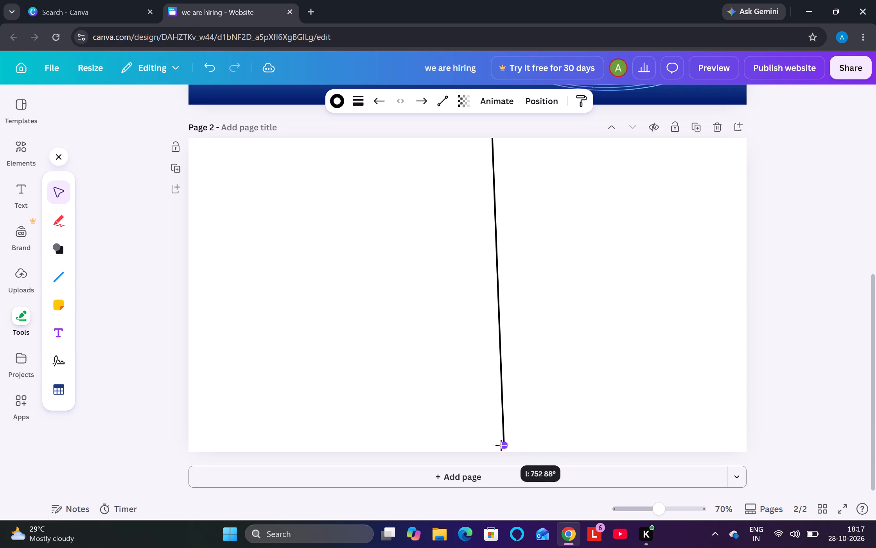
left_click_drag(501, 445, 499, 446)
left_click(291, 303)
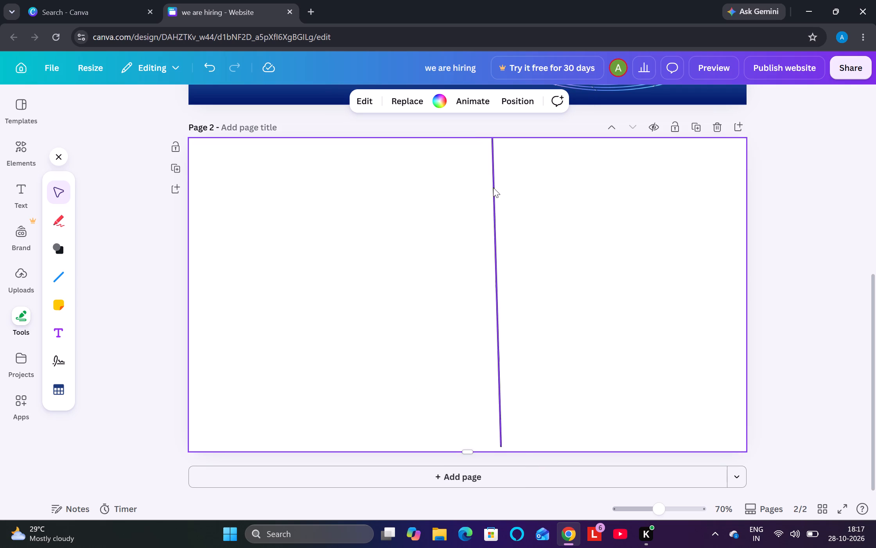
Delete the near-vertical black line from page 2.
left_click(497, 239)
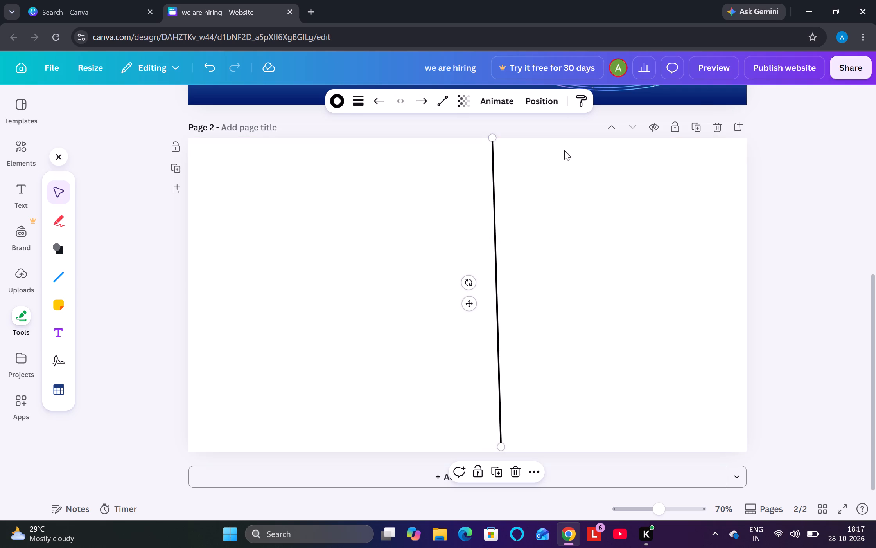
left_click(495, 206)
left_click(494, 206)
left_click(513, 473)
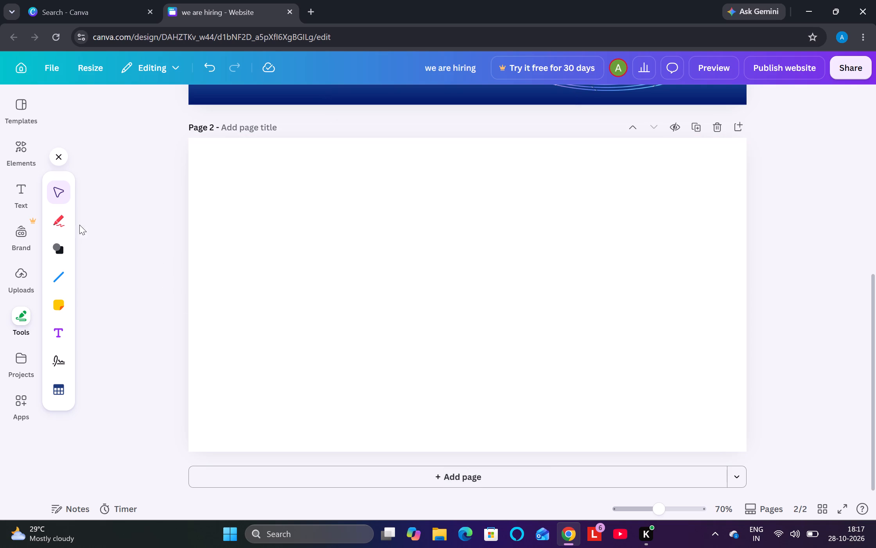
Add a circle to page 2 and place it over the page's top-left corner so it is partly cut off.
left_click(57, 250)
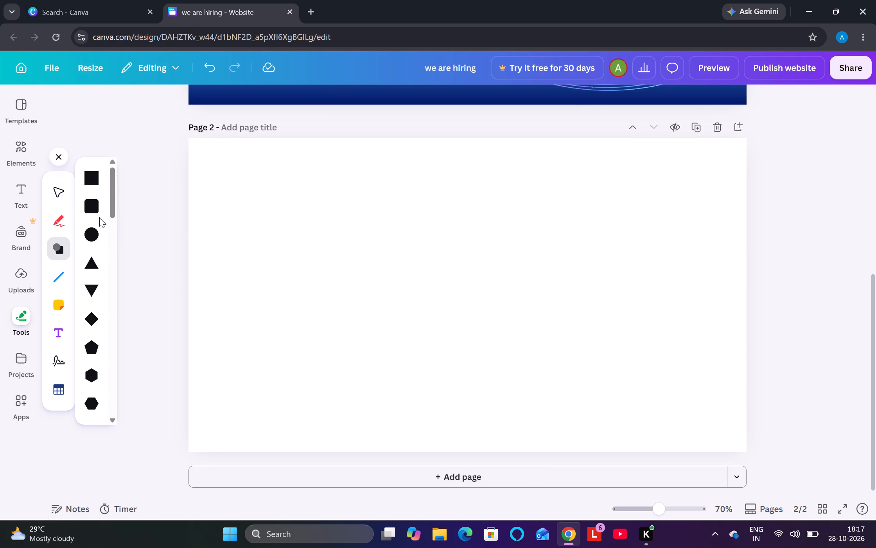
left_click(88, 227)
left_click_drag(451, 284, 402, 247)
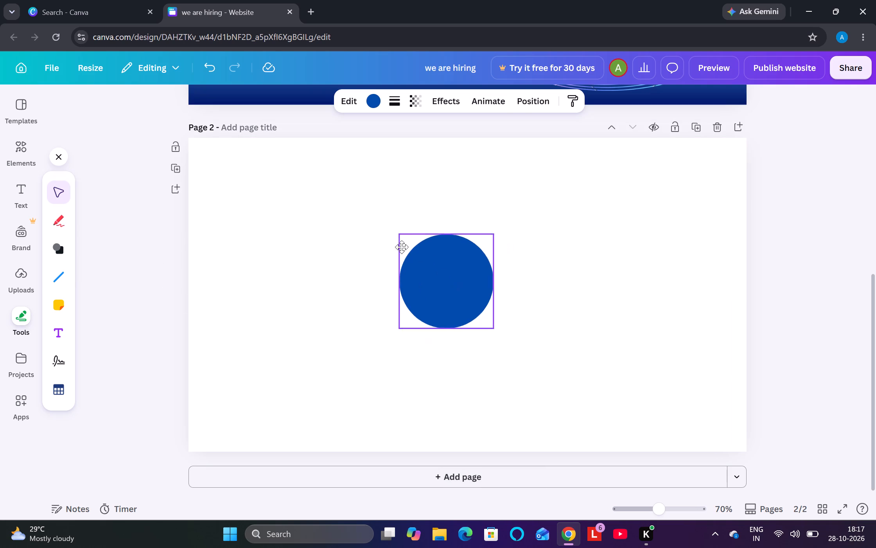
left_click_drag(402, 247, 177, 134)
left_click(150, 235)
Recolour the corner circle on page 2 to the lighter default solid orange.
left_click(216, 160)
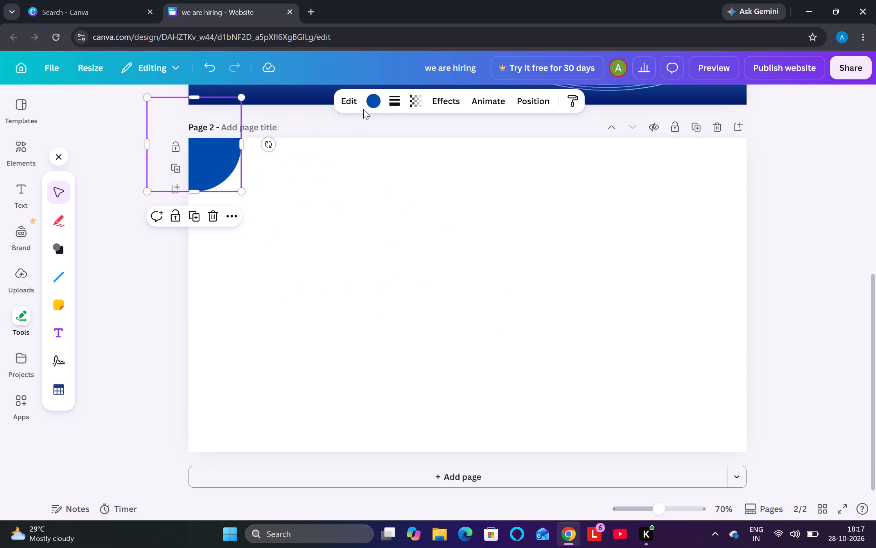
left_click(372, 100)
scroll(194, 394, "down", 3)
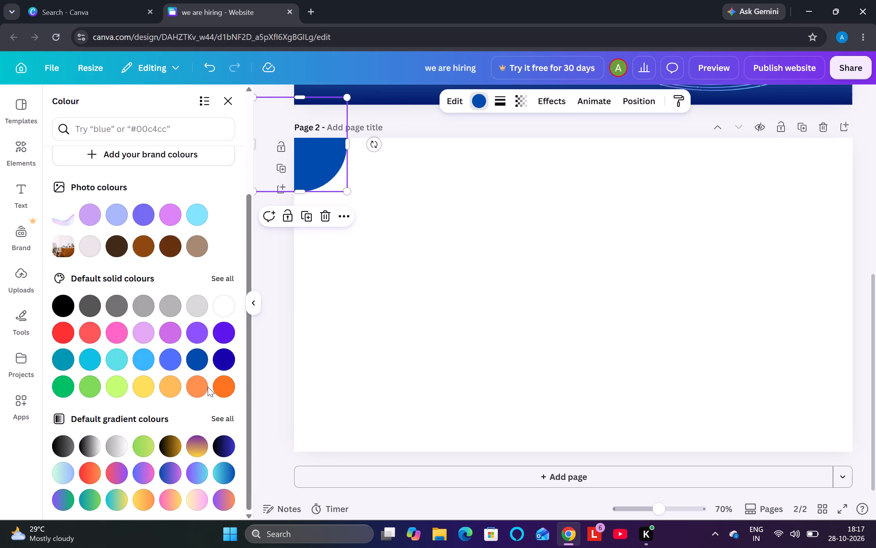
left_click(204, 387)
left_click(366, 339)
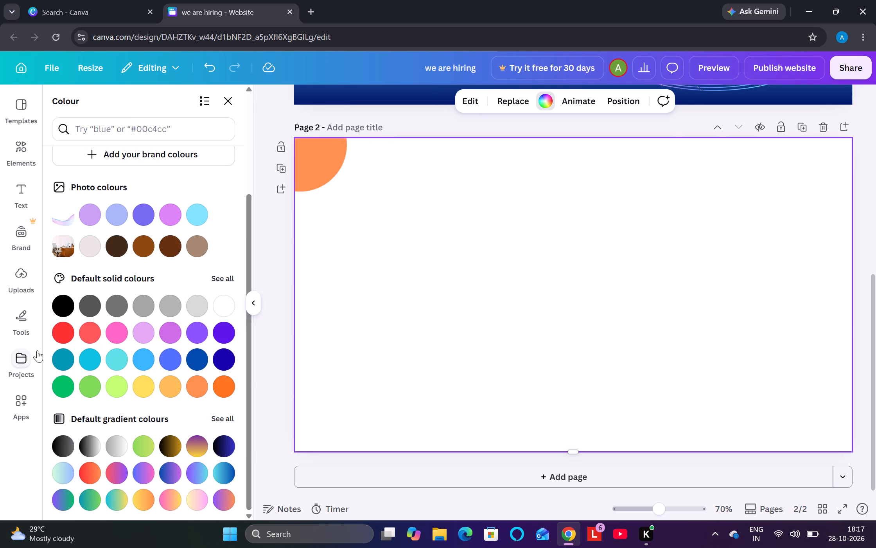
Add a text box on page 2 reading "Reallygreatsite.com".
left_click(30, 328)
left_click(68, 337)
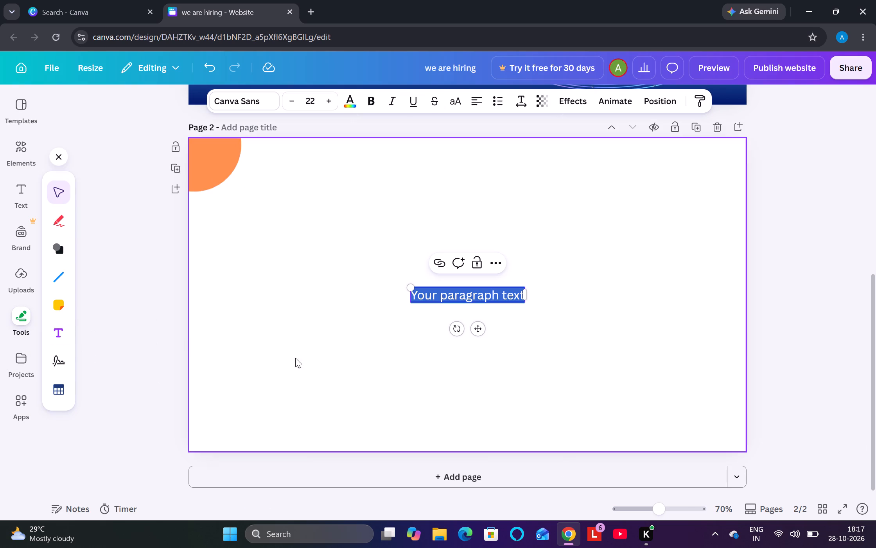
key("BackSpace")
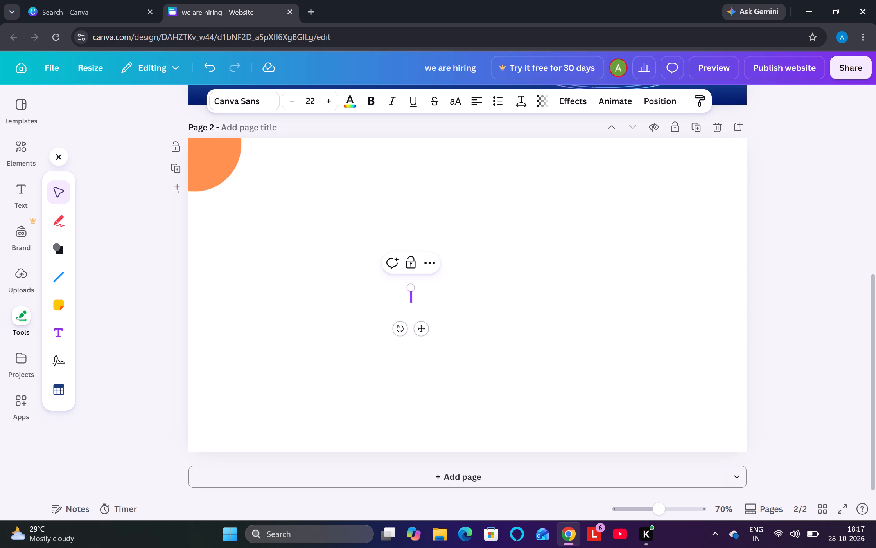
key("e")
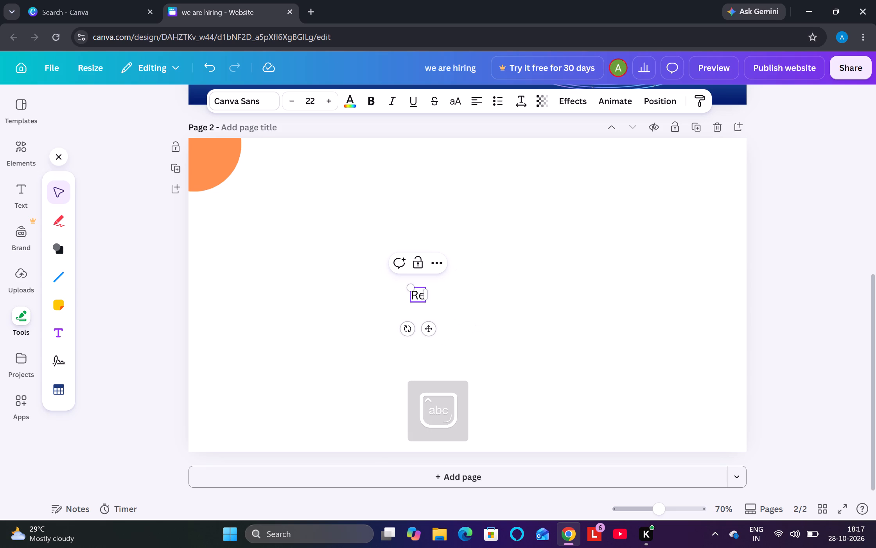
type("ally")
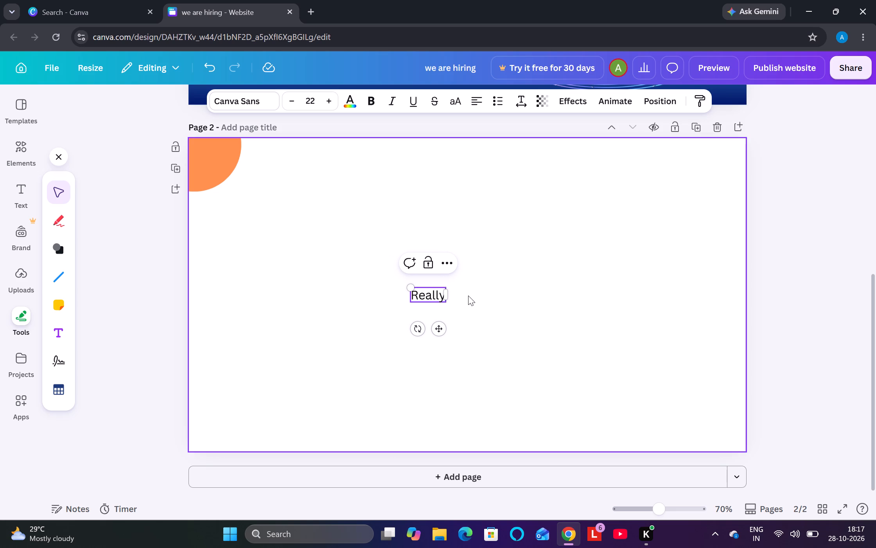
type("gre")
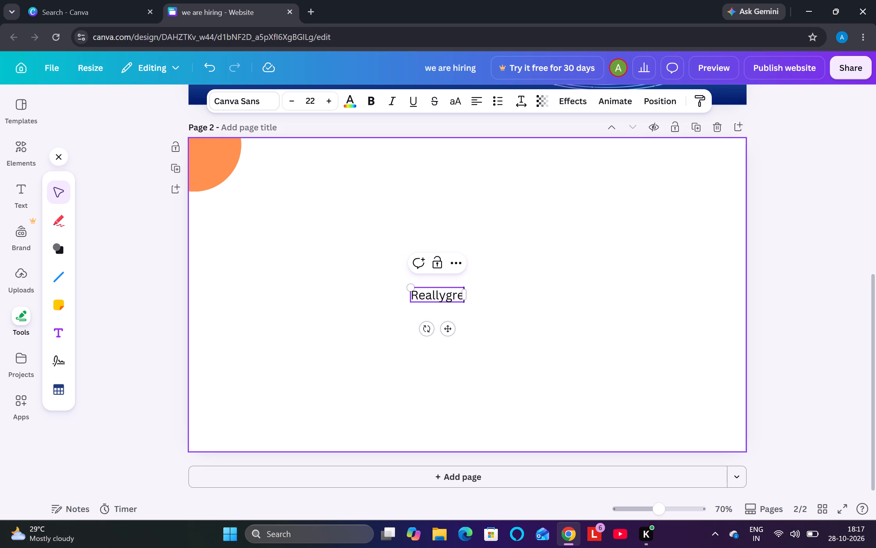
type("at")
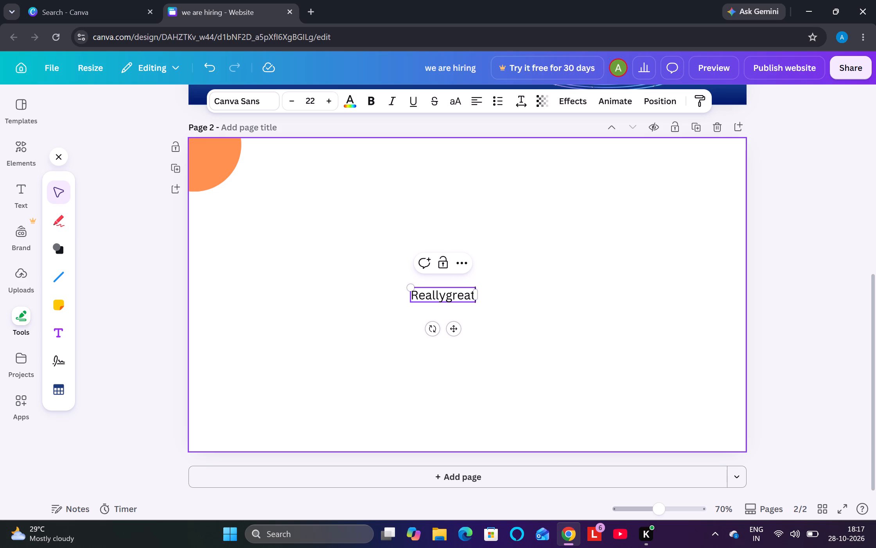
type("site")
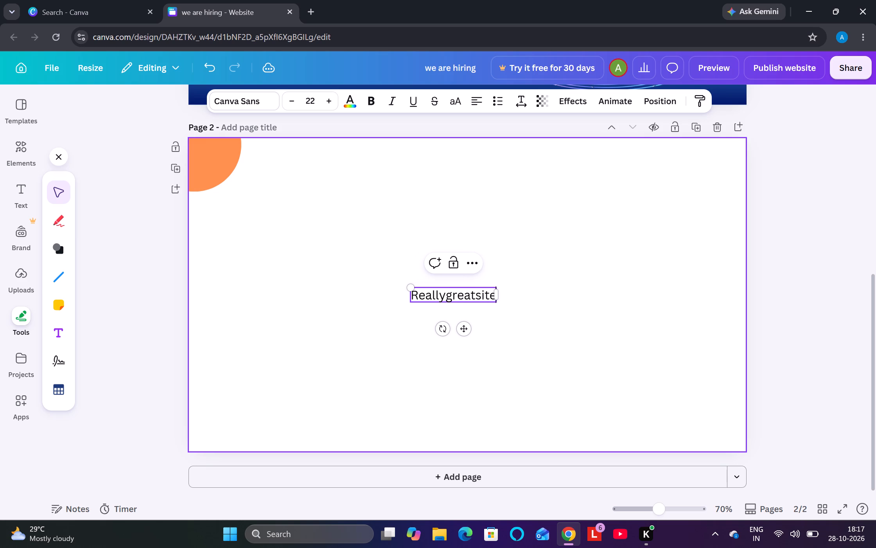
type(".com")
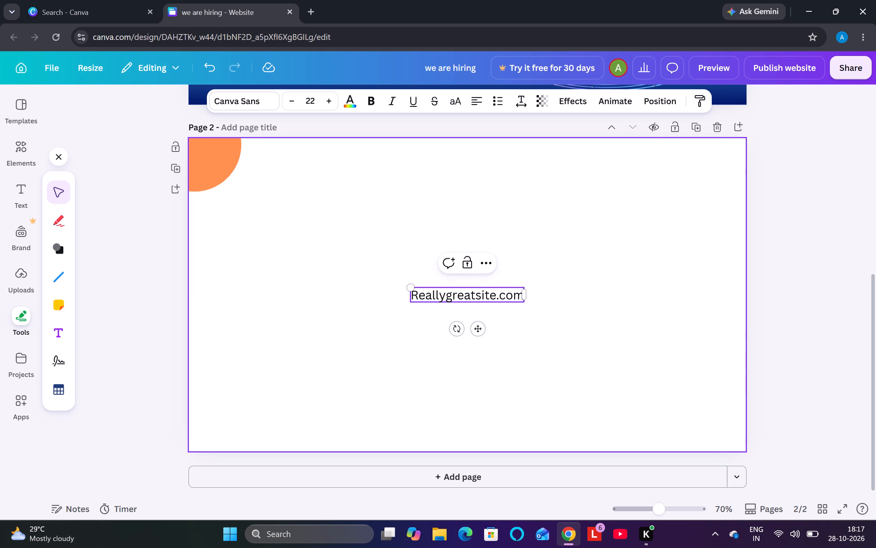
left_click(267, 321)
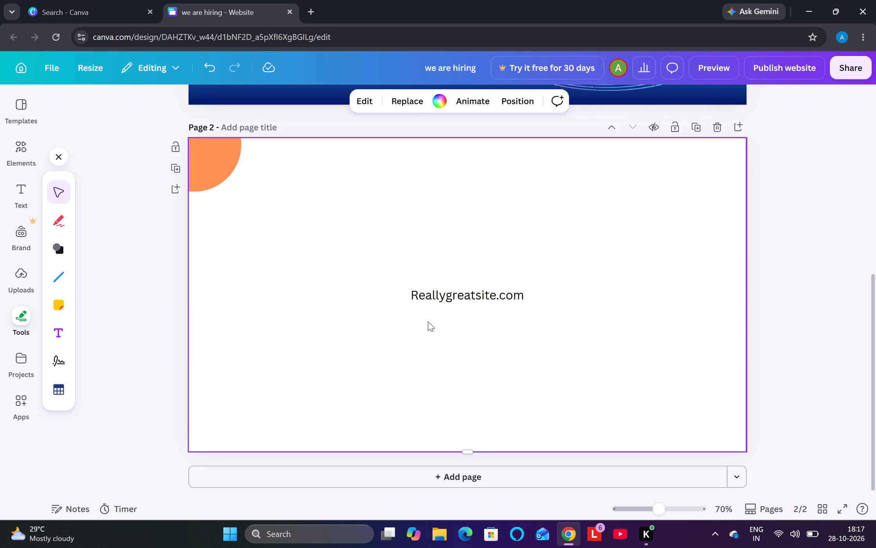
Place the Reallygreatsite.com text below the orange circle, near the page's left edge.
left_click_drag(461, 301, 247, 211)
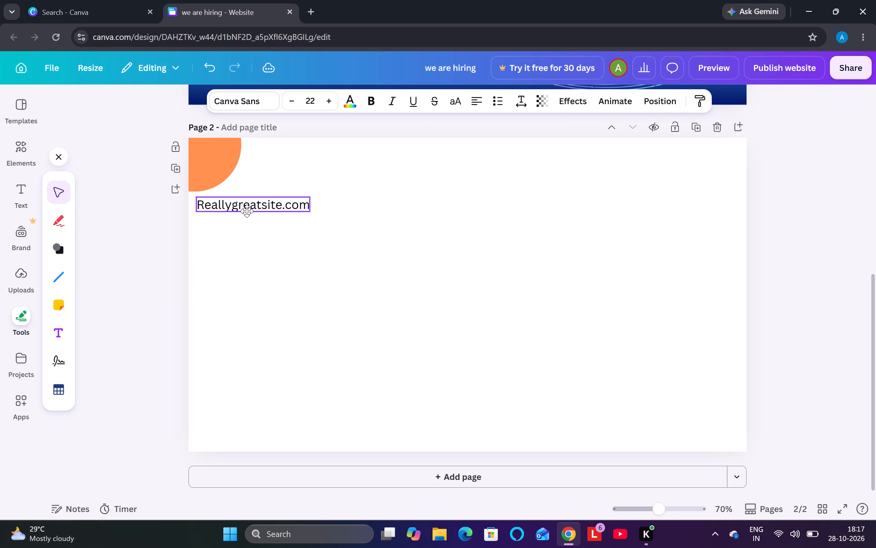
left_click_drag(247, 211, 246, 224)
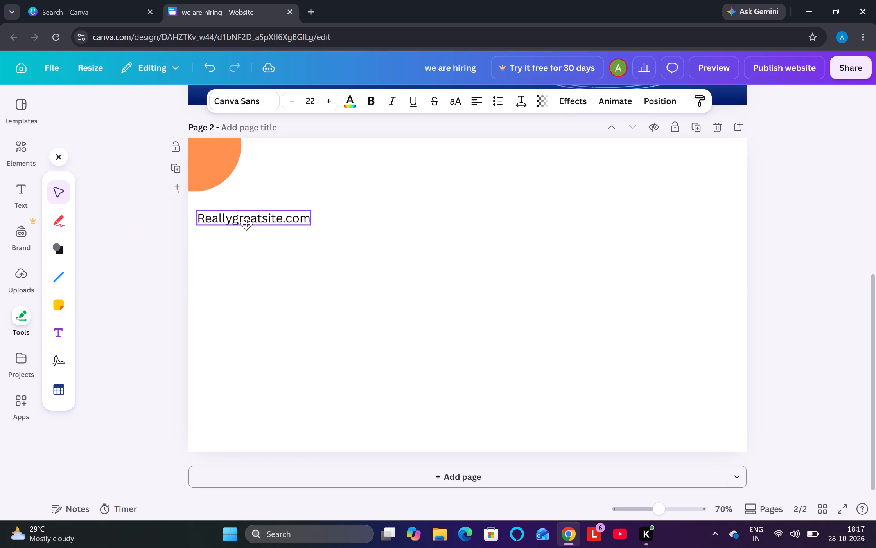
left_click_drag(246, 224, 252, 224)
left_click(150, 268)
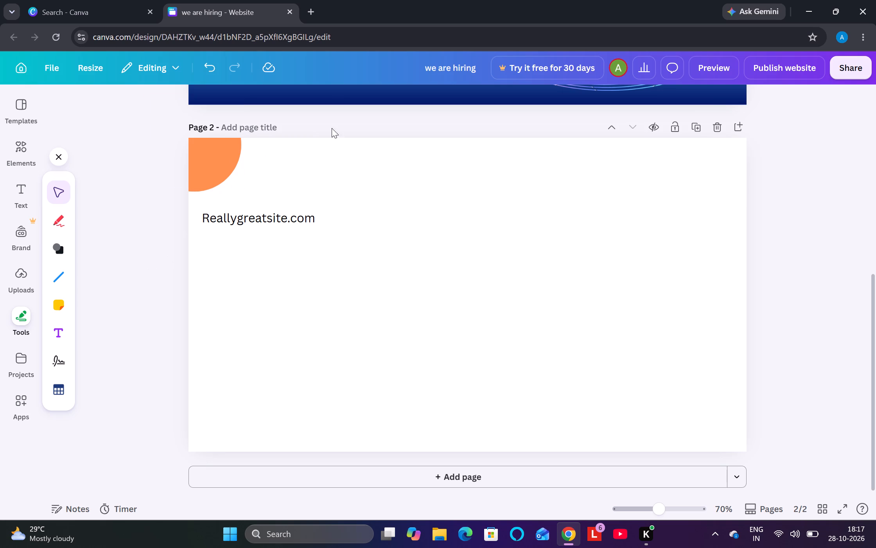
Make the Reallygreatsite.com text bold and set its font size to 23.
left_click(312, 218)
left_click(375, 102)
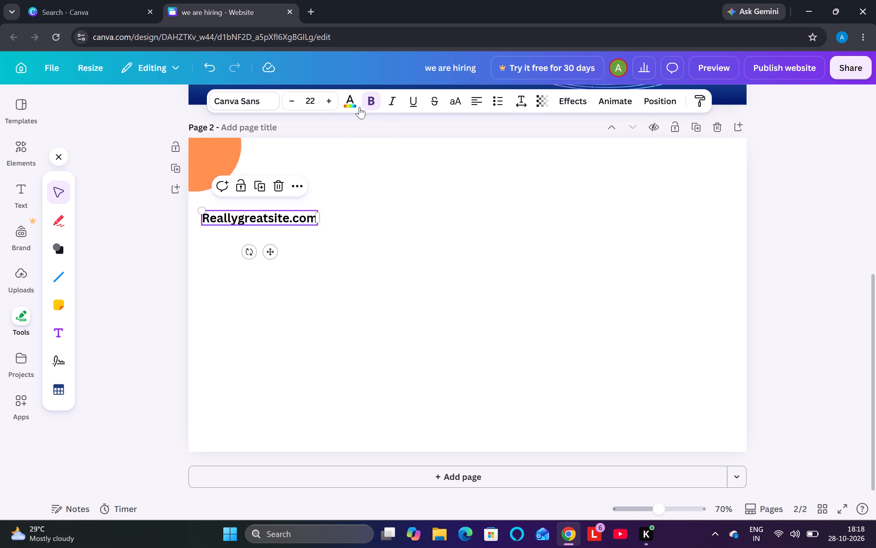
left_click(321, 100)
left_click(149, 303)
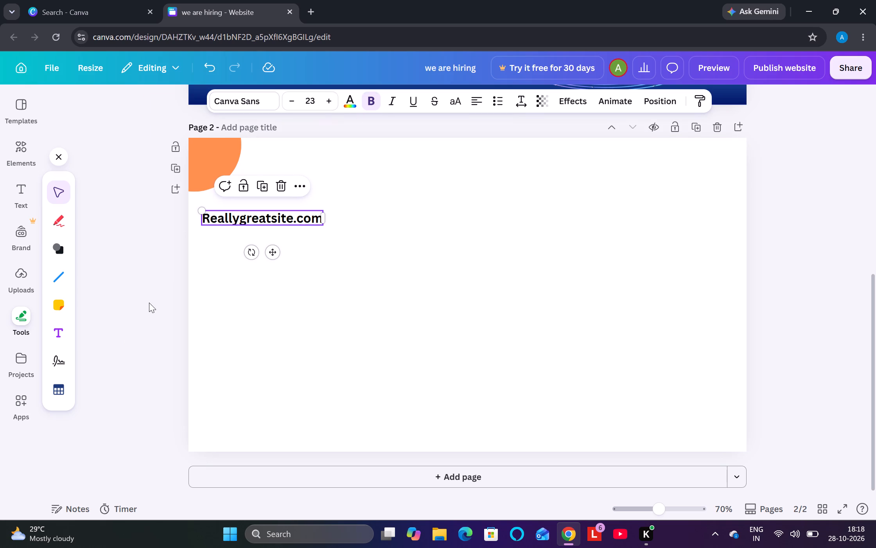
left_click(321, 252)
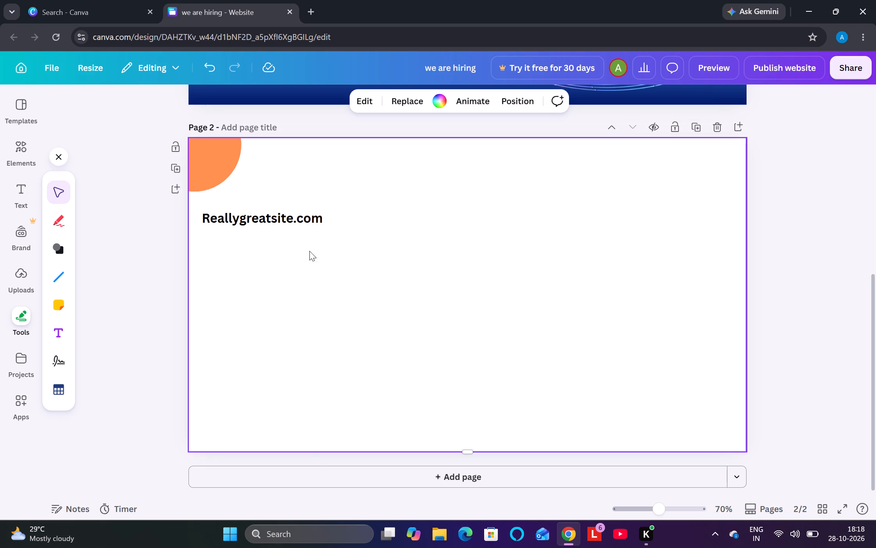
Move the Reallygreatsite.com text slightly up and left, closer beneath the orange circle.
left_click_drag(282, 220, 278, 207)
left_click_drag(81, 260, 87, 259)
Duplicate the Reallygreatsite.com text and place the copy just below the original.
left_click(285, 212)
left_click(256, 173)
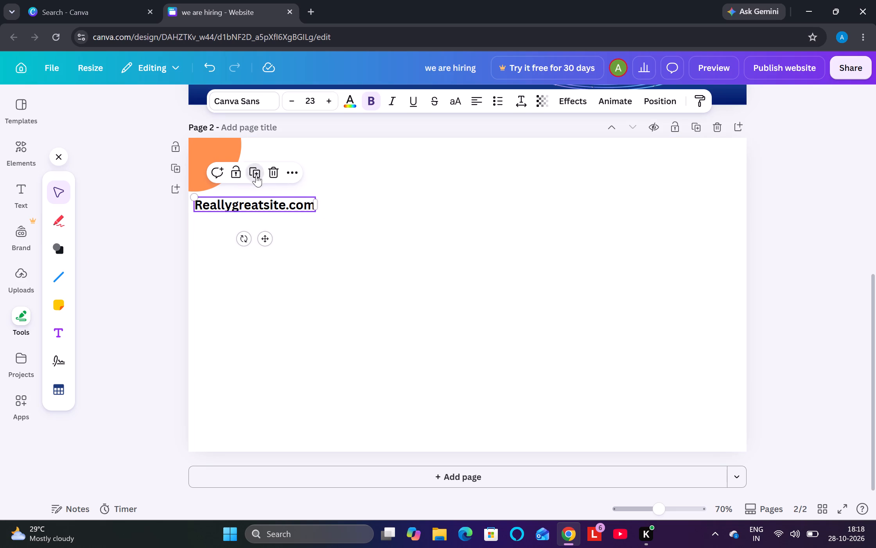
left_click_drag(289, 213, 289, 239)
Replace the duplicated text with "GRAPHIC DESIGN" in capitals, split over two lines.
double_click(288, 235)
key("BackSpace")
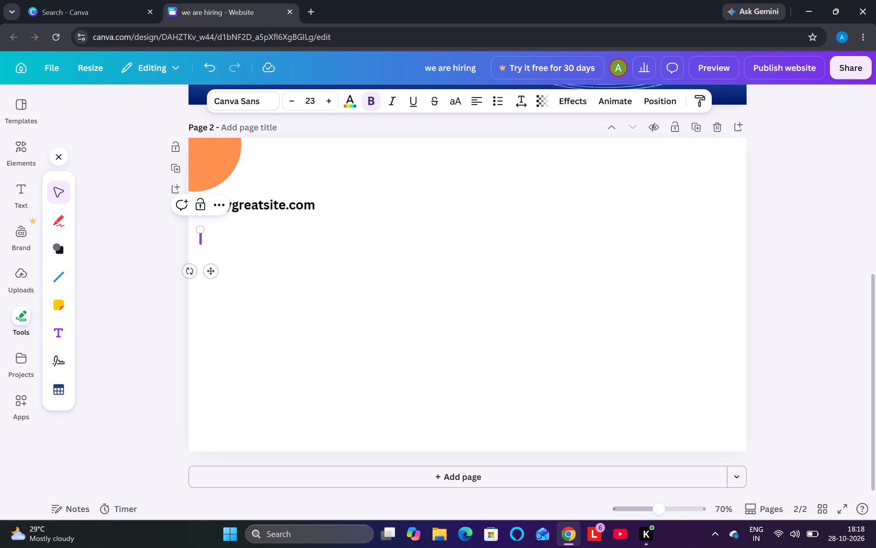
key("g")
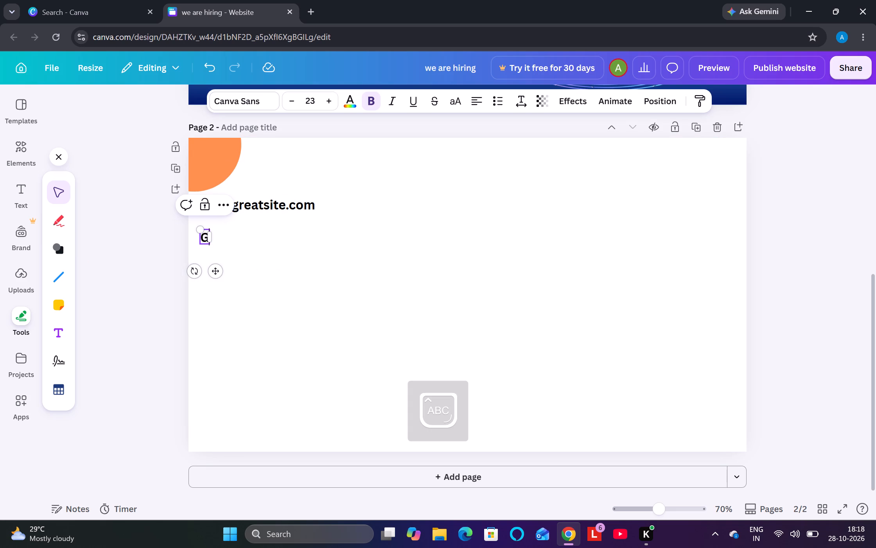
type("RA")
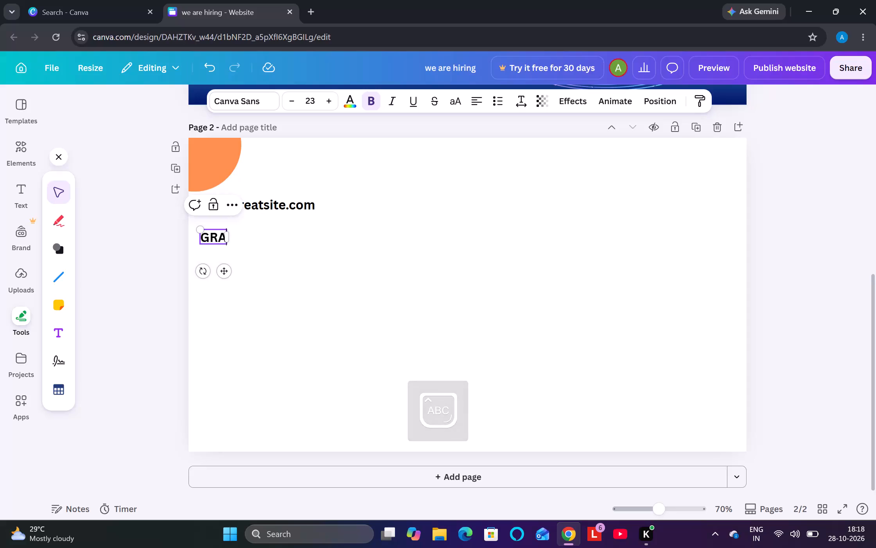
type("PHI")
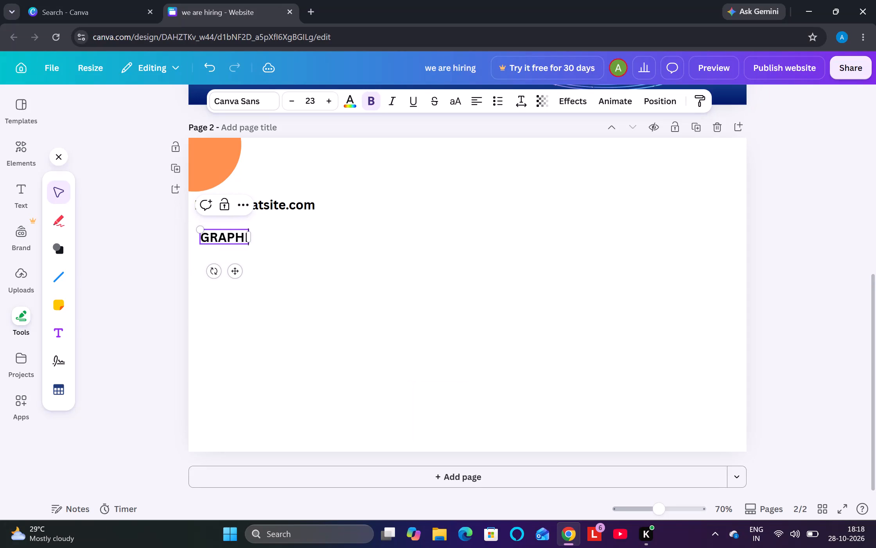
key("c")
key("Return")
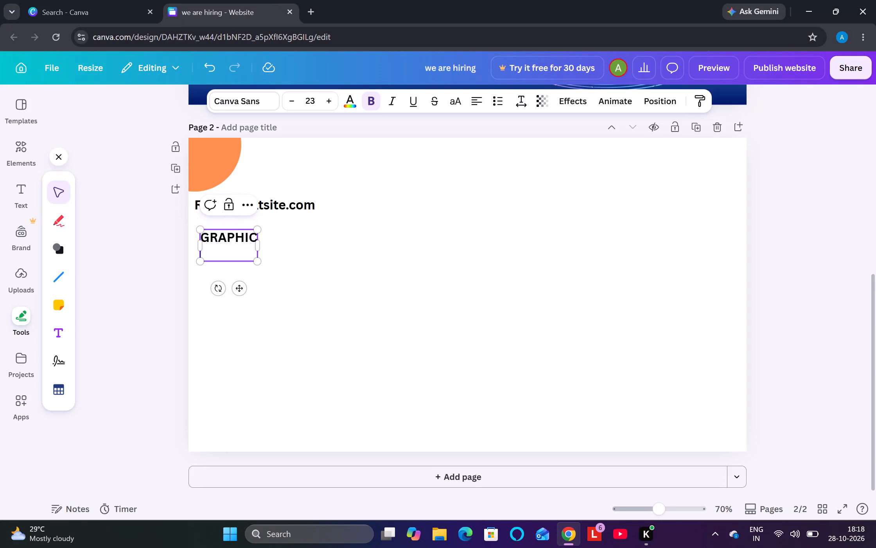
key("d")
type("ESI")
type("GH")
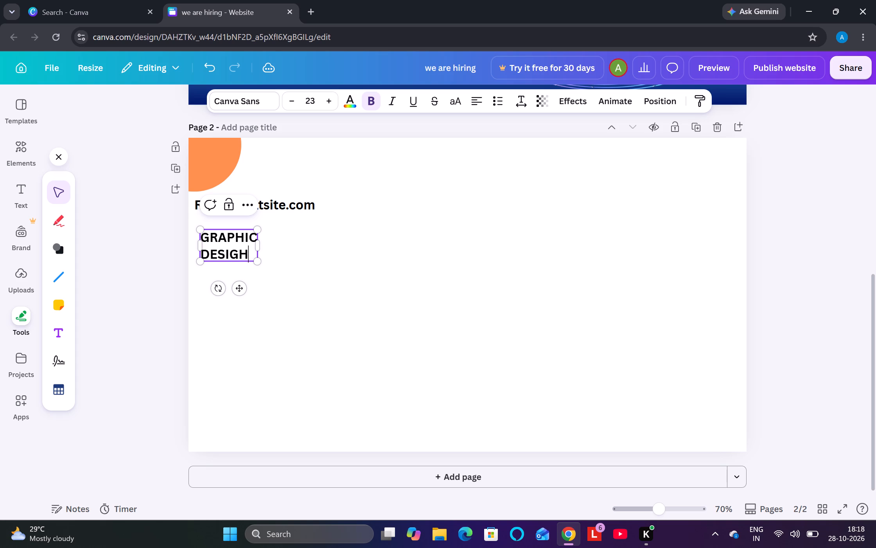
key("BackSpace")
key("n")
left_click(288, 253)
Increase the GRAPHIC DESIGN text to font size 38 and keep it bold.
left_click(222, 251)
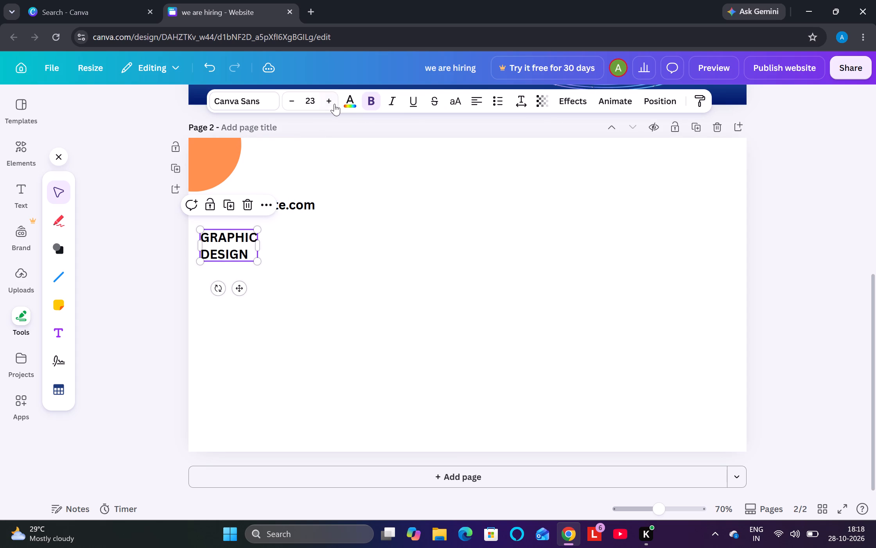
left_click(334, 101)
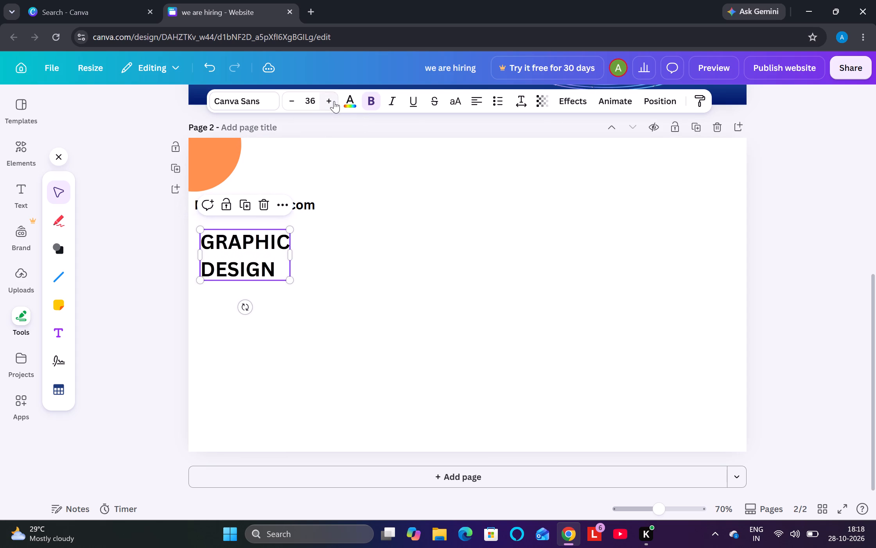
left_click(375, 100)
left_click(375, 100)
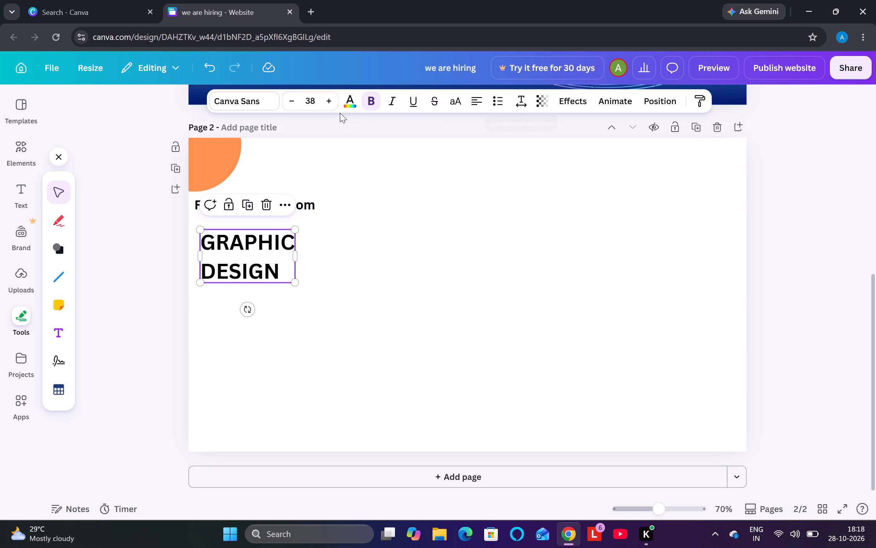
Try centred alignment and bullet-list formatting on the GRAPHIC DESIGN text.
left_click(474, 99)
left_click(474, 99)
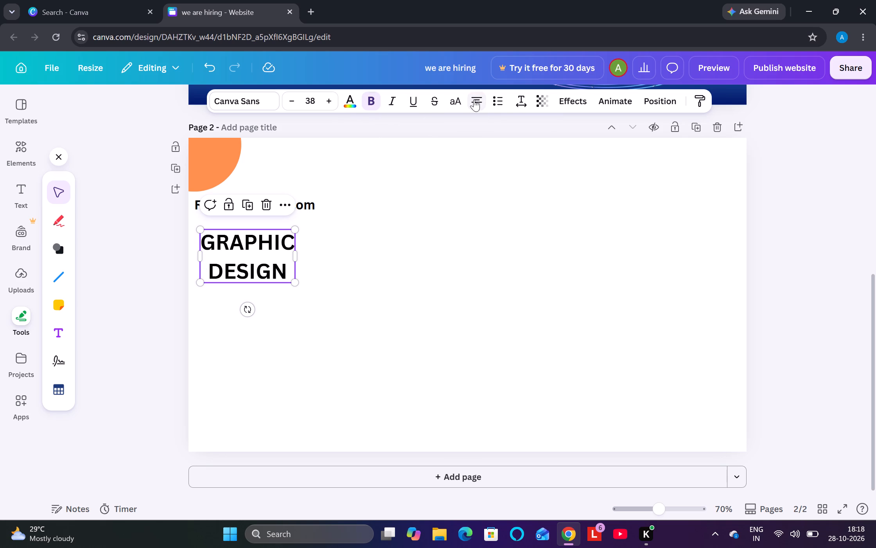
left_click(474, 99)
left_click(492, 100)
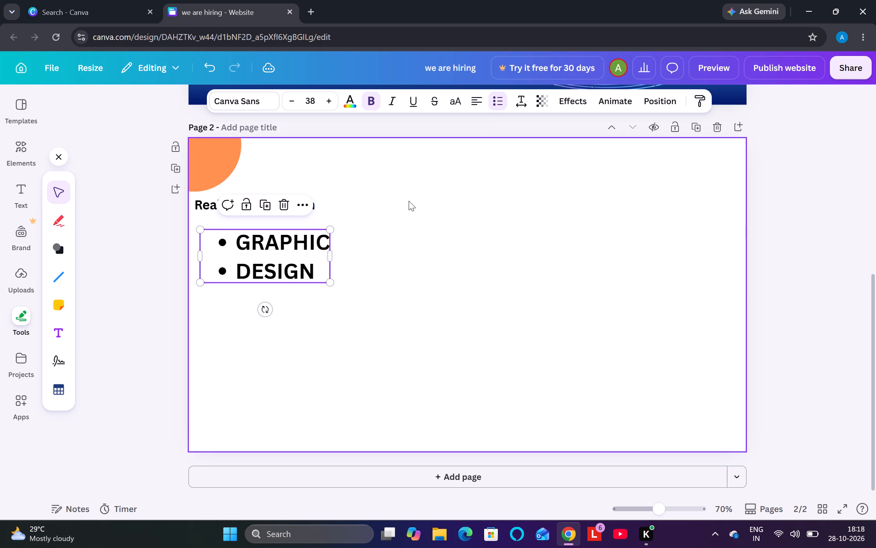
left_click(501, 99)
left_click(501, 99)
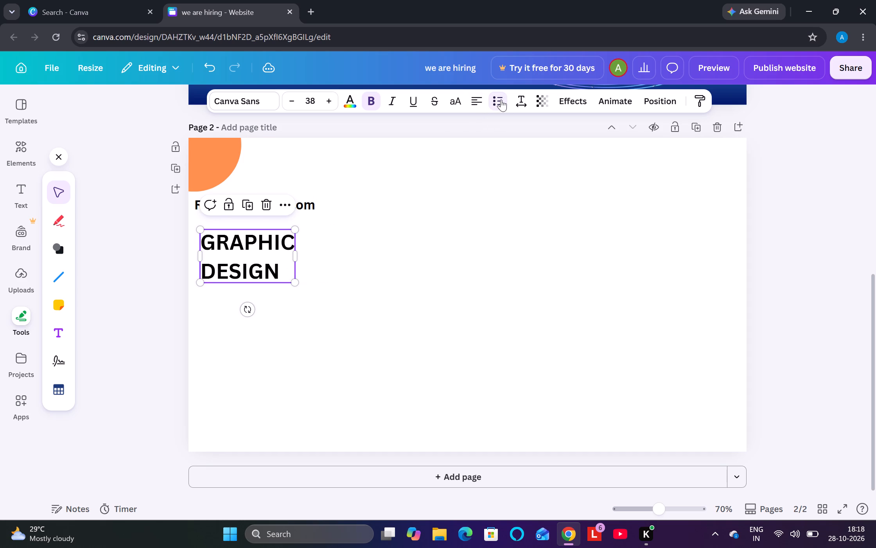
Set the GRAPHIC DESIGN text's letter spacing to 93 and its line spacing to 1.13.
left_click(514, 99)
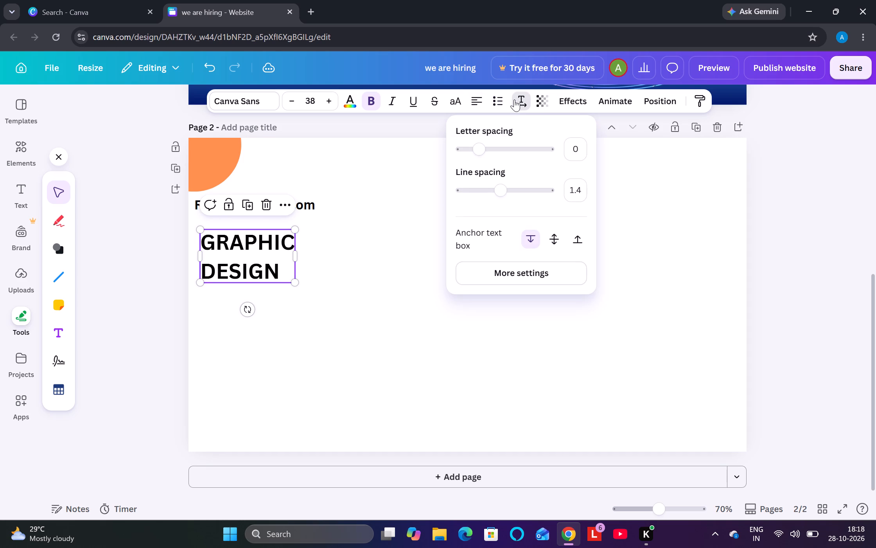
left_click_drag(483, 148, 494, 150)
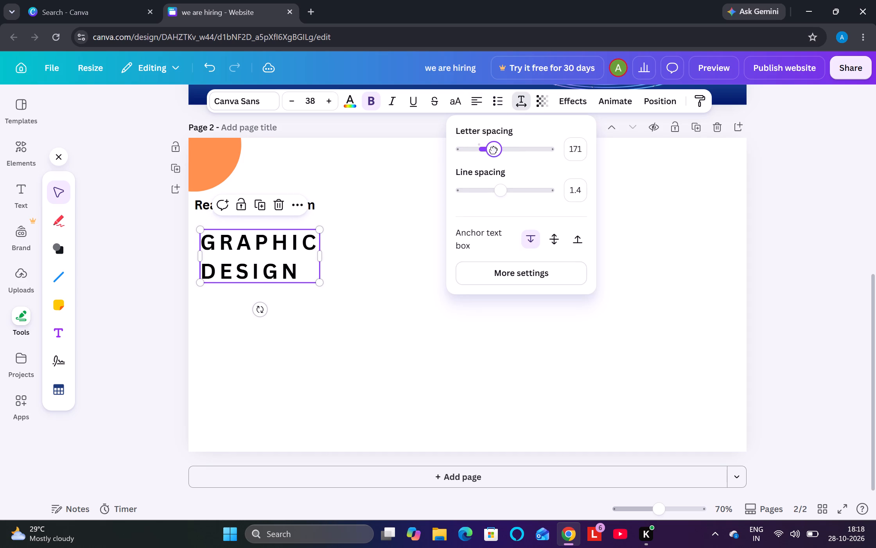
left_click_drag(494, 150, 486, 151)
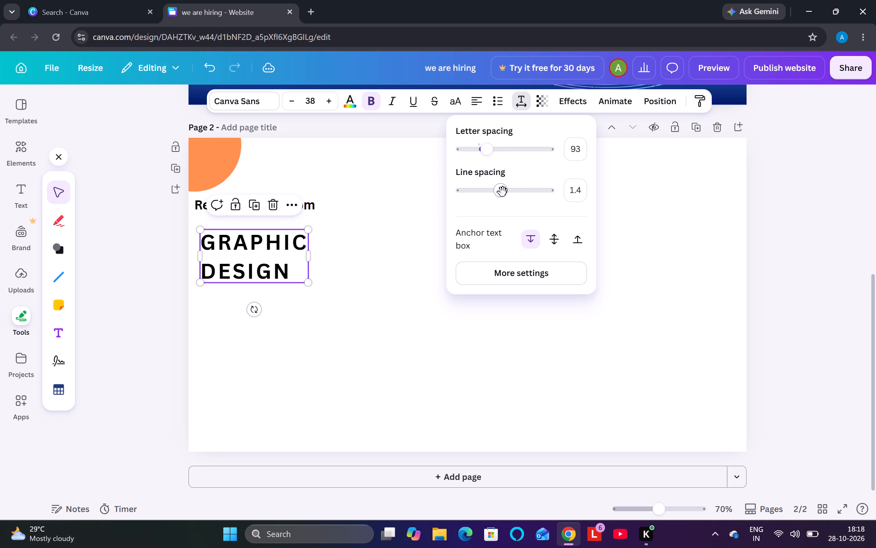
left_click_drag(503, 192, 515, 190)
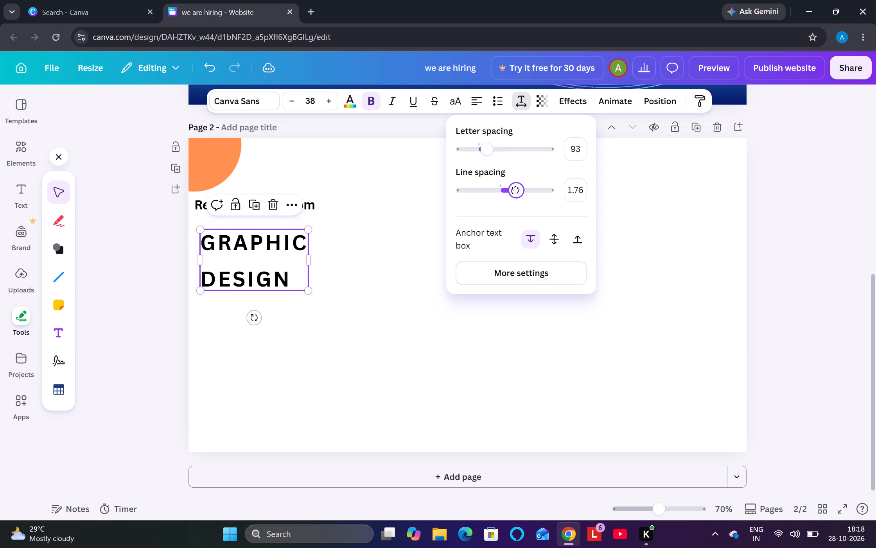
left_click_drag(515, 190, 488, 192)
left_click(368, 263)
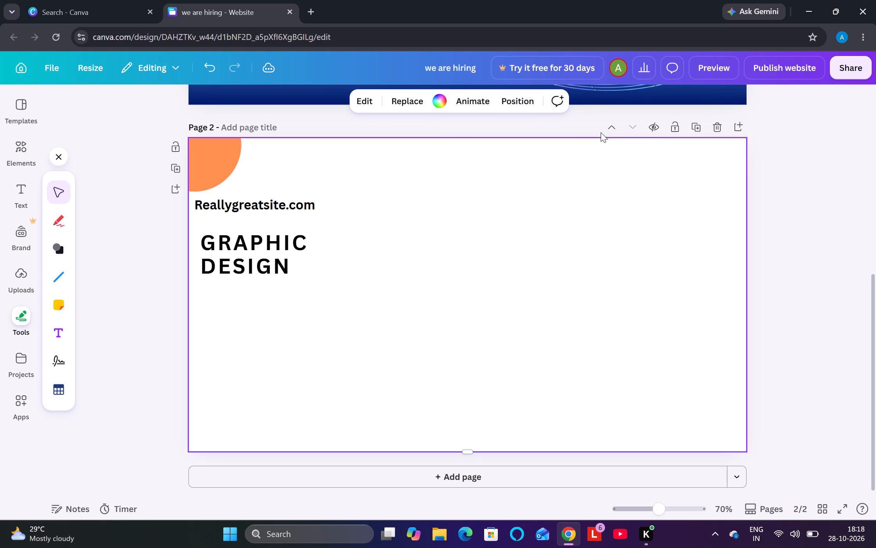
Move the GRAPHIC DESIGN text up so it sits just below Reallygreatsite.com.
left_click(432, 174)
left_click_drag(262, 246, 265, 235)
left_click(492, 245)
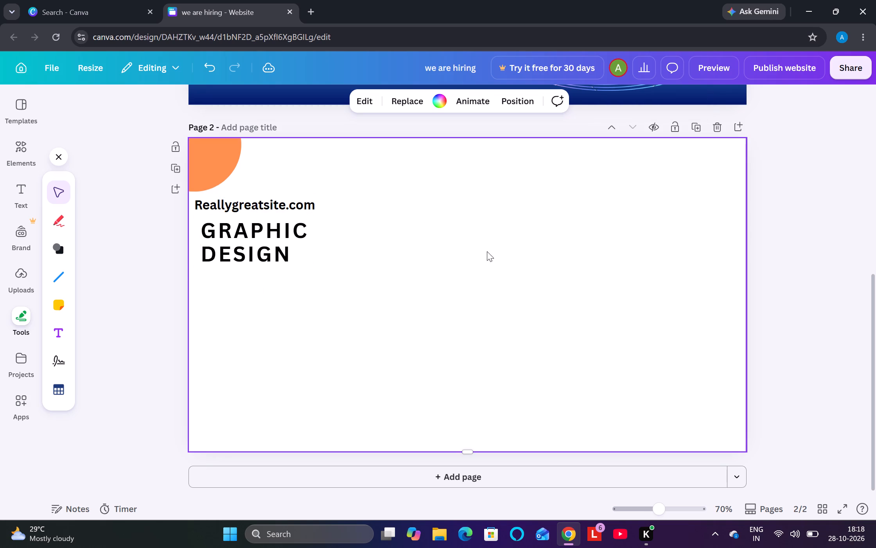
Duplicate the GRAPHIC DESIGN text and place the copy directly below the original.
left_click(237, 309)
left_click(284, 233)
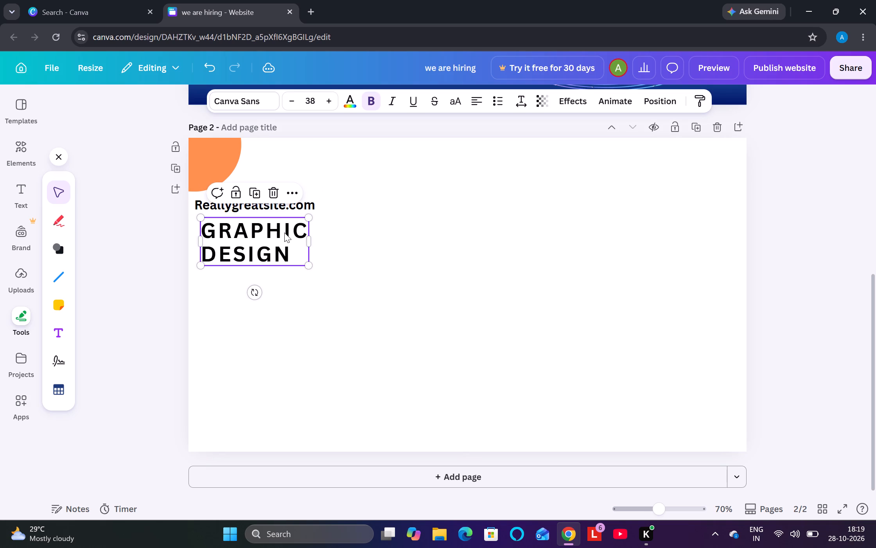
left_click(255, 191)
left_click_drag(276, 251, 275, 276)
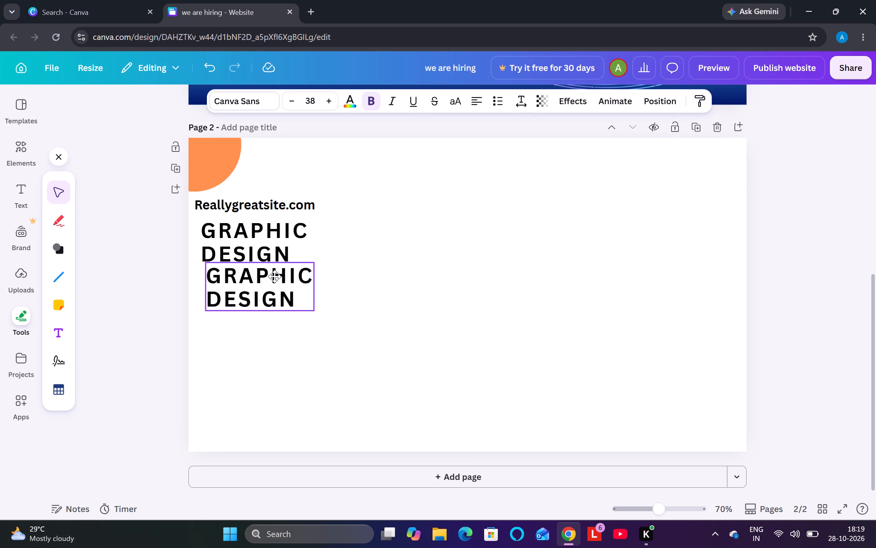
left_click_drag(275, 276, 273, 281)
Replace the duplicated text with "COMPANY" in capitals.
double_click(273, 281)
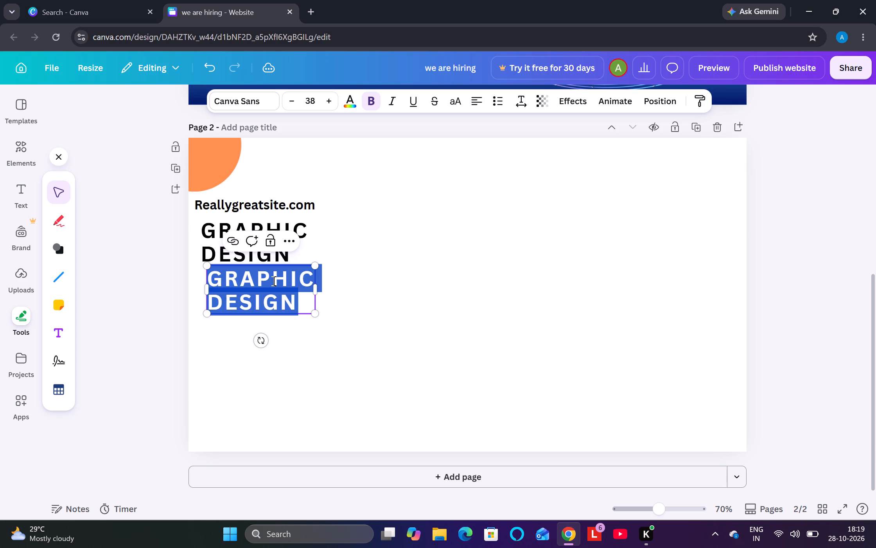
key("BackSpace")
type("CO")
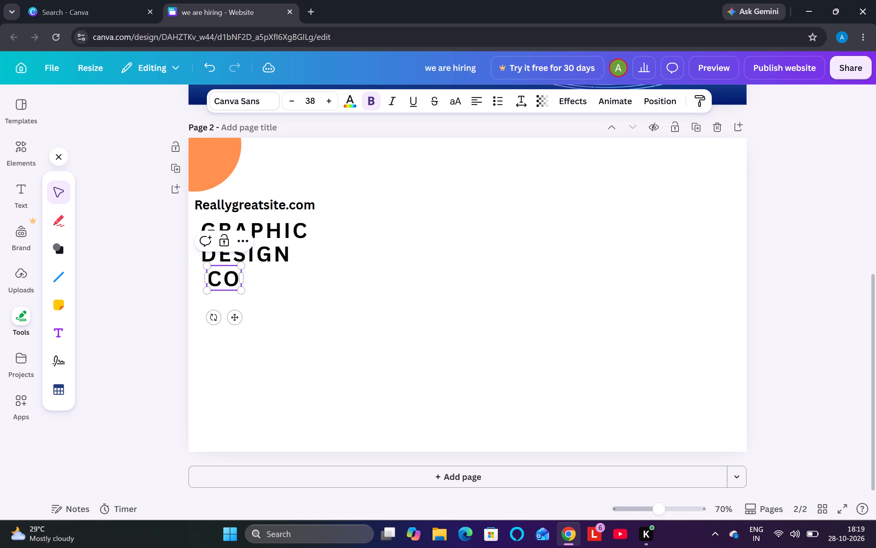
type("MPAM")
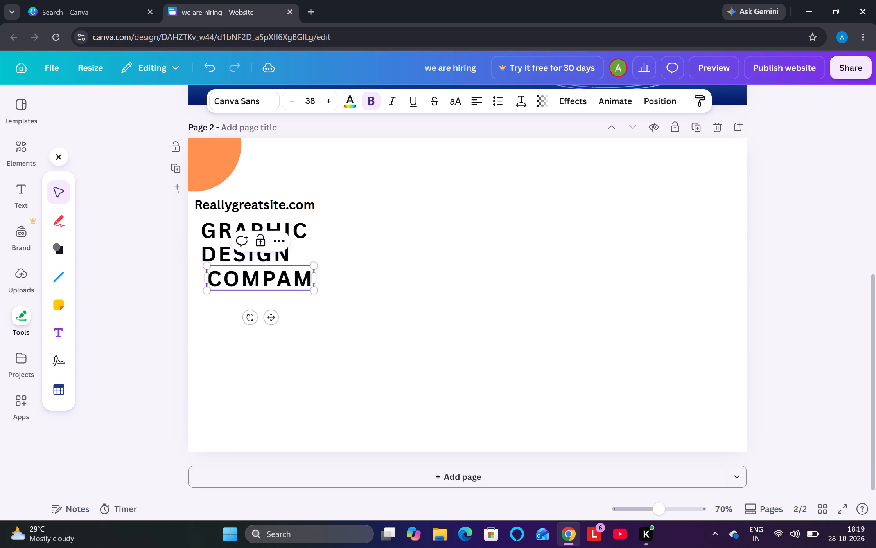
key("BackSpace")
type("NY")
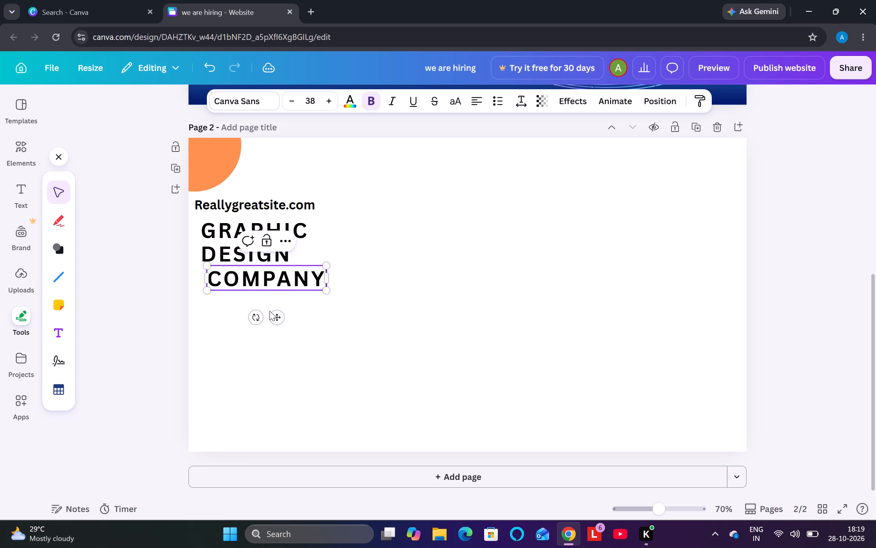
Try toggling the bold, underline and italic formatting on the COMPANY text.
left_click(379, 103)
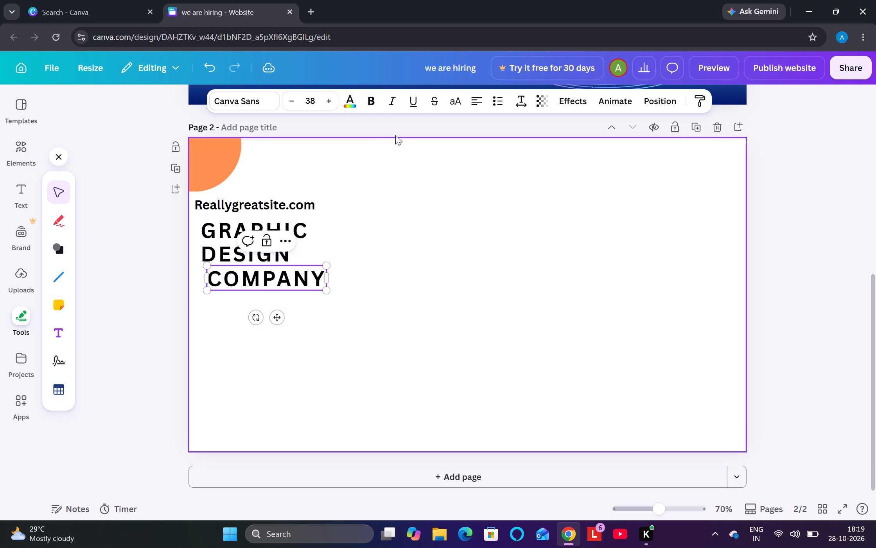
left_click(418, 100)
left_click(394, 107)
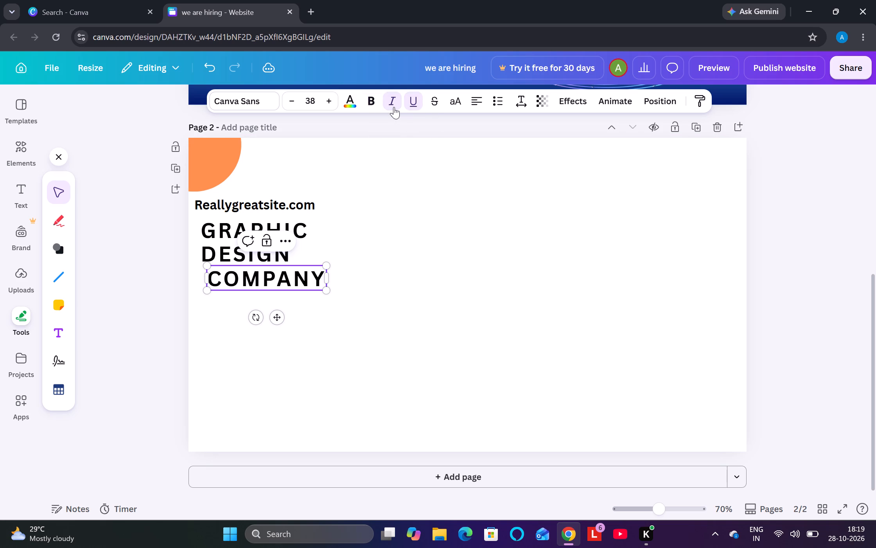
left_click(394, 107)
Anchor the COMPANY text box at the bottom and look through its advanced text settings.
left_click(531, 101)
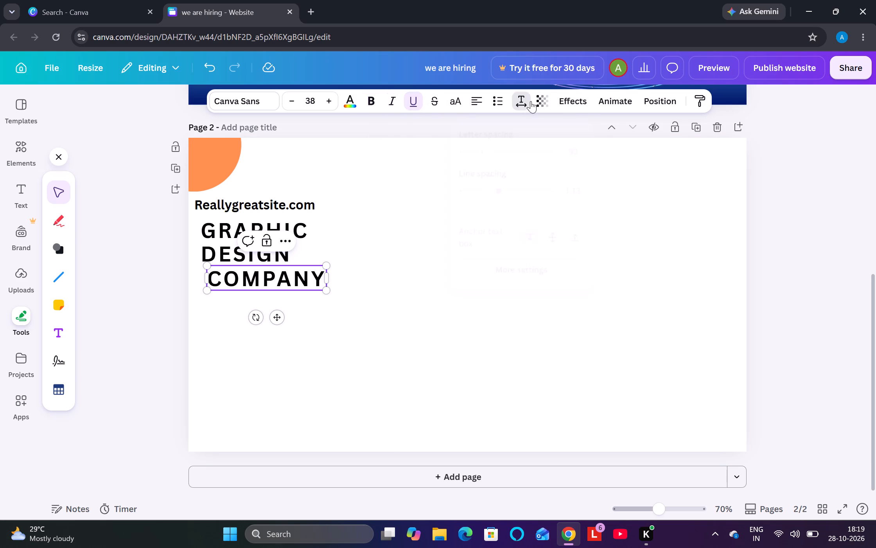
left_click(553, 235)
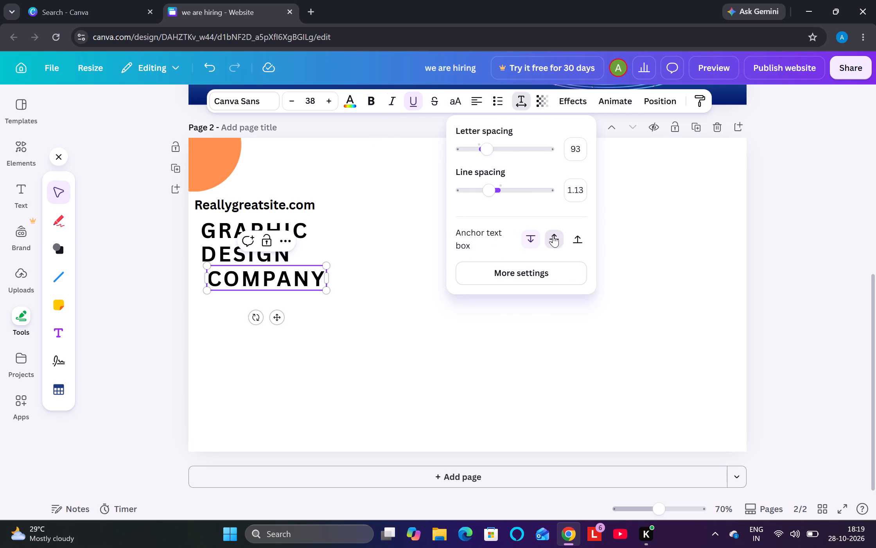
left_click(587, 246)
left_click(579, 245)
left_click(521, 275)
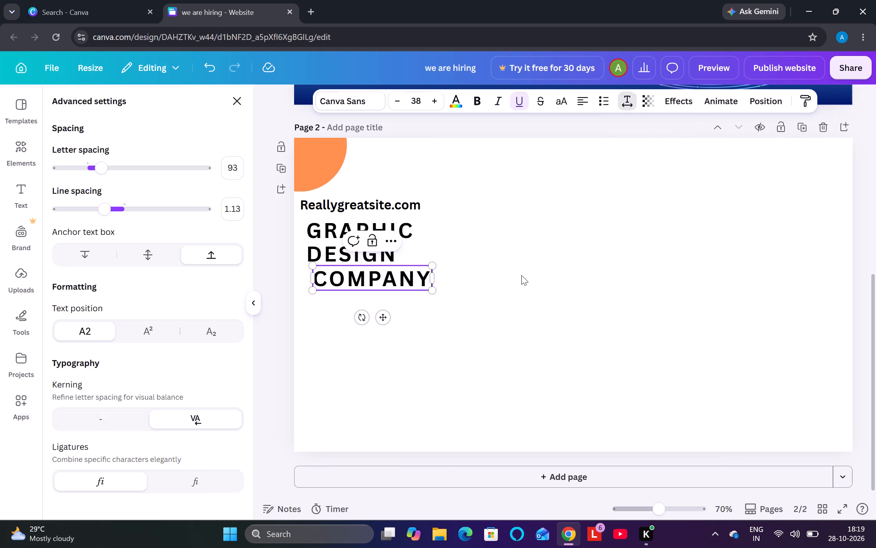
scroll(74, 221, "down", 1)
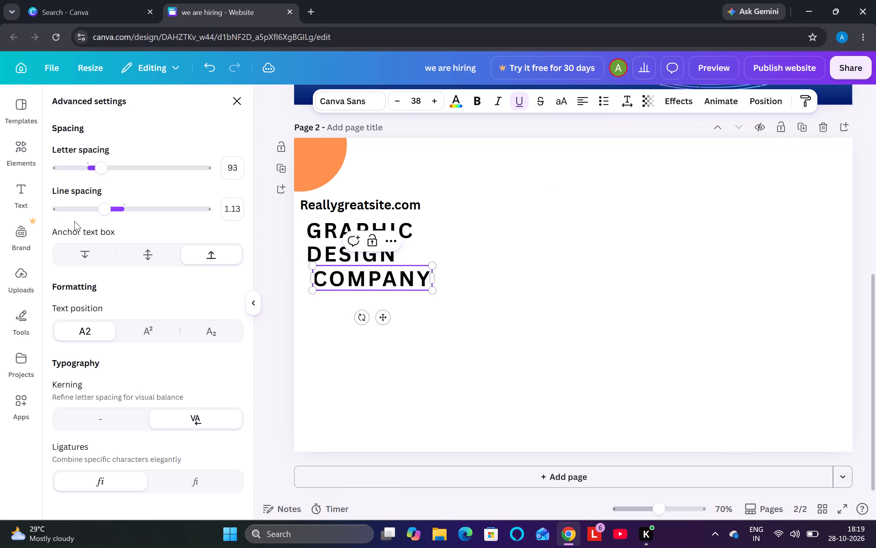
scroll(75, 220, "down", 2)
left_click(356, 284)
left_click(685, 259)
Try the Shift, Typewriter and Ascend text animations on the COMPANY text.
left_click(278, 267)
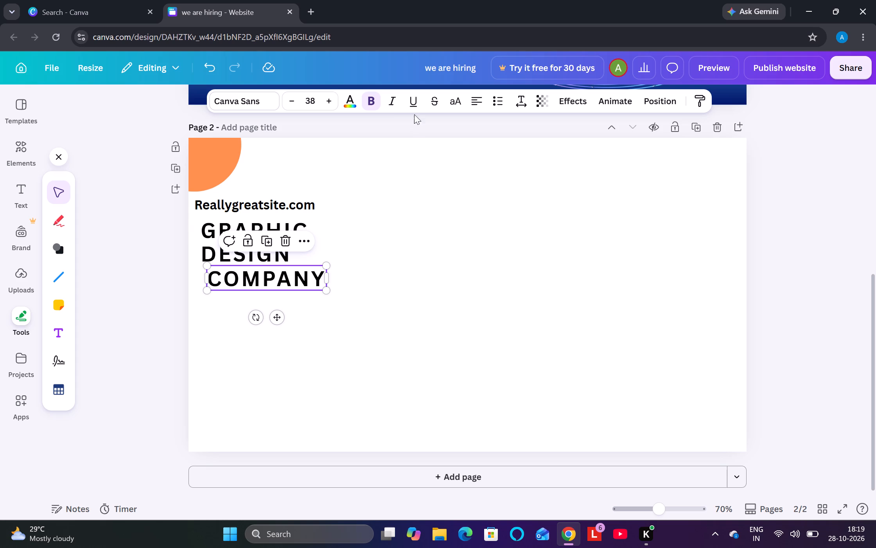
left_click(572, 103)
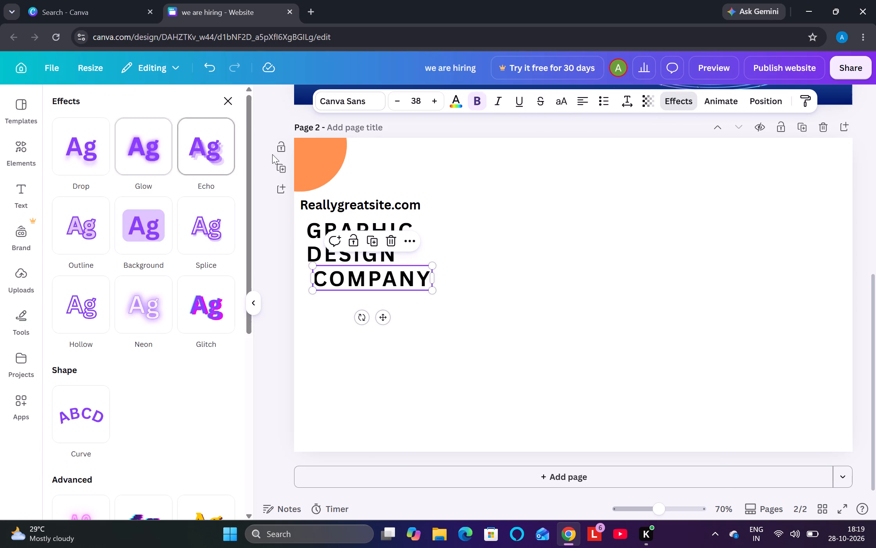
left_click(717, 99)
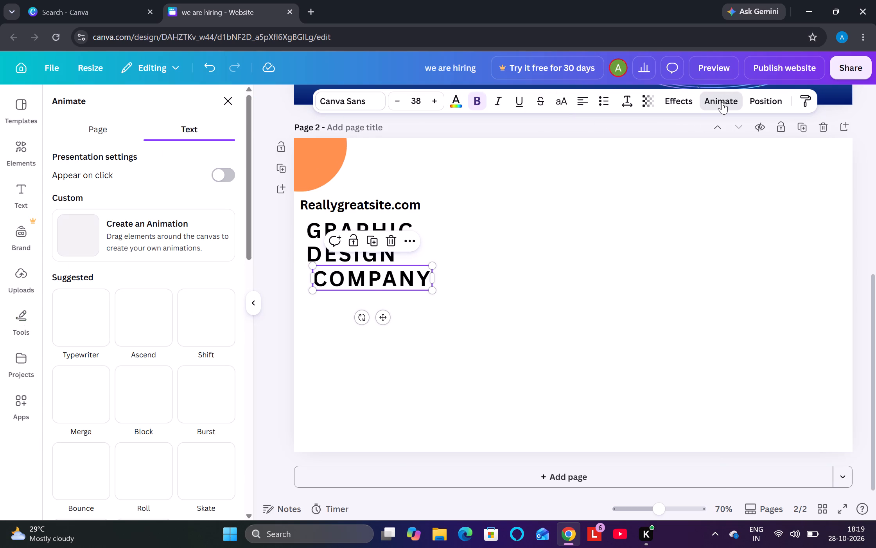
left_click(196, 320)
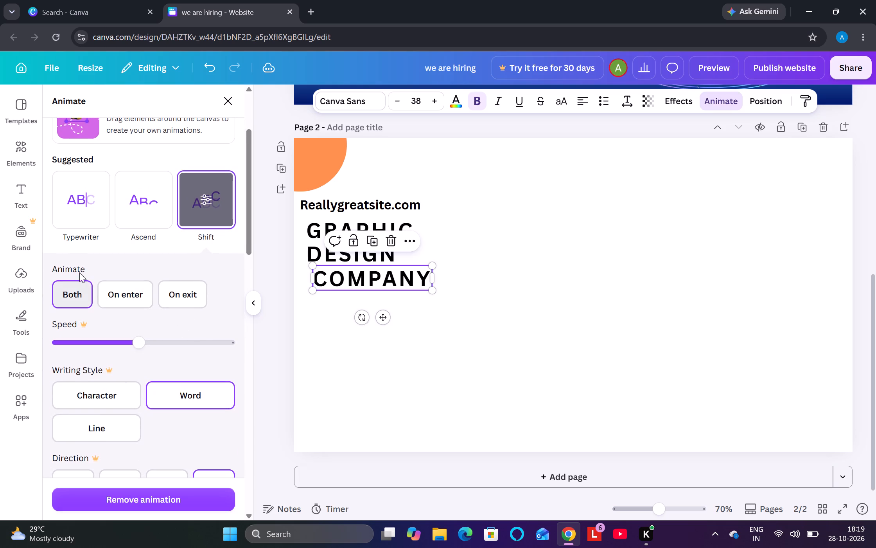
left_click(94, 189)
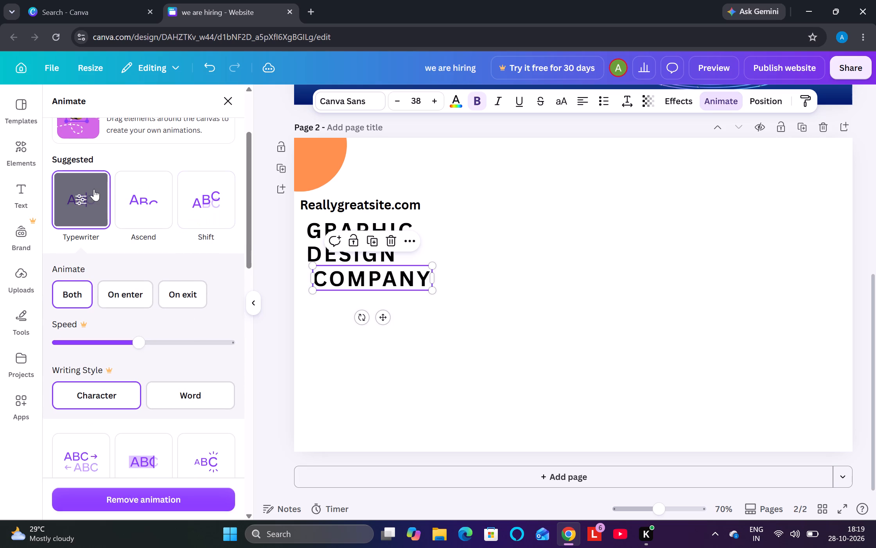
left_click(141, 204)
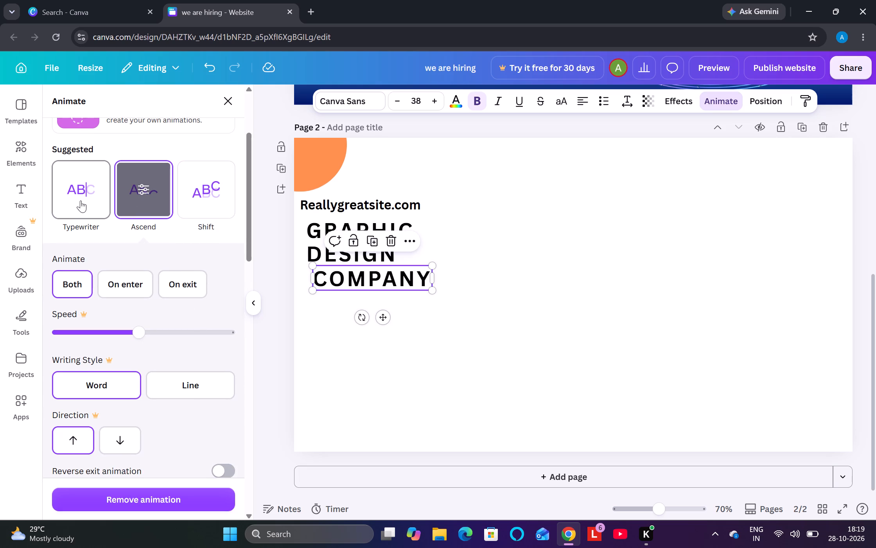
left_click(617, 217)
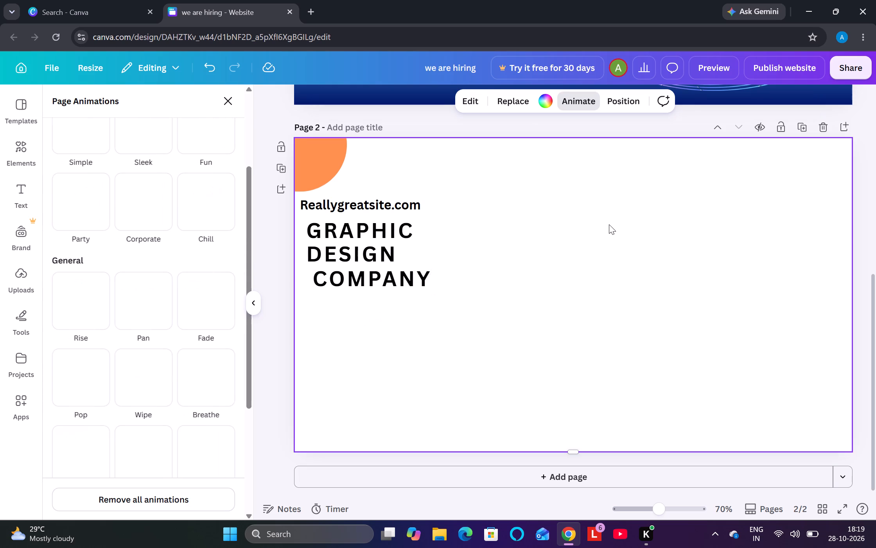
Move the COMPANY text slightly down and align its left edge with GRAPHIC DESIGN.
left_click_drag(379, 273, 375, 281)
left_click(591, 178)
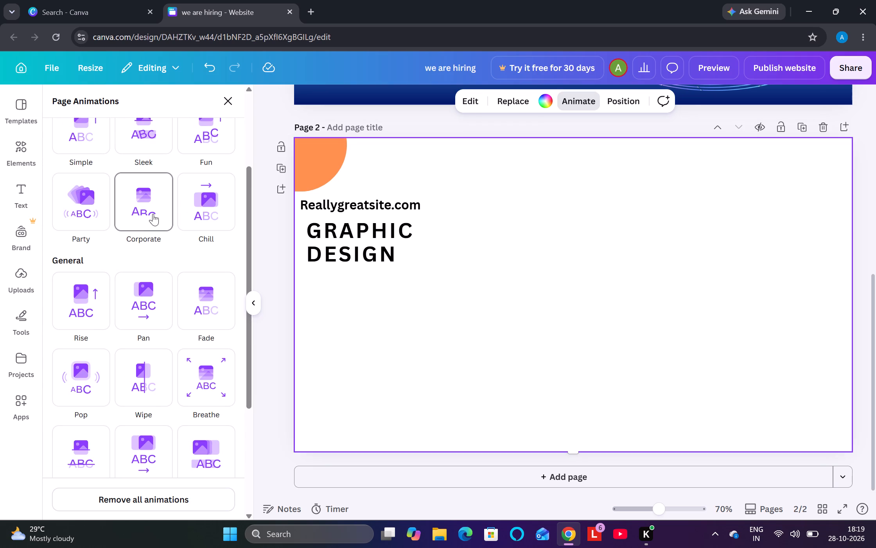
Try the Party, Corporate and Chill page animations on page 2 and apply Rise, animating both enter and exit.
left_click(96, 202)
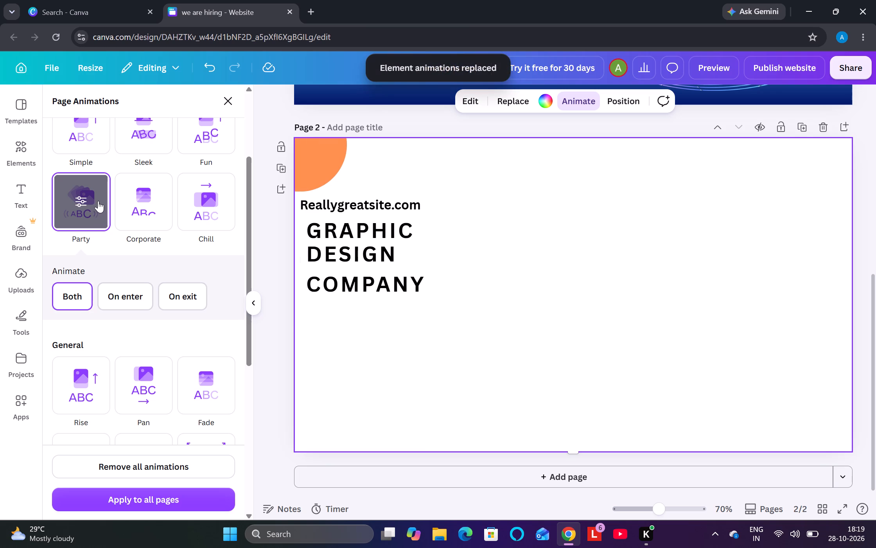
left_click(156, 217)
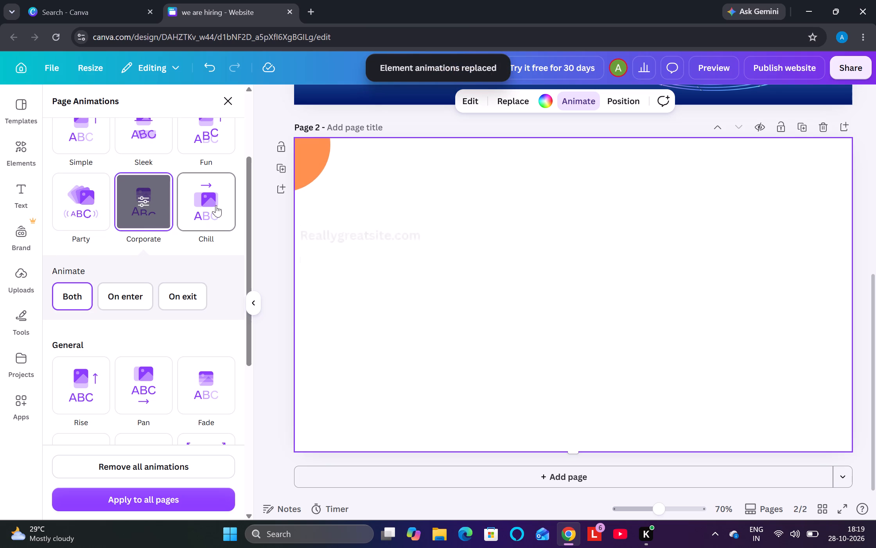
left_click(216, 205)
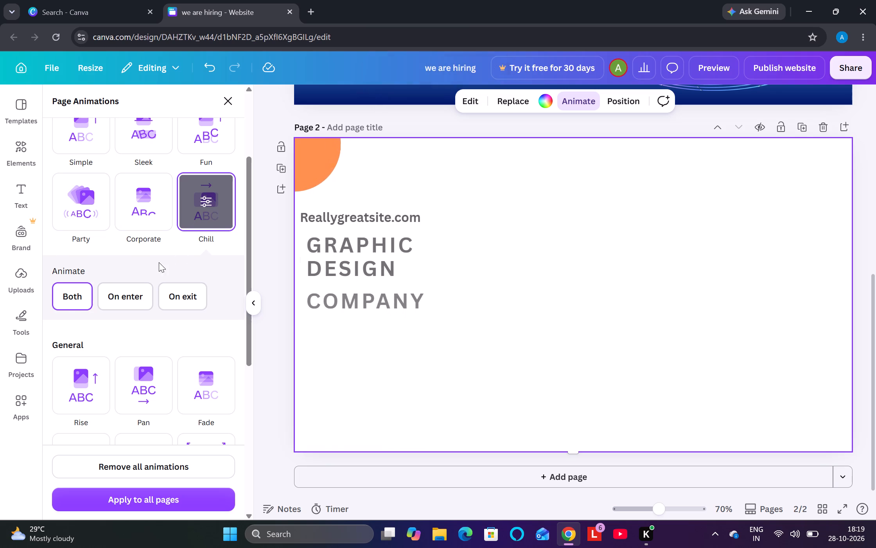
left_click(92, 381)
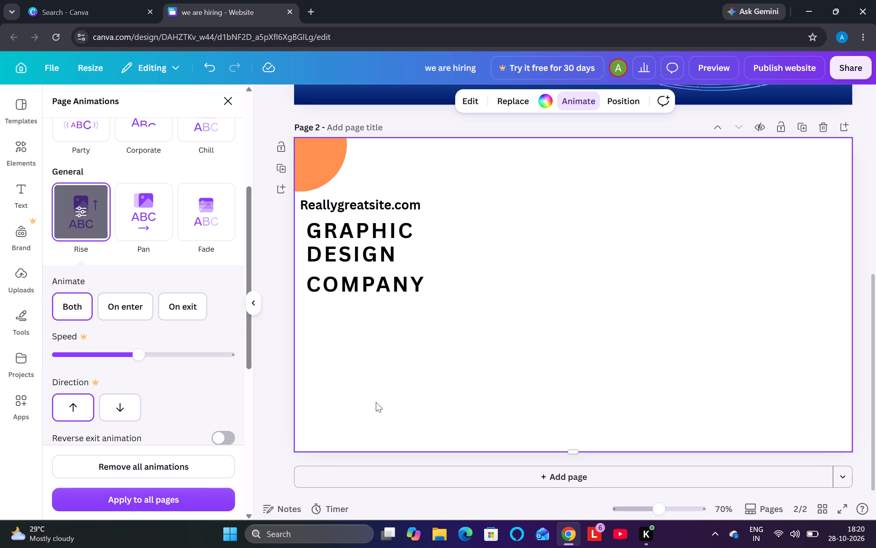
left_click(596, 268)
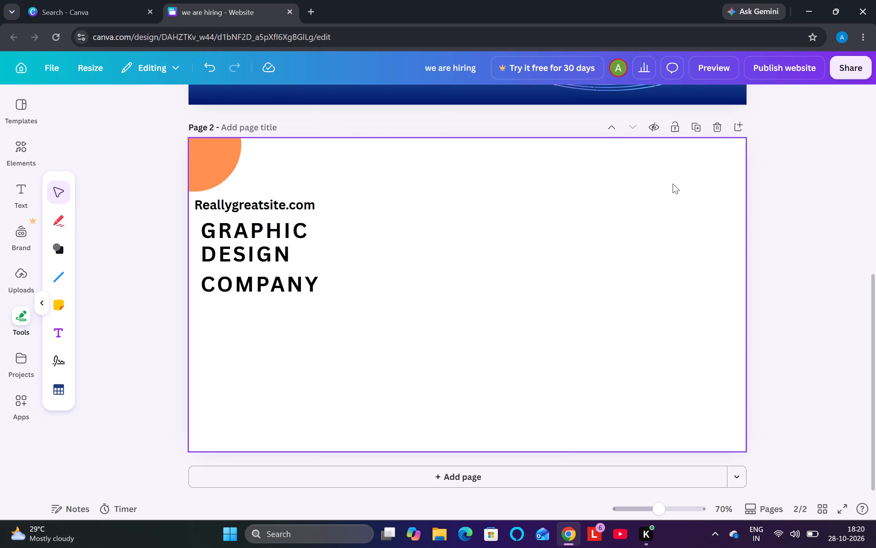
Try yellow on page 2's COMPANY text and settle on light orange #ffbd59 as its text colour.
left_click(327, 289)
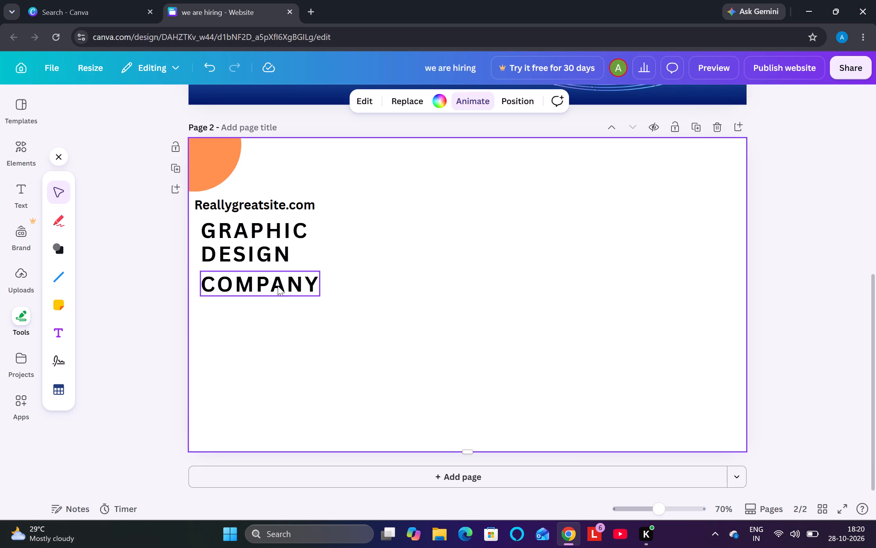
left_click(278, 286)
left_click(357, 99)
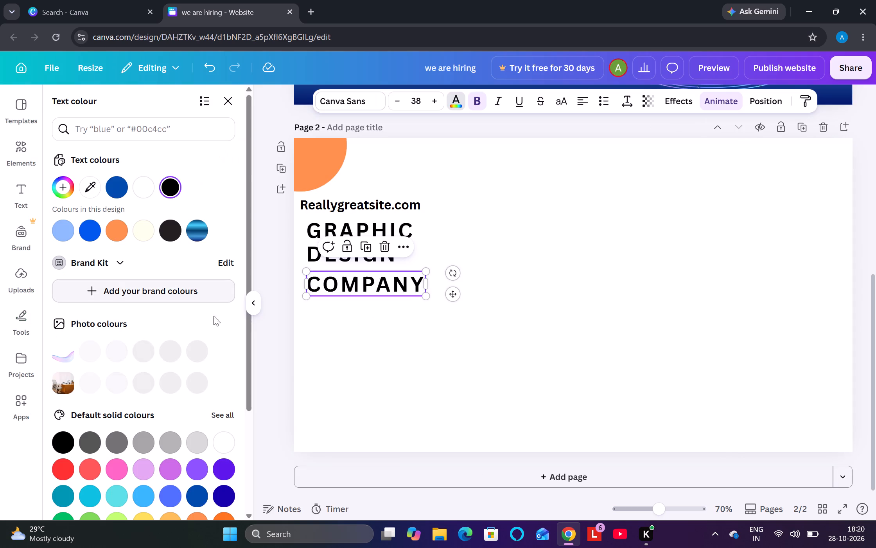
scroll(185, 451, "down", 2)
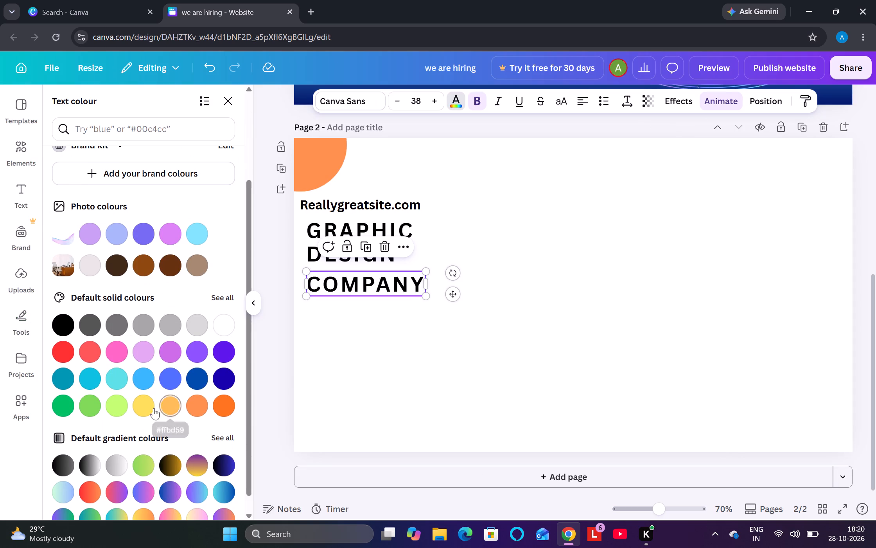
left_click(147, 406)
scroll(172, 375, "up", 4)
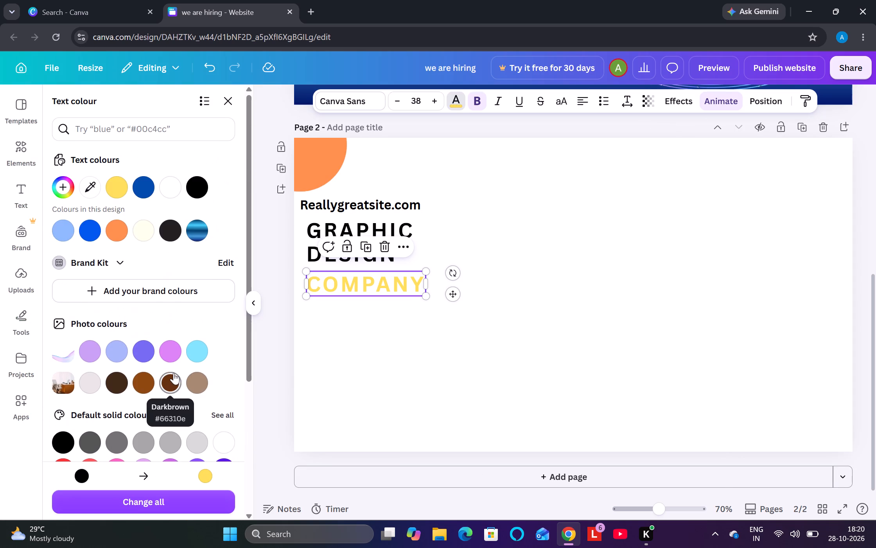
scroll(174, 373, "down", 4)
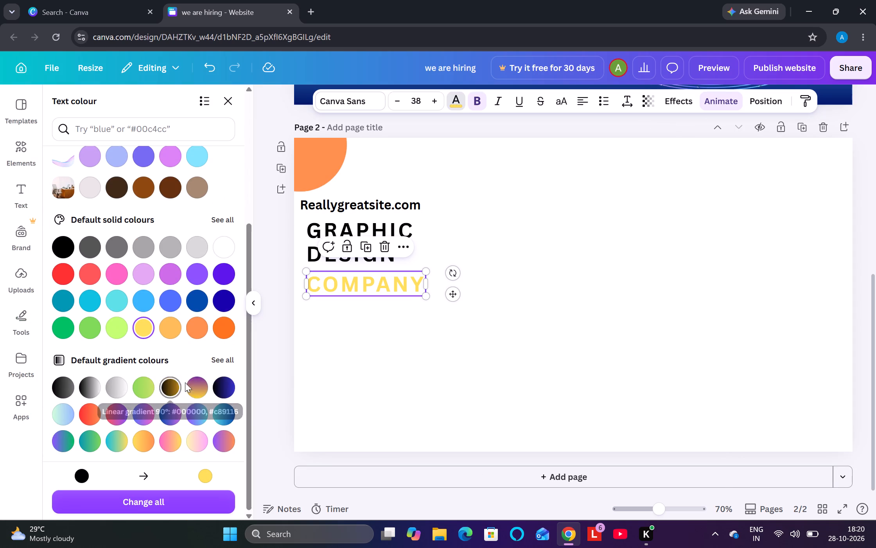
left_click(176, 334)
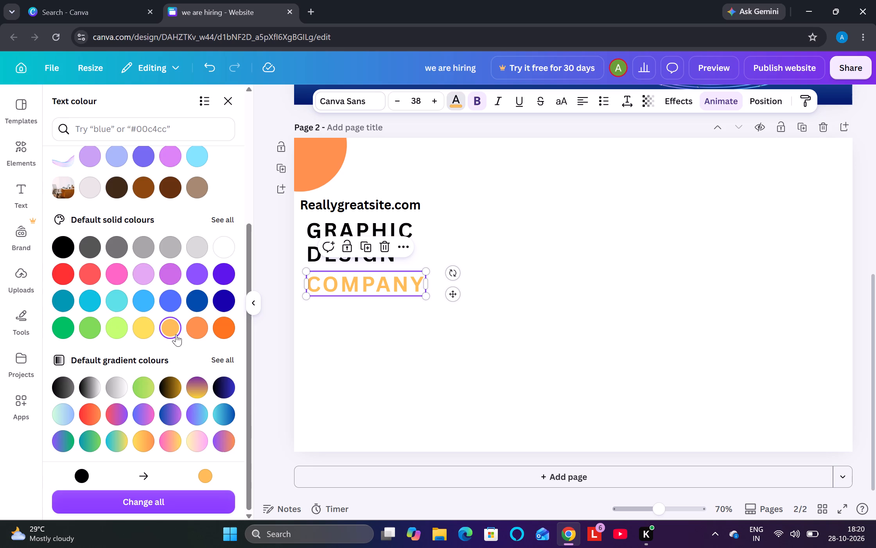
scroll(161, 282, "up", 5)
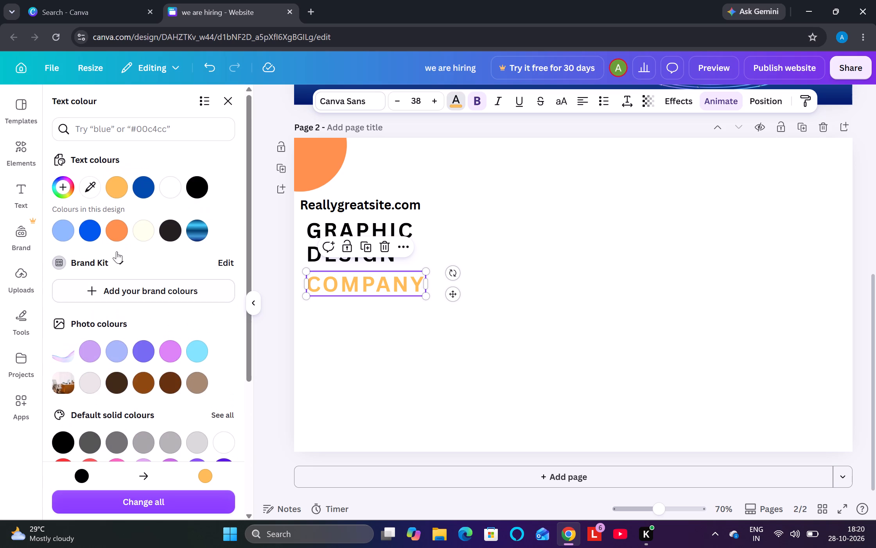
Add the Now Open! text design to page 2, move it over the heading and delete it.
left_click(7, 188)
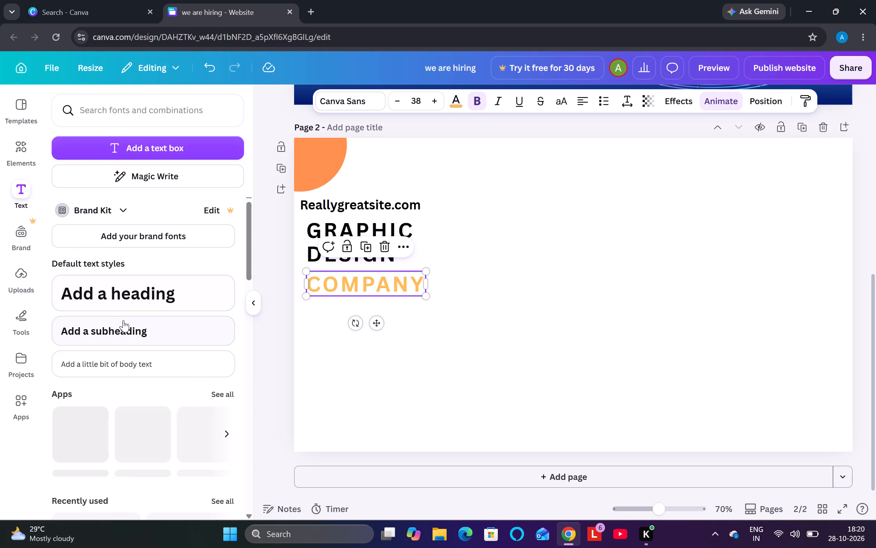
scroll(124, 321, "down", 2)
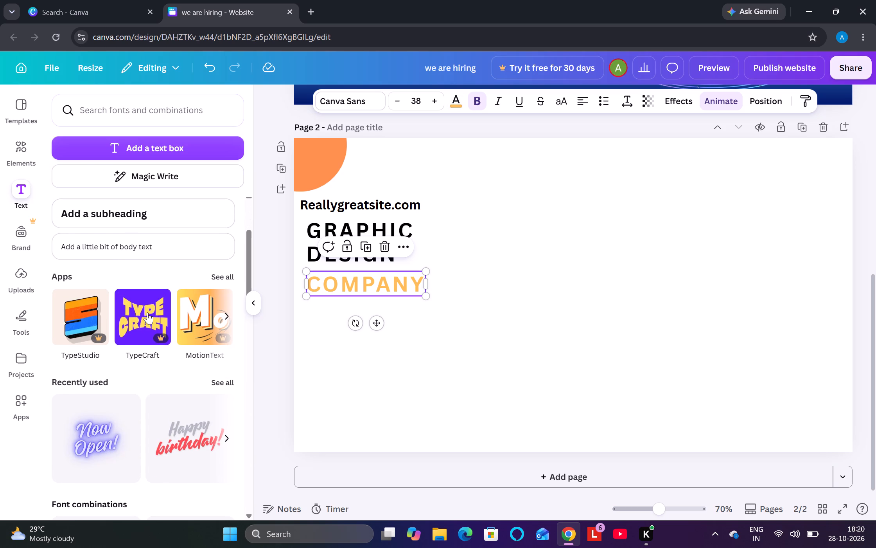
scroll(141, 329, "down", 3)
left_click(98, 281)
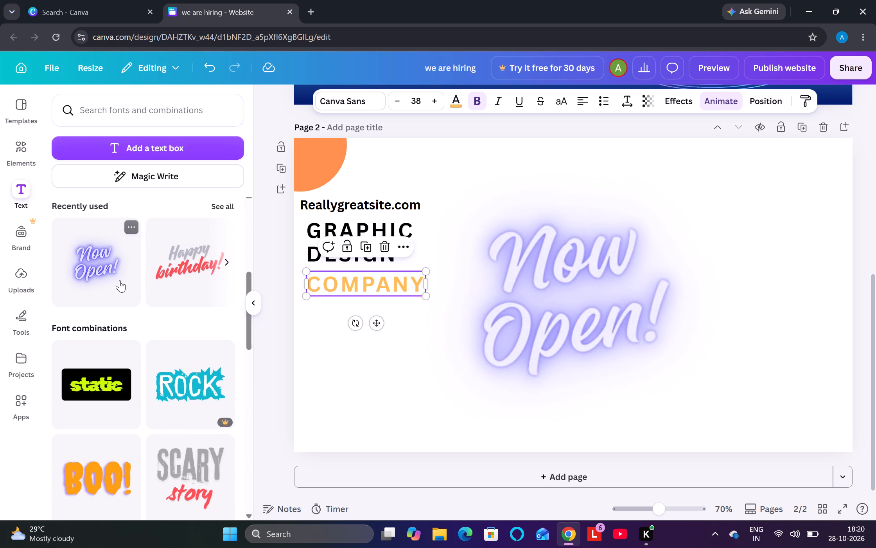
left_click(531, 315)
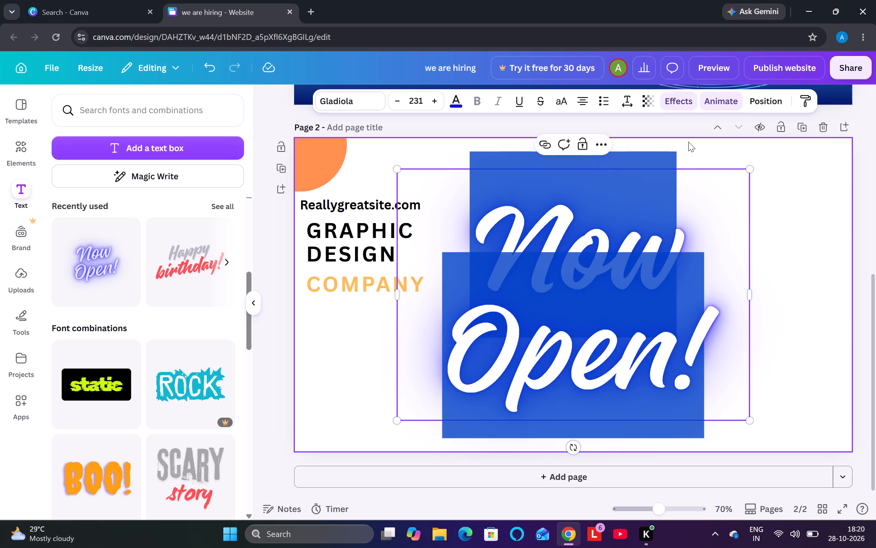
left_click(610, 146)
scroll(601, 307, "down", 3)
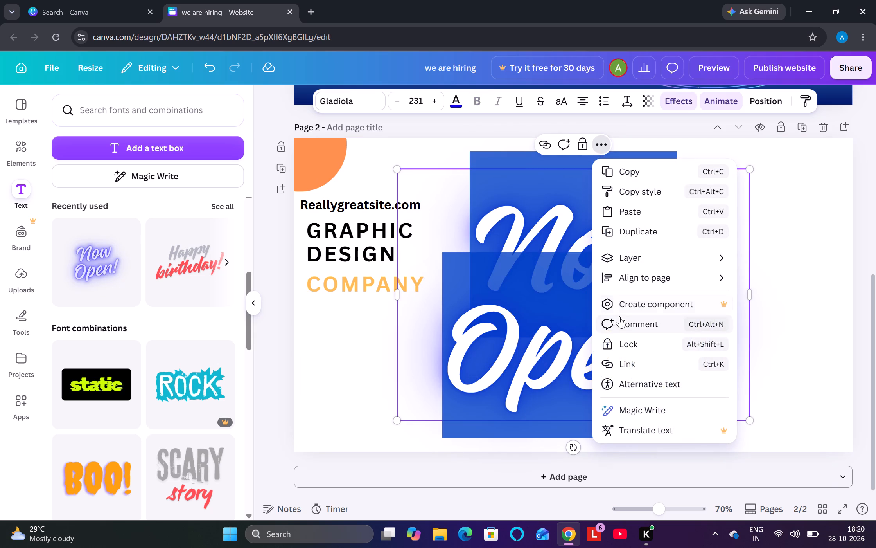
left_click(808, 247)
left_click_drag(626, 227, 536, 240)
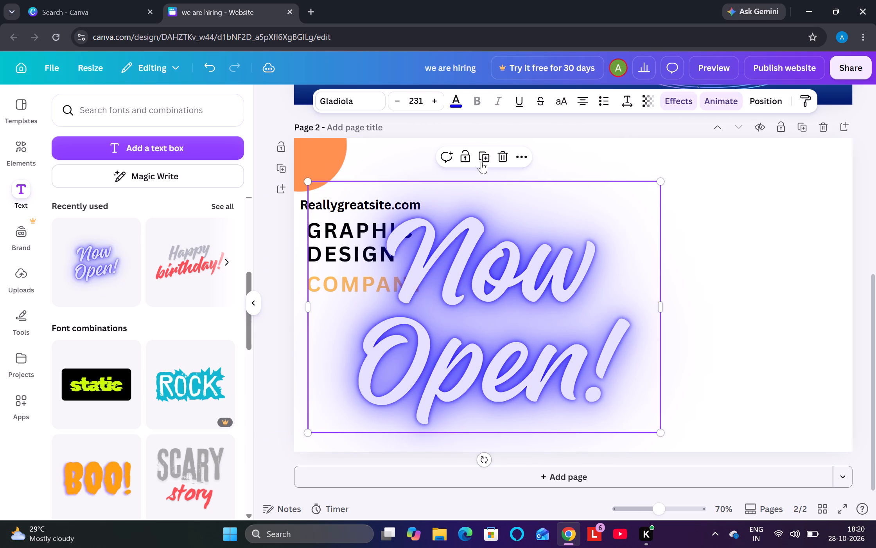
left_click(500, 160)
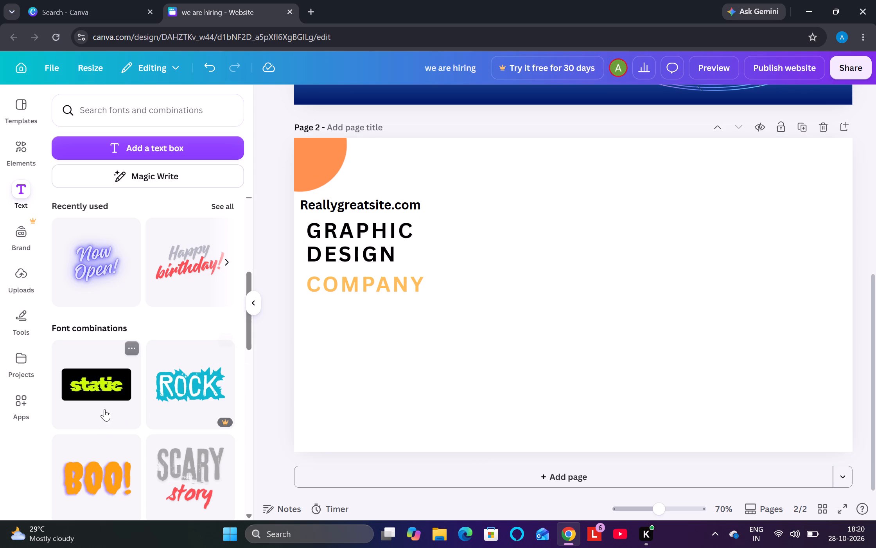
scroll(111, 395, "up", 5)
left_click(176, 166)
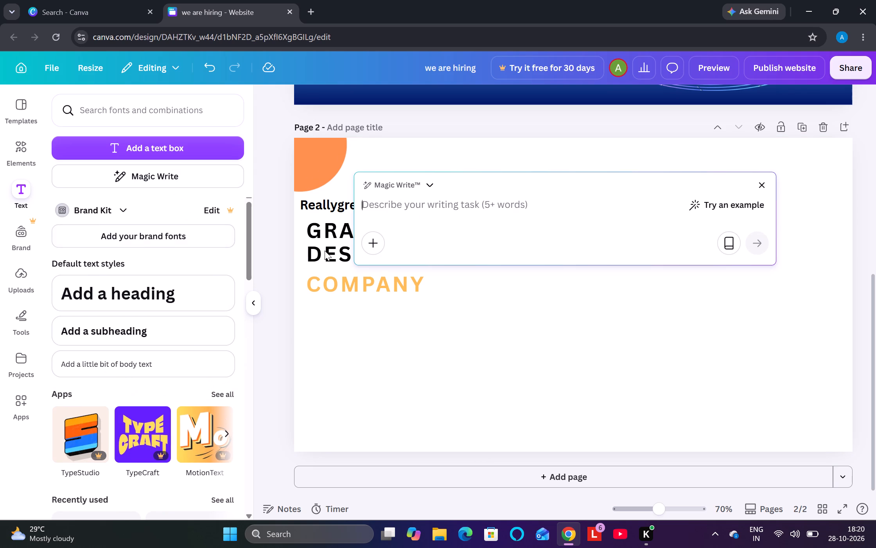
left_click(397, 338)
Lock the COMPANY text and put GRAPHIC DESIGN back in its place just above it after shifting it down.
left_click_drag(345, 263, 344, 275)
left_click(343, 279)
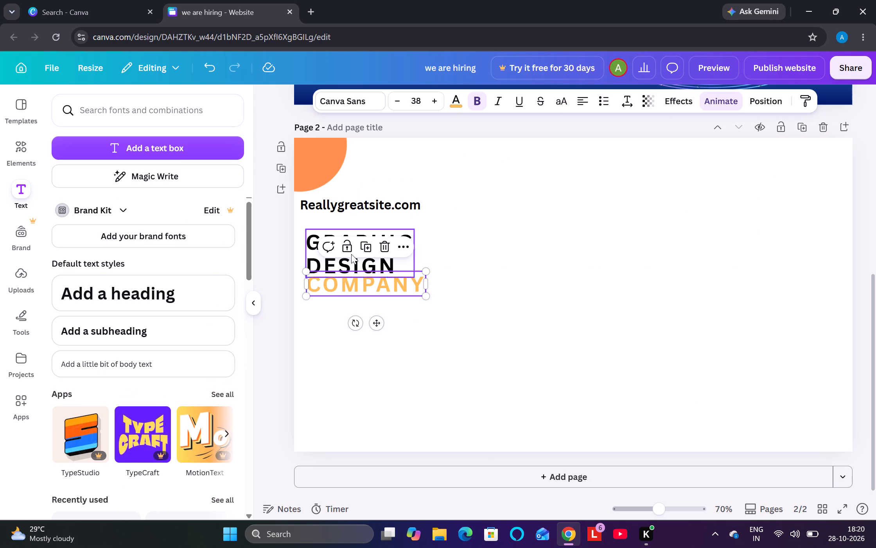
left_click(352, 248)
left_click(511, 254)
left_click_drag(377, 249, 377, 237)
left_click_drag(733, 290, 727, 292)
scroll(199, 225, "up", 2)
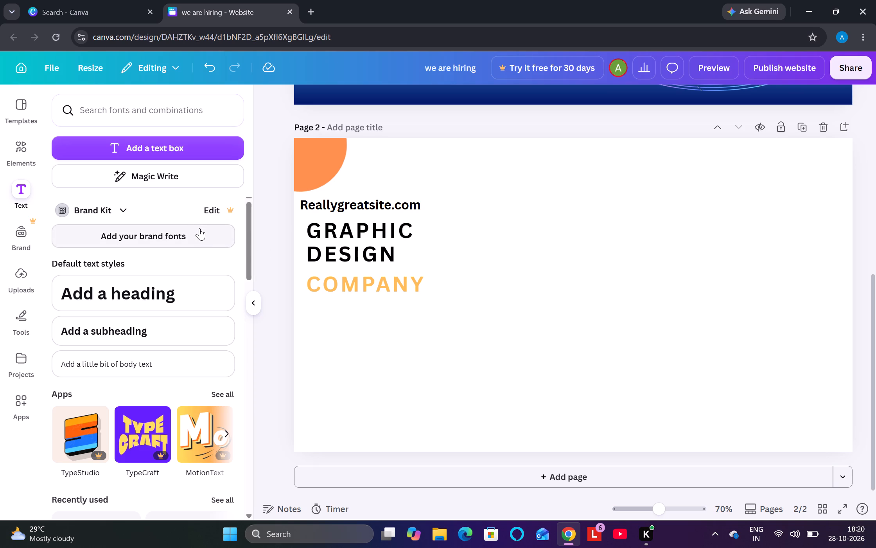
scroll(198, 234, "up", 2)
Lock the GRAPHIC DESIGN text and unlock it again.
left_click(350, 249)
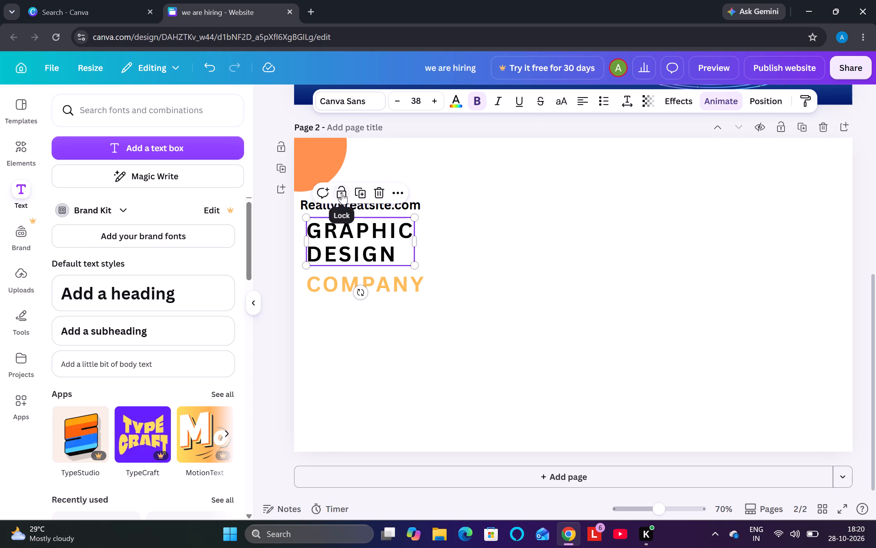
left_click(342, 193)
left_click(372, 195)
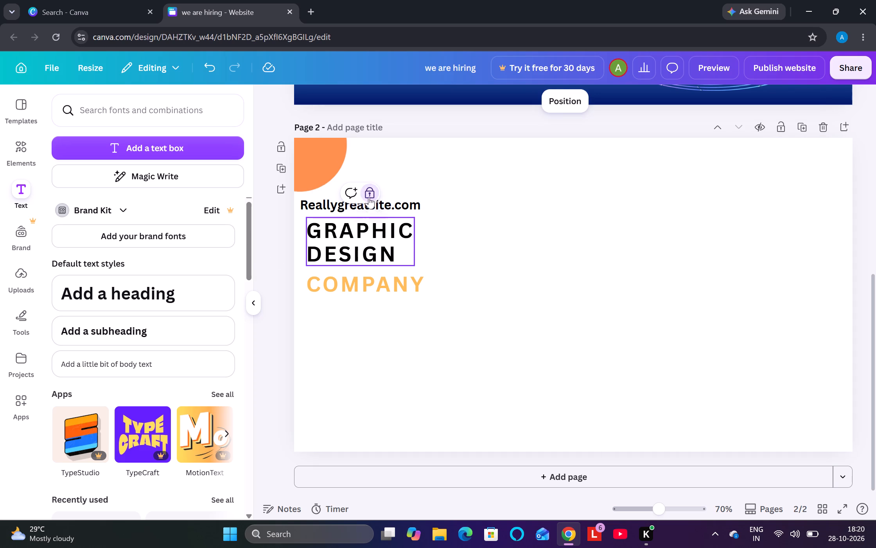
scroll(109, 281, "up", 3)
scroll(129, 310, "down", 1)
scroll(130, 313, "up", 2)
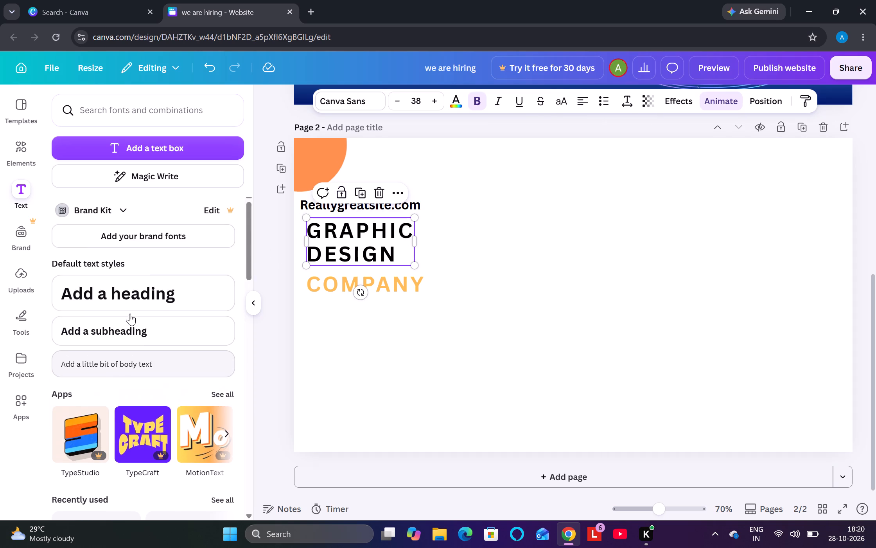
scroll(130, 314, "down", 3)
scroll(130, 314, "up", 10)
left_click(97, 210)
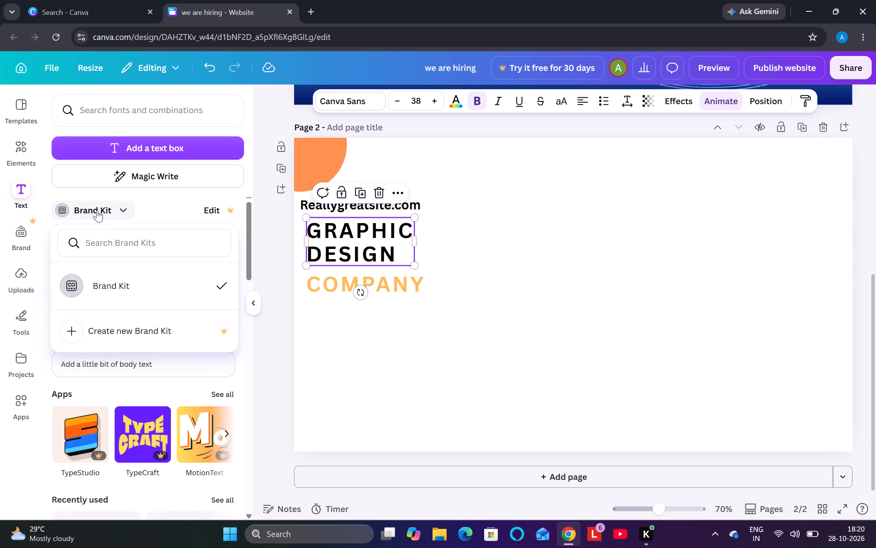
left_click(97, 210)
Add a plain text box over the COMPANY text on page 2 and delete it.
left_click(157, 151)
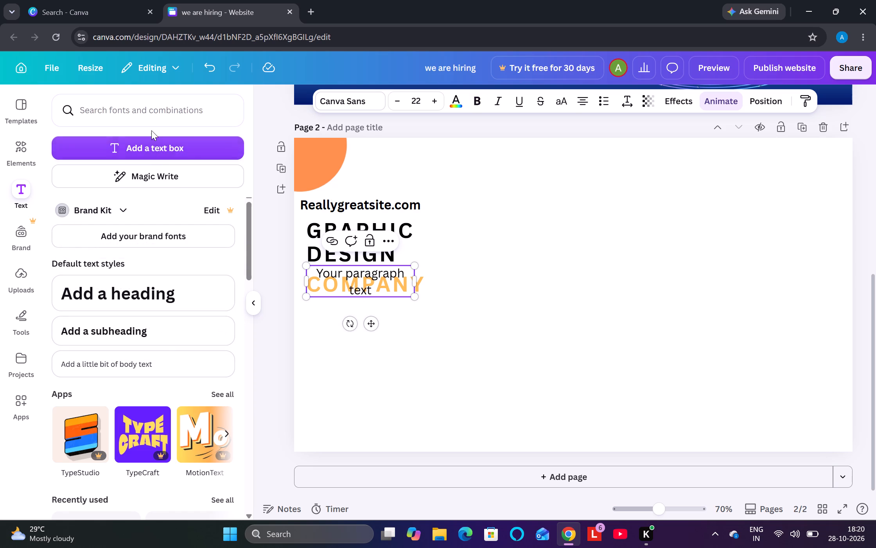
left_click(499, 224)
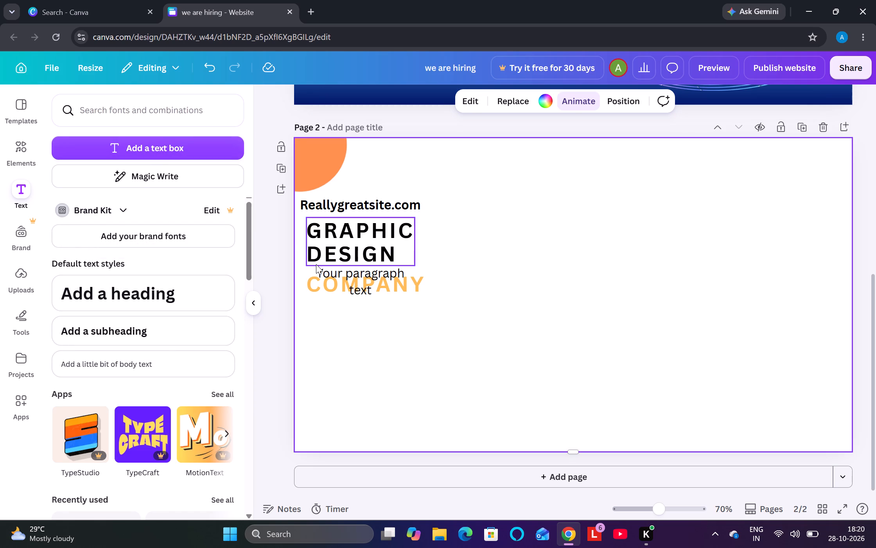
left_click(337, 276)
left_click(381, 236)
Look through the font combinations for a decorative text style to use on page 2.
left_click(390, 279)
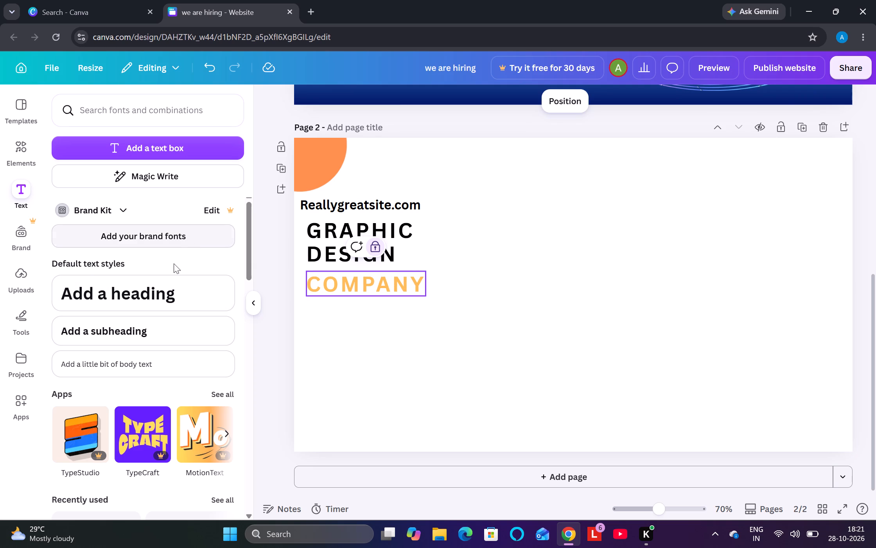
scroll(143, 339, "down", 18)
scroll(156, 353, "down", 3)
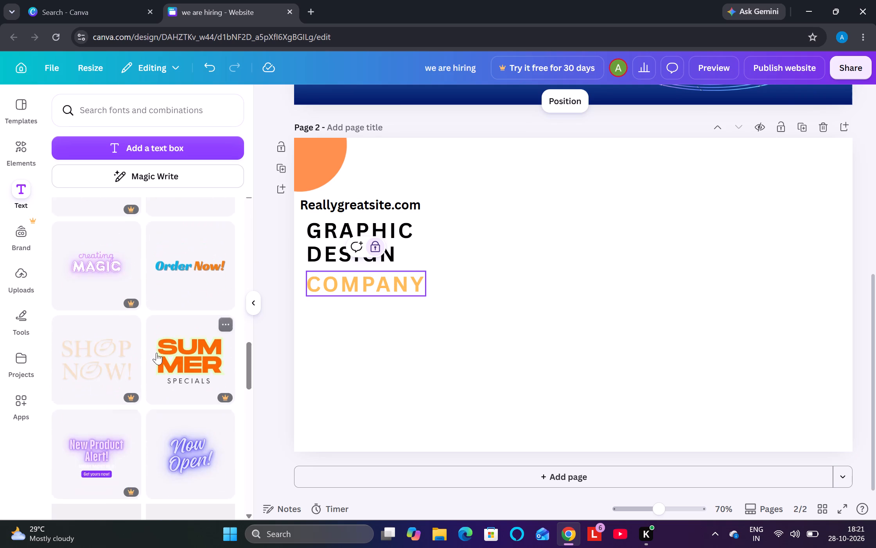
scroll(156, 353, "down", 6)
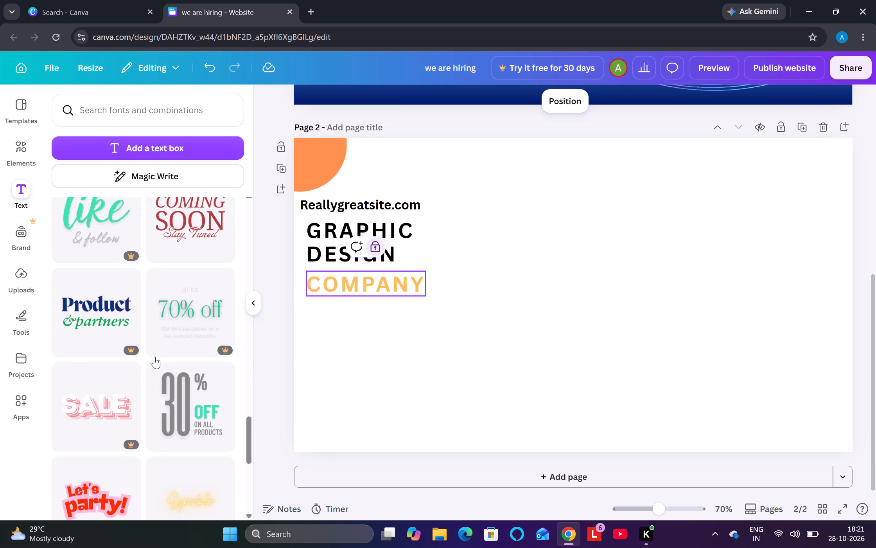
scroll(143, 352, "down", 3)
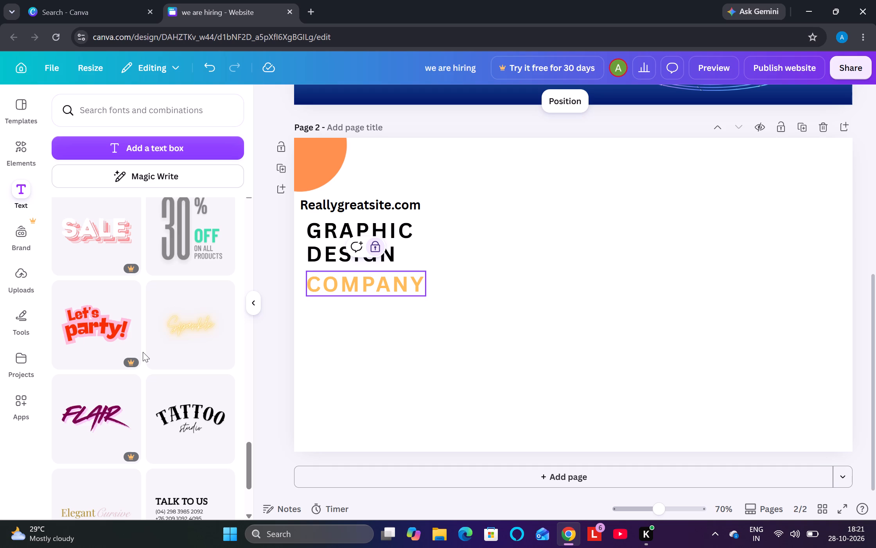
scroll(143, 352, "down", 1)
scroll(143, 352, "up", 6)
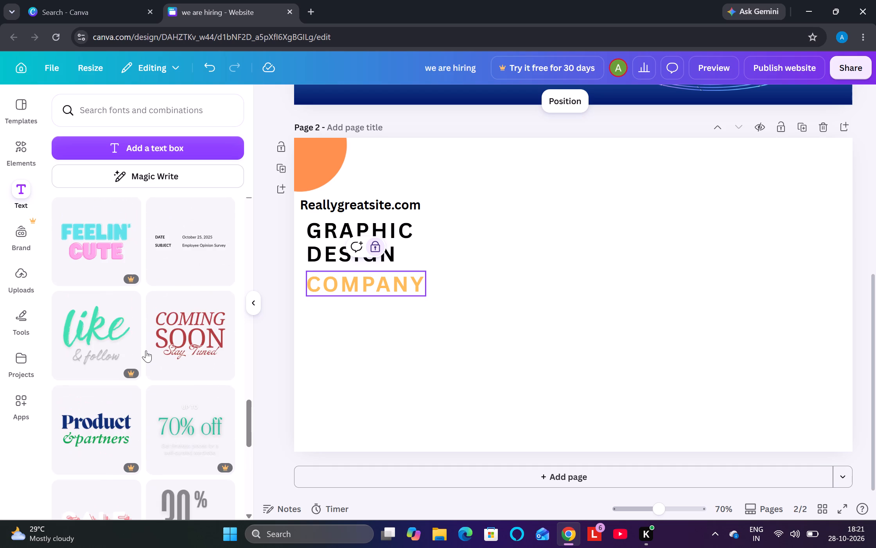
scroll(147, 349, "up", 9)
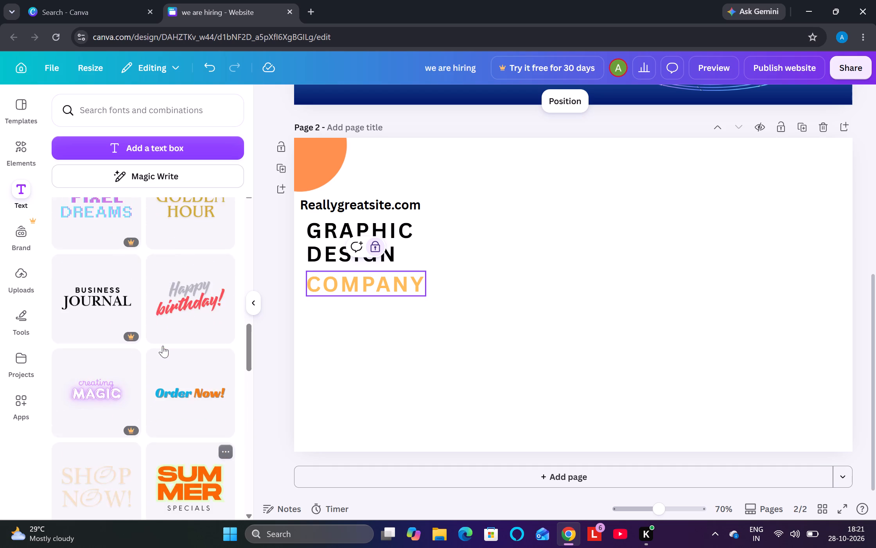
scroll(163, 346, "up", 6)
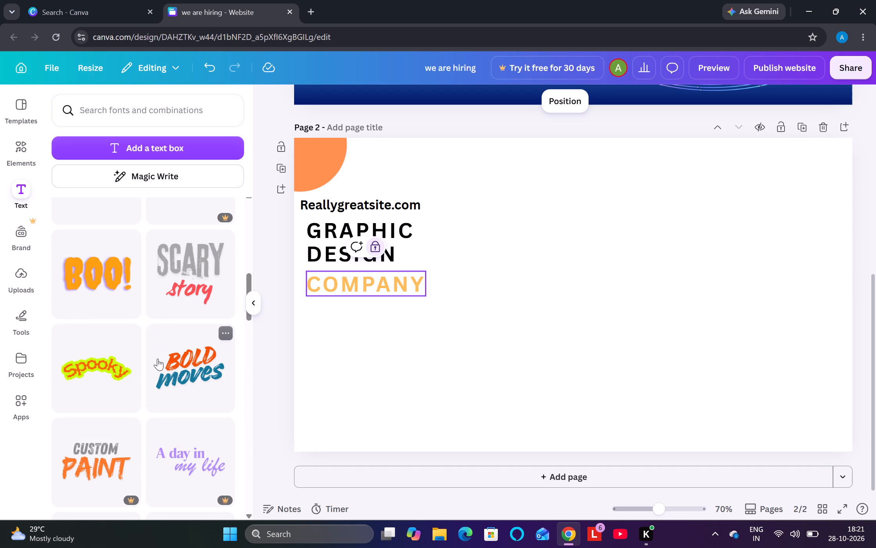
scroll(124, 365, "up", 4)
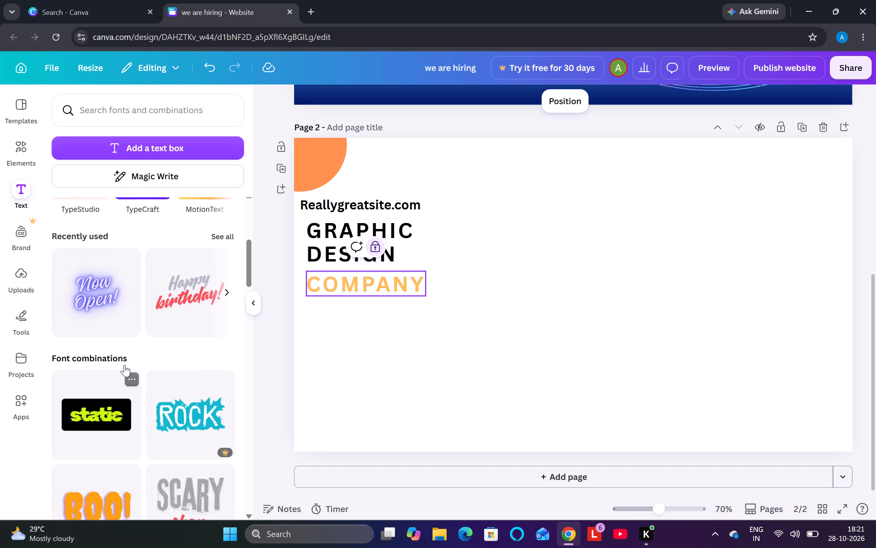
scroll(125, 365, "up", 1)
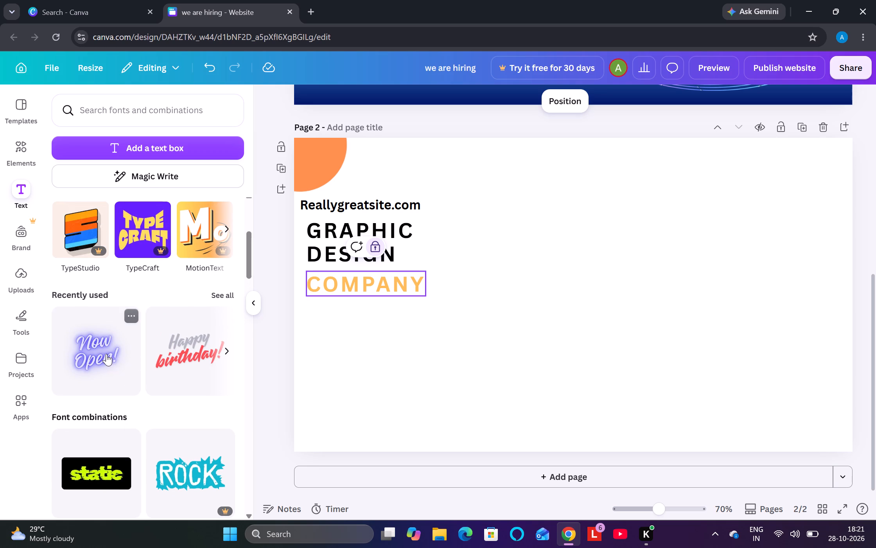
Add the glowing "Now Open!" text design to page 2 and replace its wording with COMPANY.
left_click(106, 354)
left_click(534, 312)
left_click(538, 312)
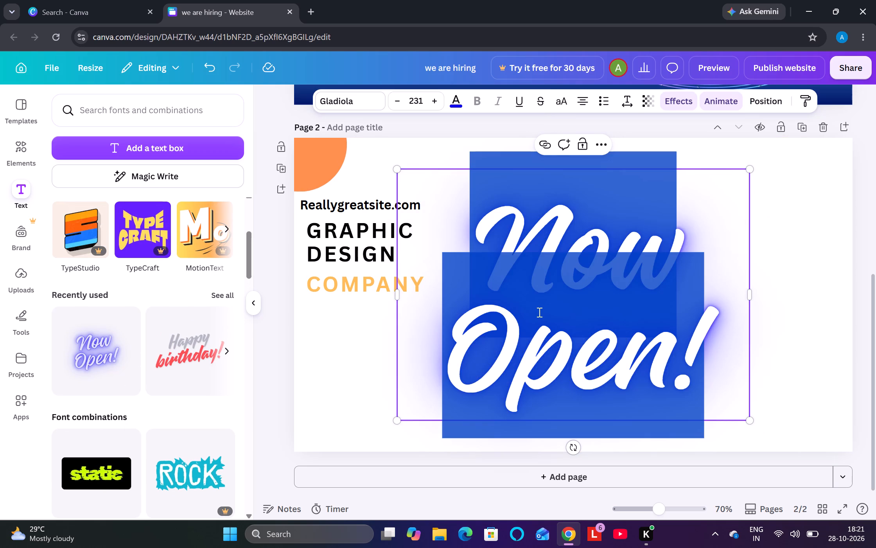
key("BackSpace")
type("CO")
key("m")
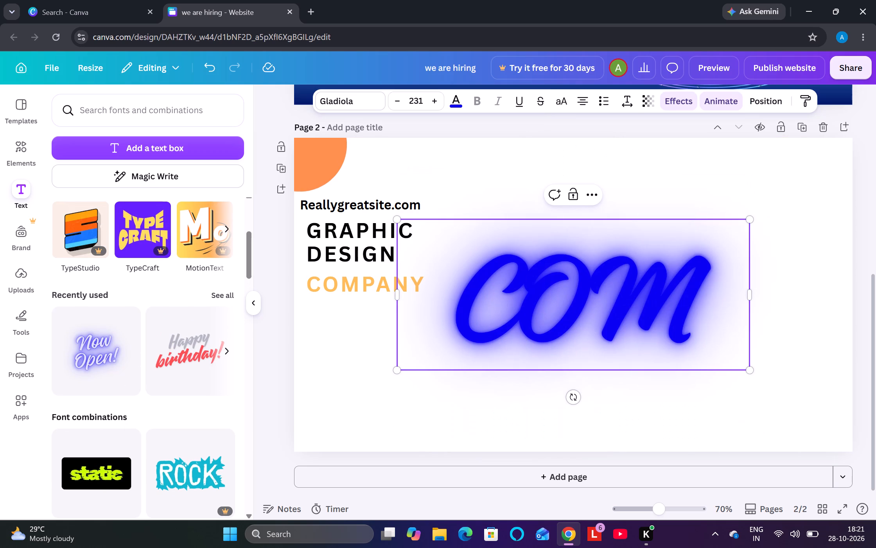
type("PAN")
key("y")
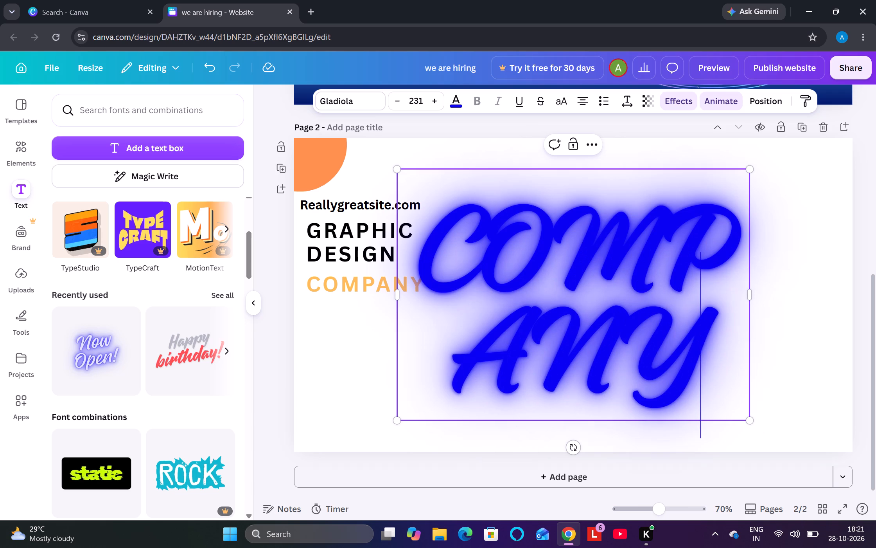
left_click(345, 352)
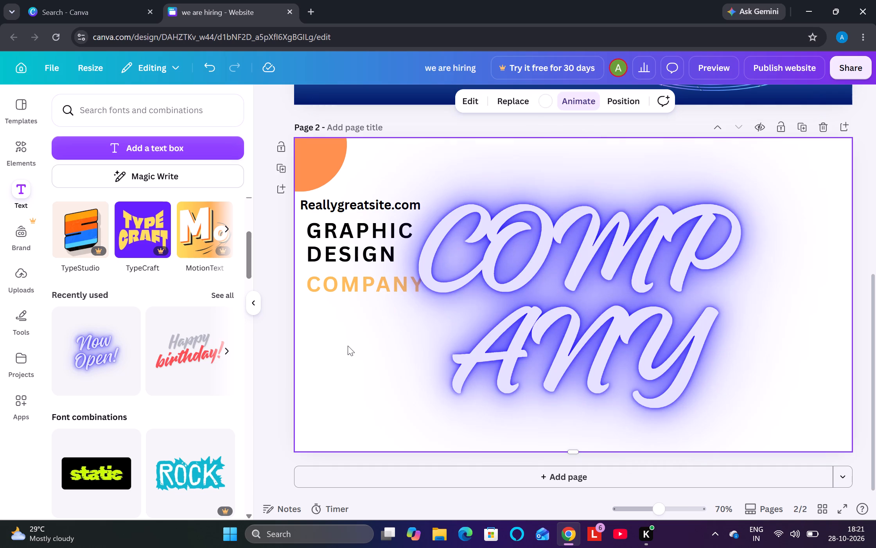
Shrink the decorative COMPANY text to size 68.2 and fit its box so the word sits on one line.
left_click(574, 306)
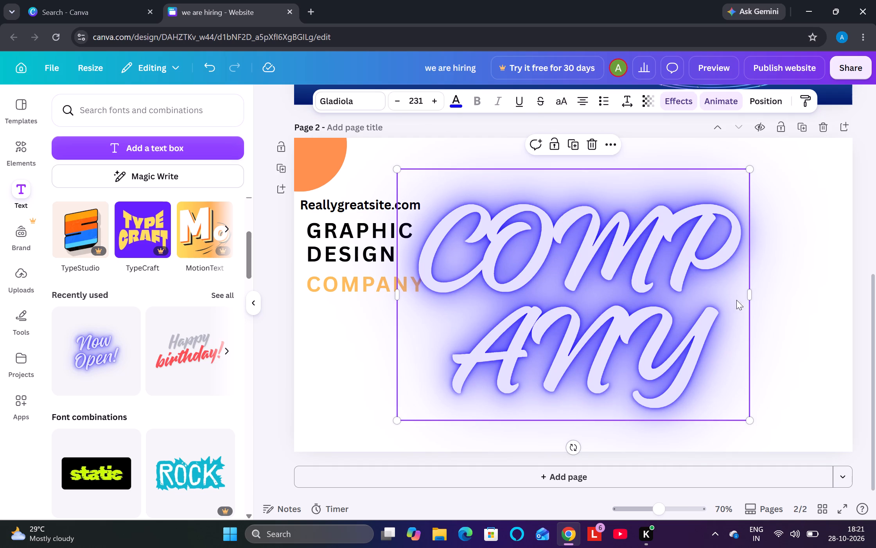
left_click_drag(752, 422, 588, 298)
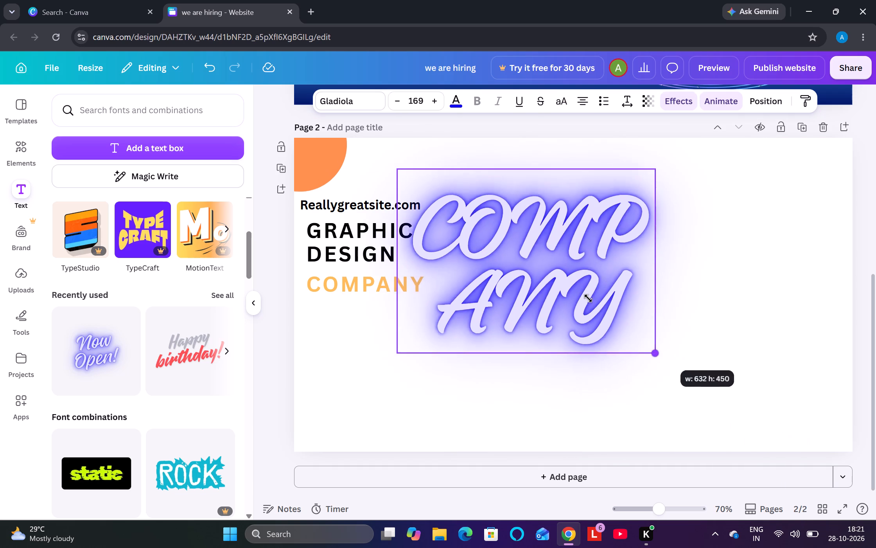
left_click_drag(588, 298, 492, 262)
left_click_drag(503, 205, 596, 210)
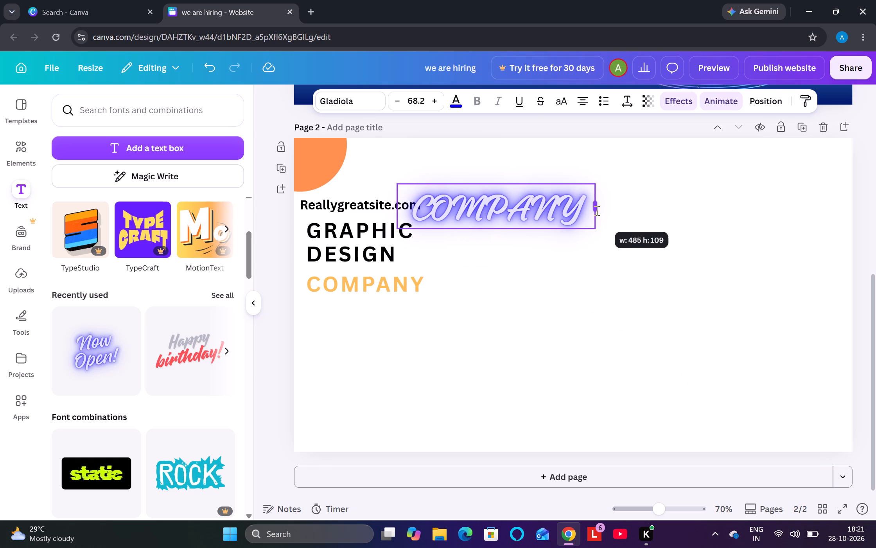
left_click_drag(596, 210, 569, 210)
left_click(711, 201)
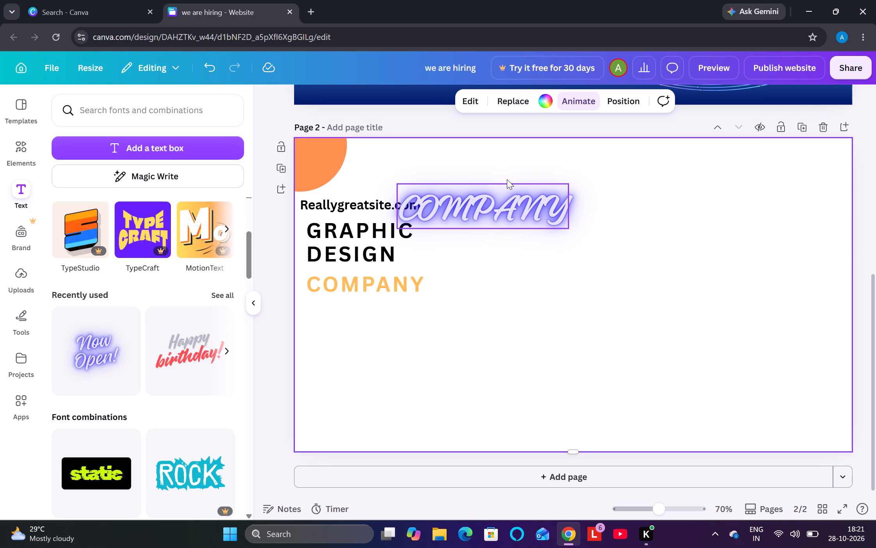
Unlock the plain orange COMPANY text on page 2 and delete it.
left_click_drag(507, 179, 481, 312)
left_click(355, 296)
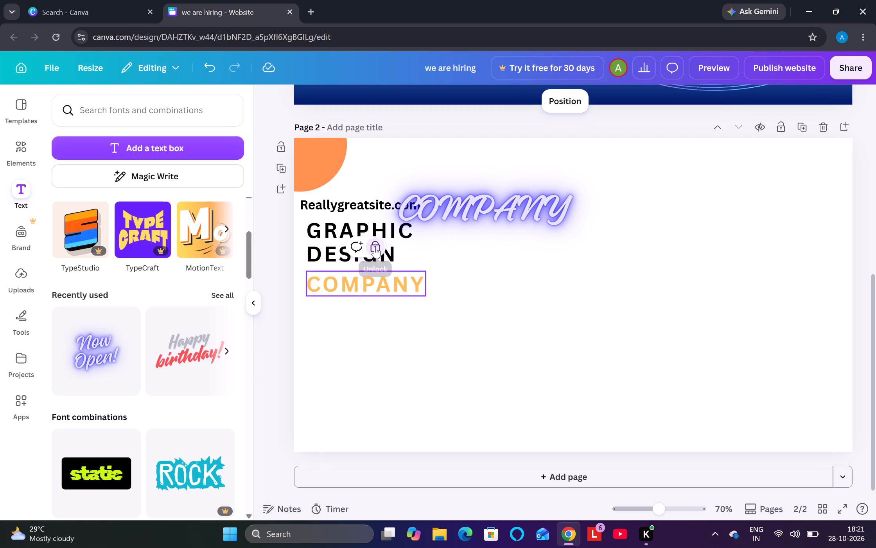
left_click(375, 247)
left_click(381, 247)
Move the decorative COMPANY text directly below GRAPHIC DESIGN, aligned with its left edge.
left_click_drag(453, 222, 388, 296)
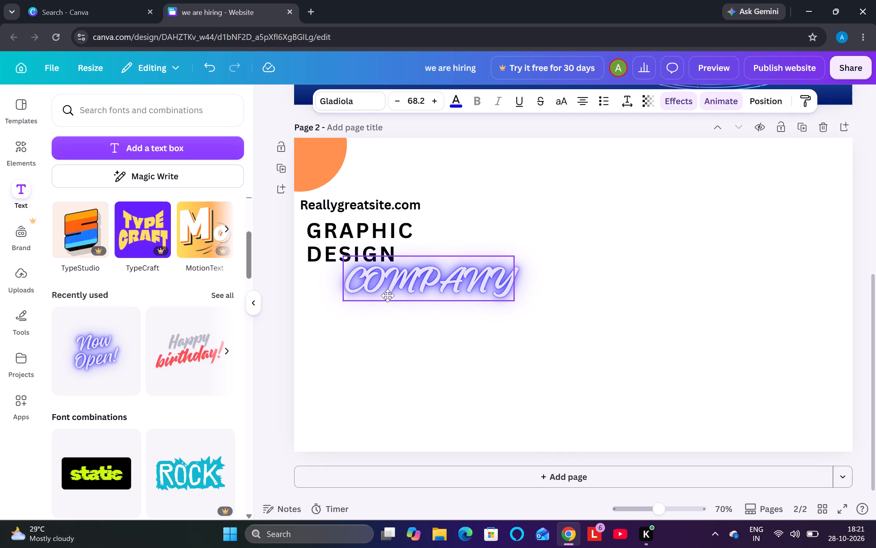
left_click_drag(388, 296, 363, 303)
left_click(287, 364)
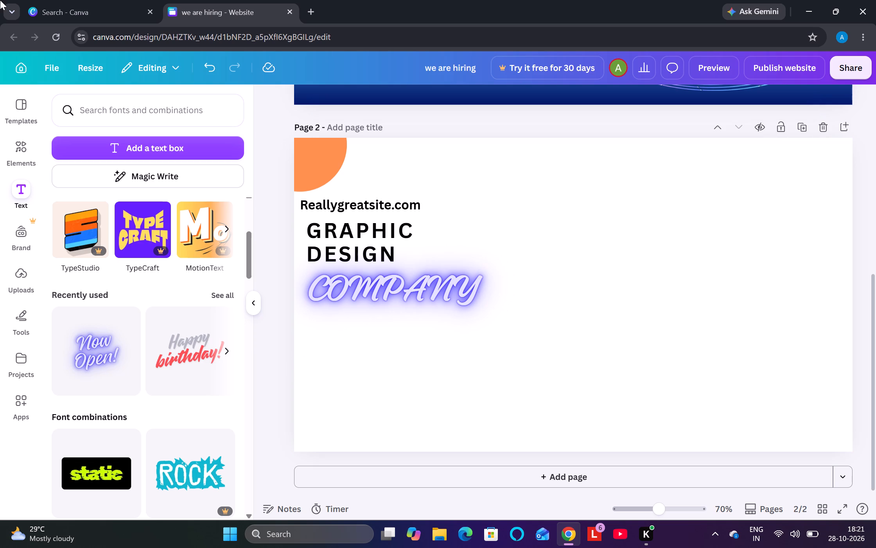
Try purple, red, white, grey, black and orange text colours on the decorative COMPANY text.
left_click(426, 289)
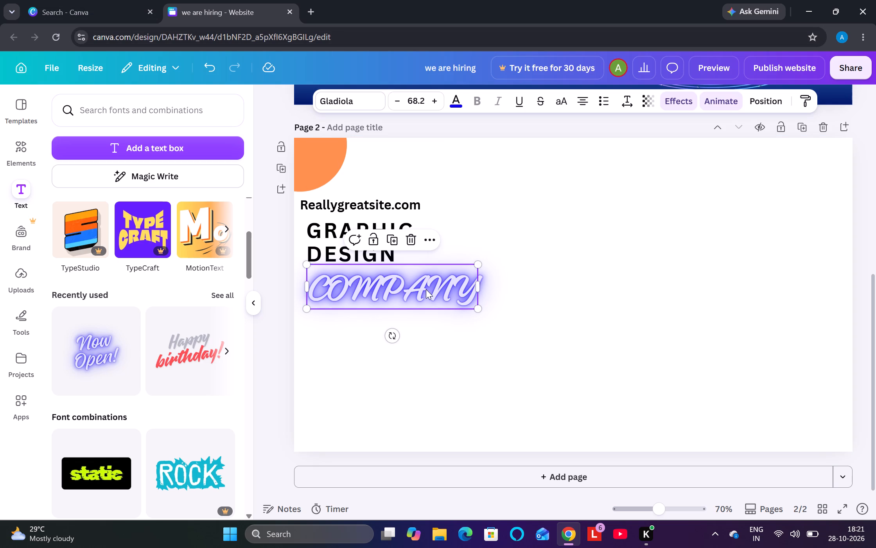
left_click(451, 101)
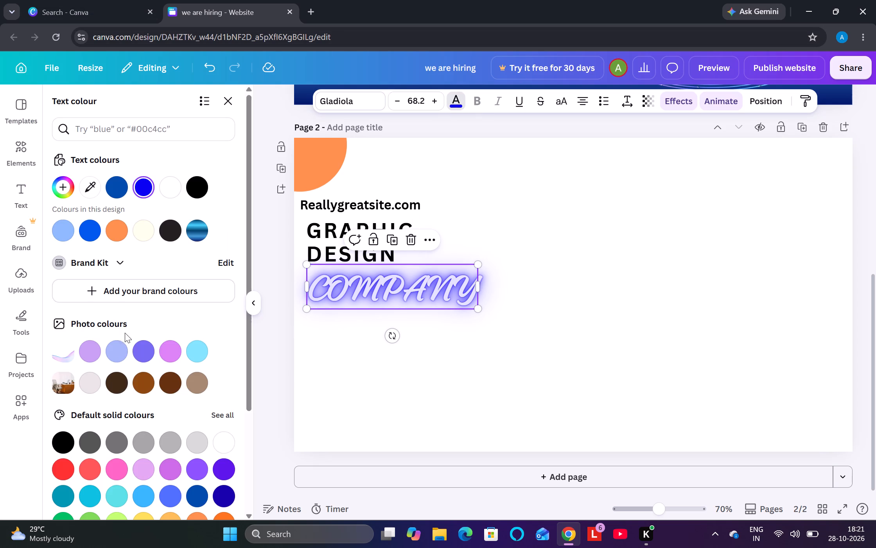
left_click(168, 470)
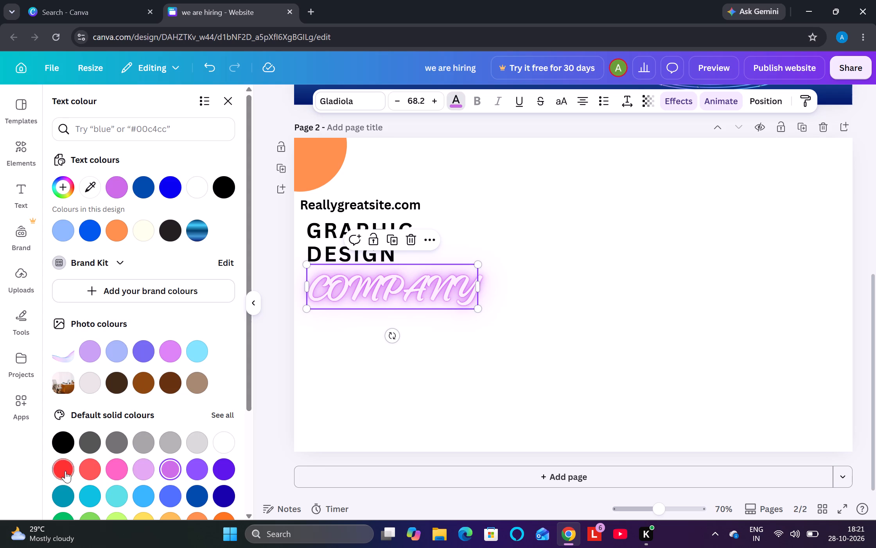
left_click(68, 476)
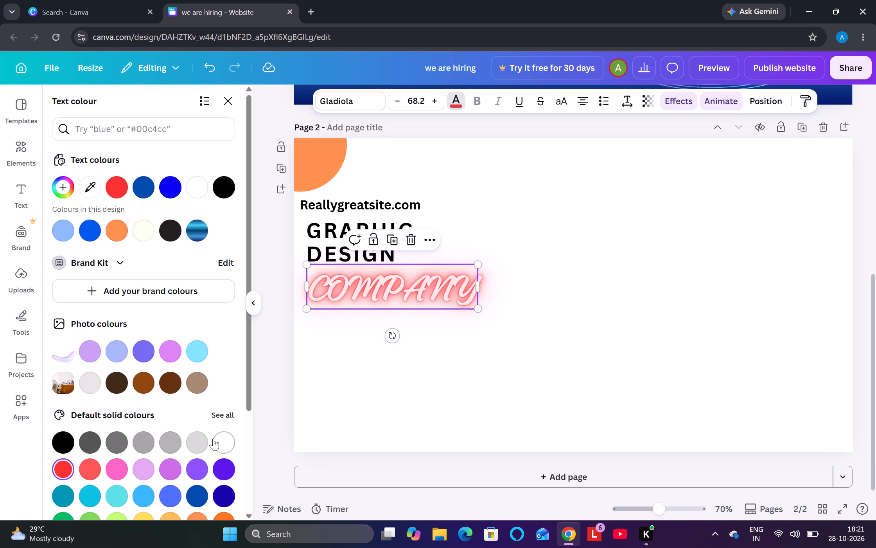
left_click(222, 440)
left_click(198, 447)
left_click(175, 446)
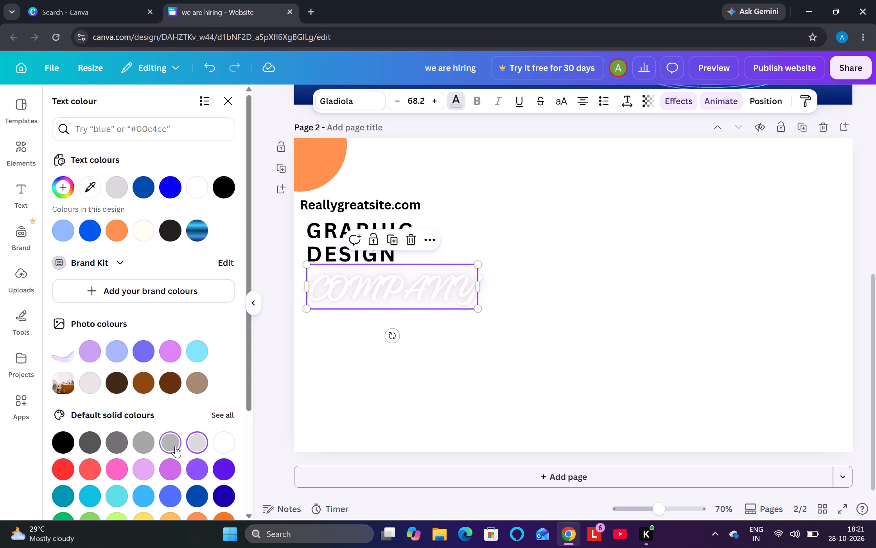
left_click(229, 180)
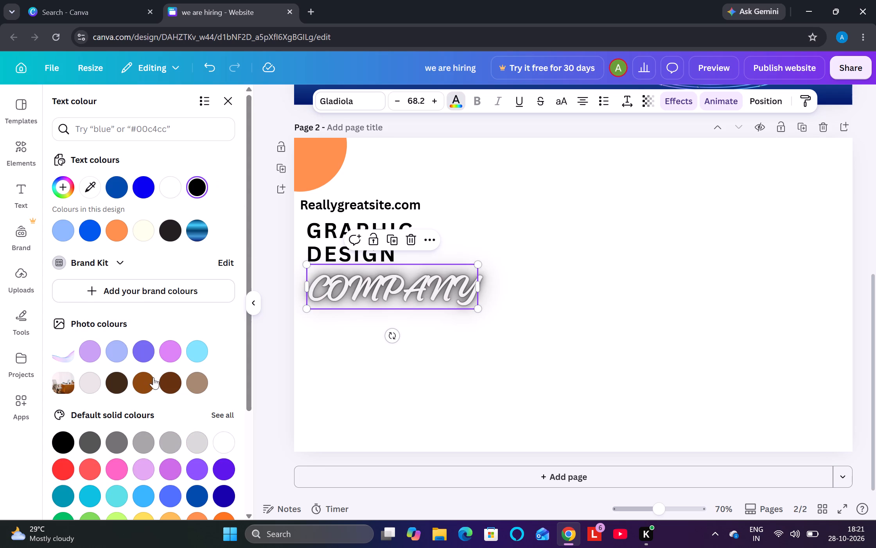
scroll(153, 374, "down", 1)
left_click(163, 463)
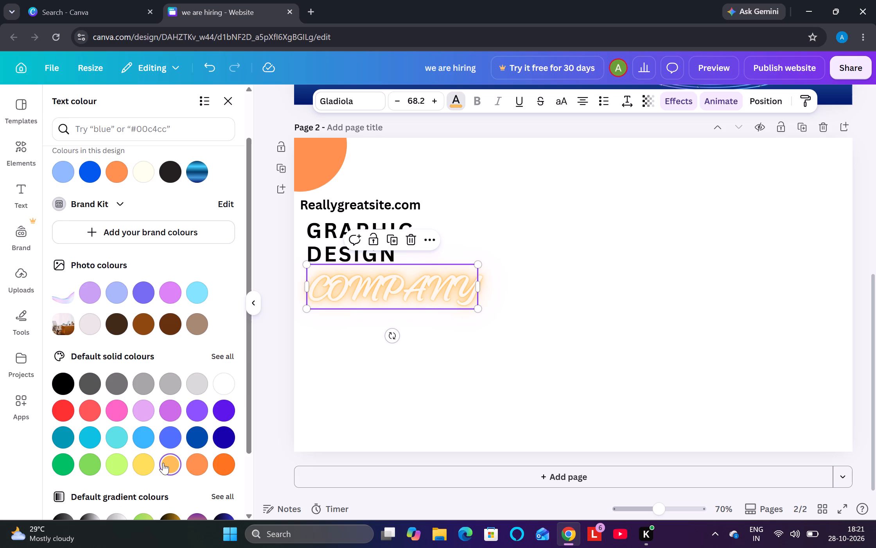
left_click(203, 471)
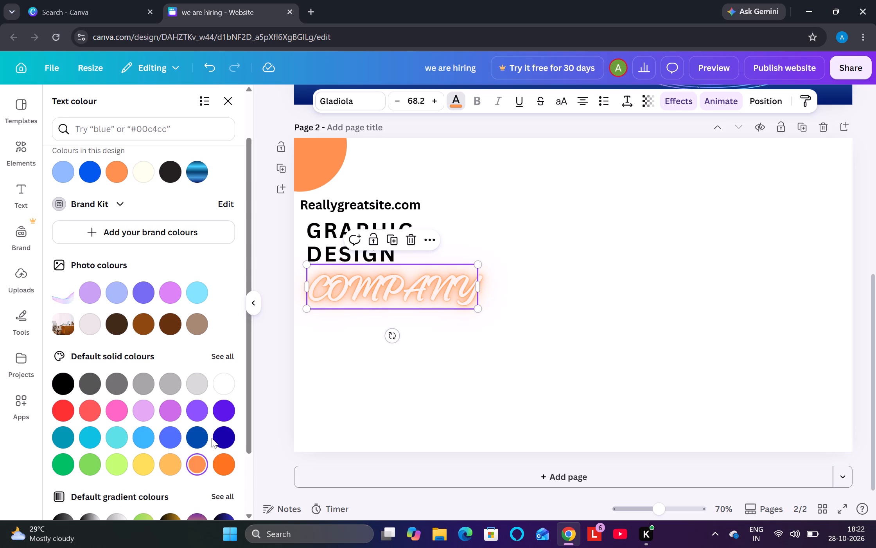
Set the decorative COMPANY text's colour to the cobalt blue default solid colour.
left_click(212, 438)
left_click(200, 436)
left_click(232, 337)
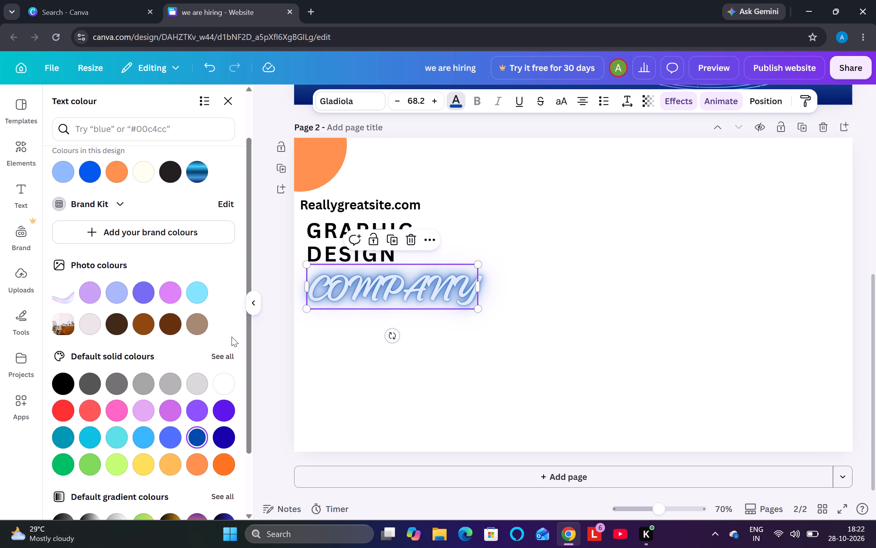
left_click(306, 352)
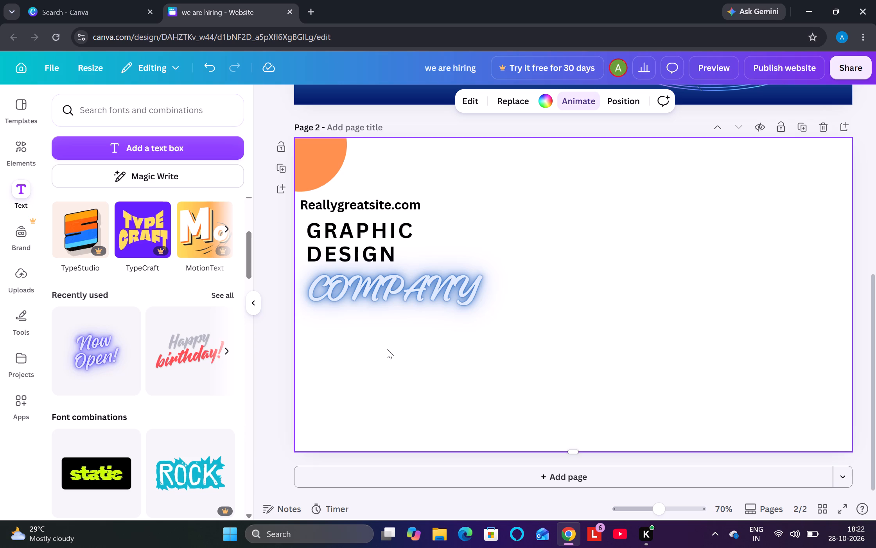
Add a plain text box to the right of COMPANY on page 2 and start its text with "We".
left_click(27, 328)
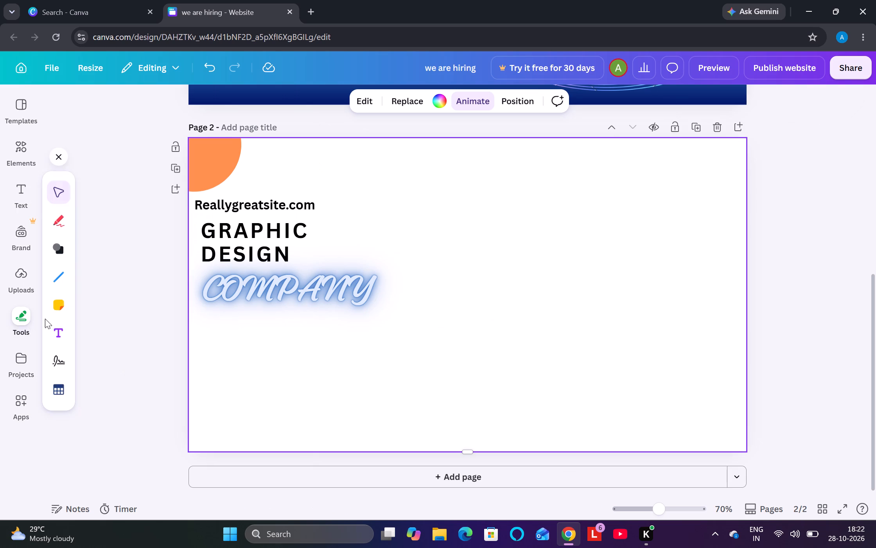
left_click(61, 337)
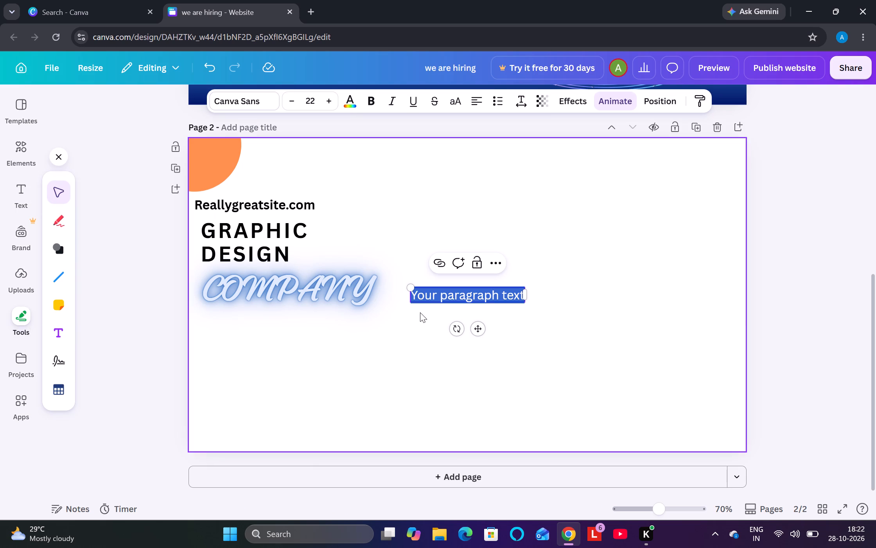
key("BackSpace")
type("WE")
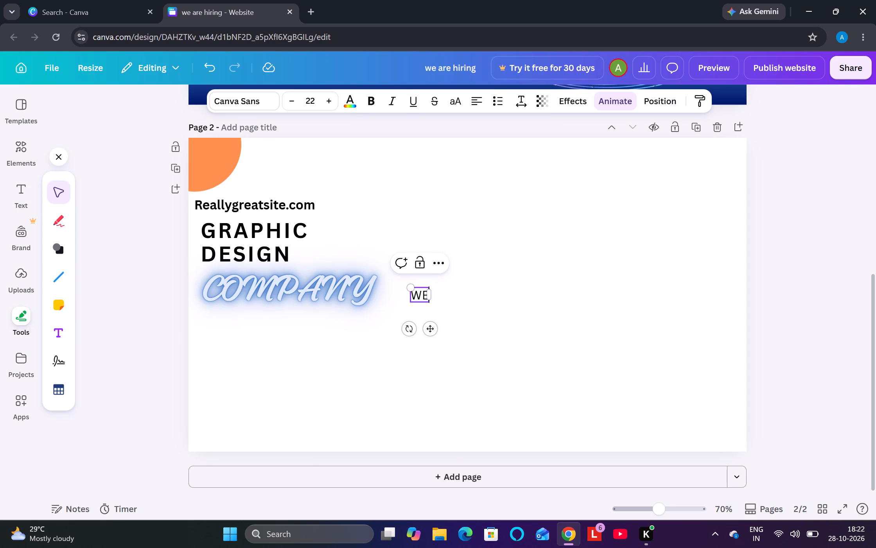
key("space")
type("ARE")
key("BackSpace")
key("BackSpace")
key("BackSpace")
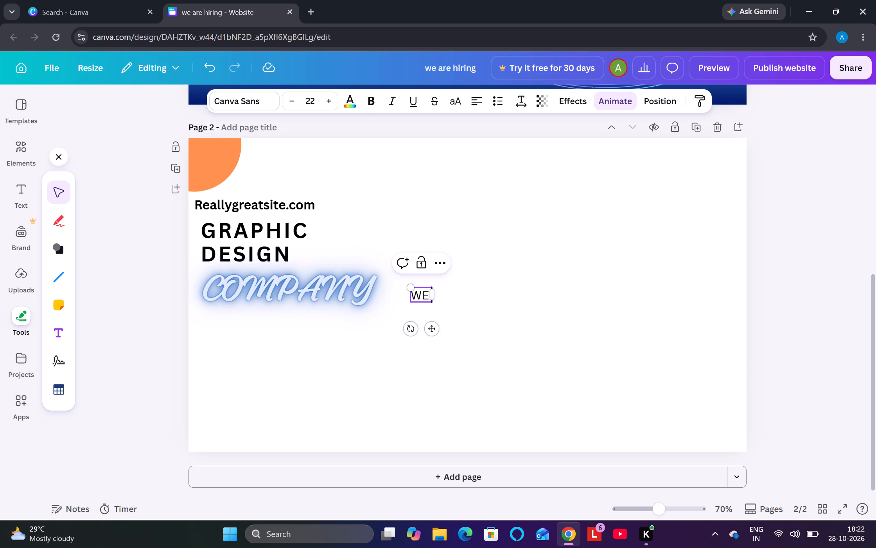
key("space")
key("BackSpace")
key("BackSpace")
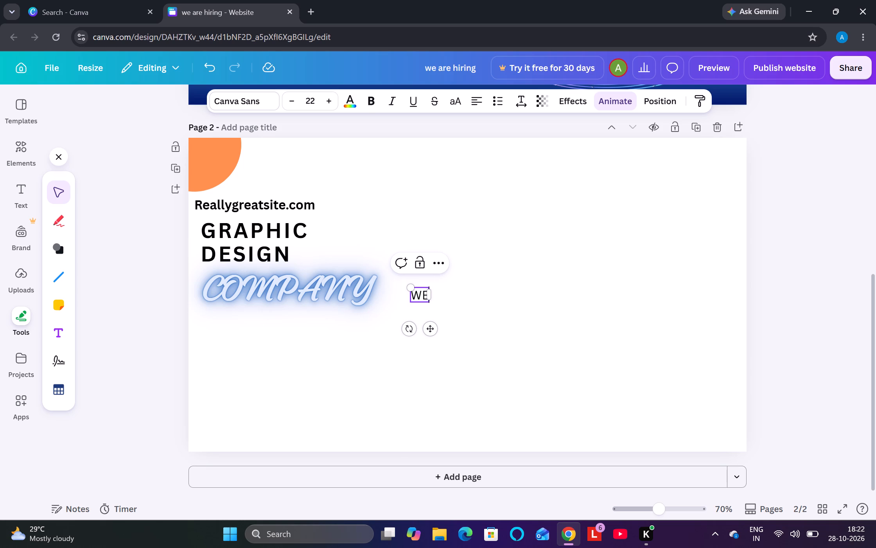
key("BackSpace")
key("e")
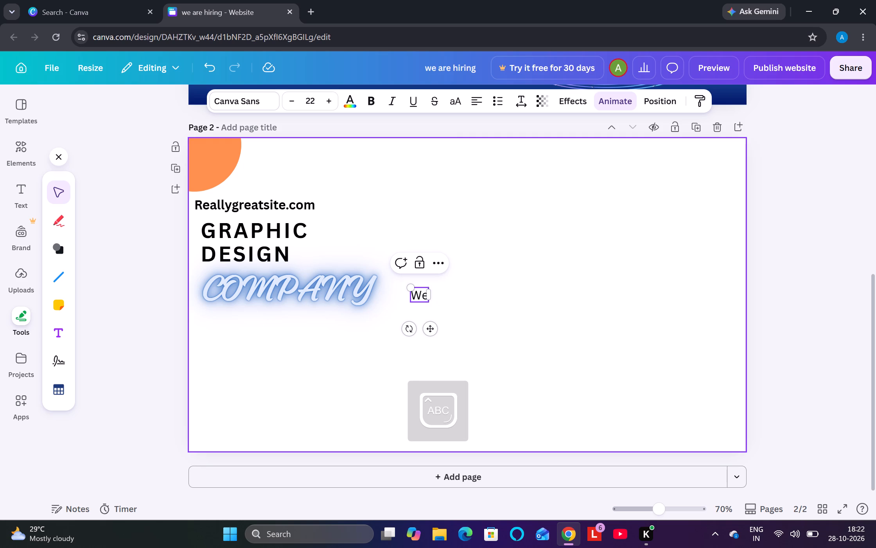
key("space")
type("ARE")
key("space")
key("BackSpace")
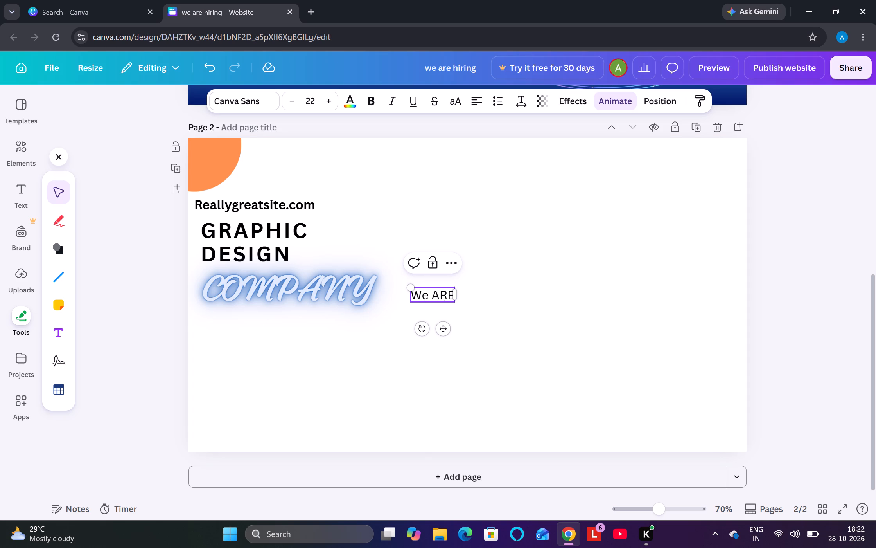
key("BackSpace")
key("BackSpace")
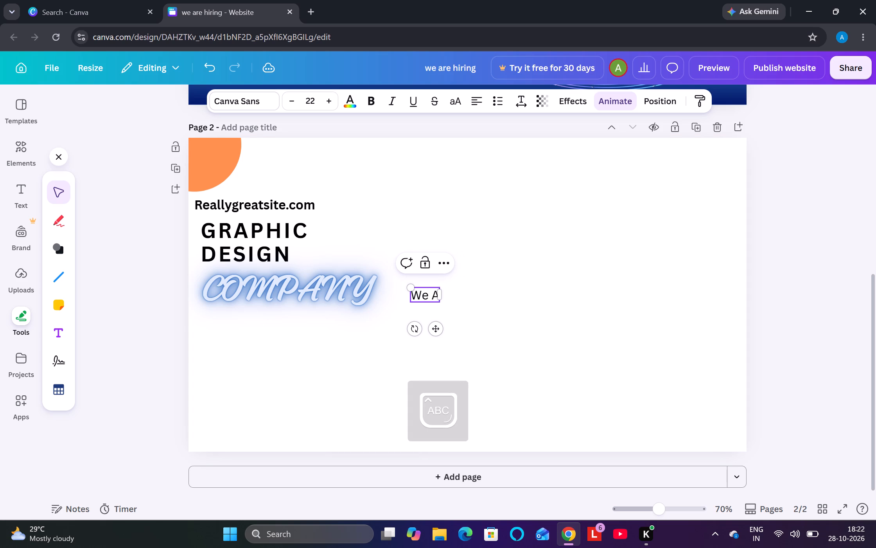
key("BackSpace")
Continue the description text so its first line reads "We are the coolest professional".
type("are the c")
type("oo")
key("l")
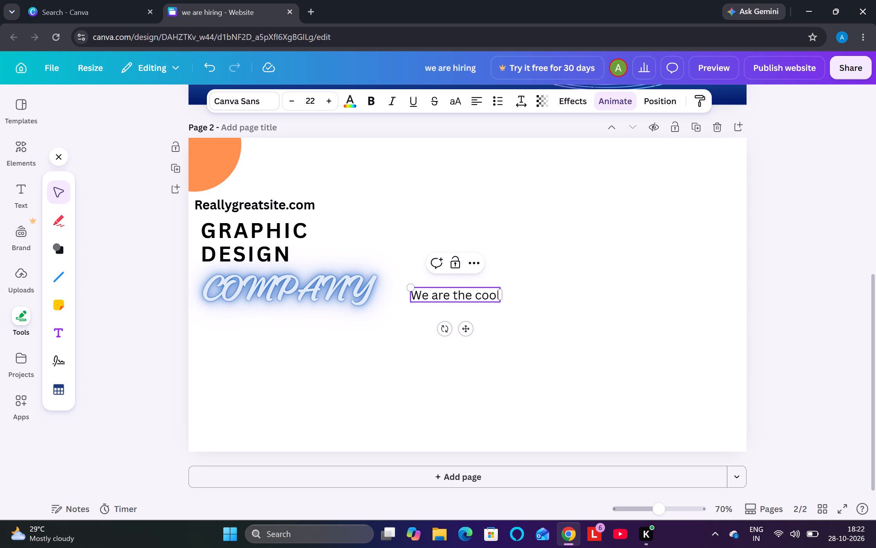
type("est")
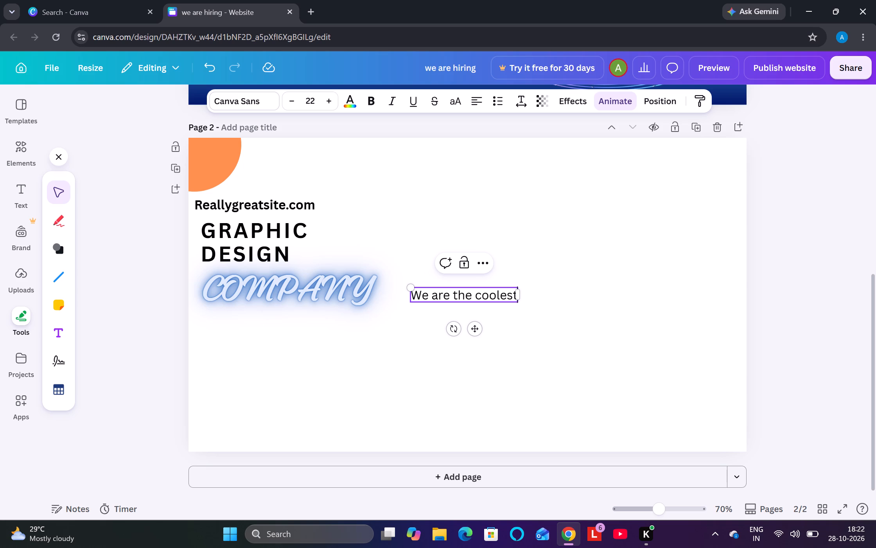
key("space")
type("pr")
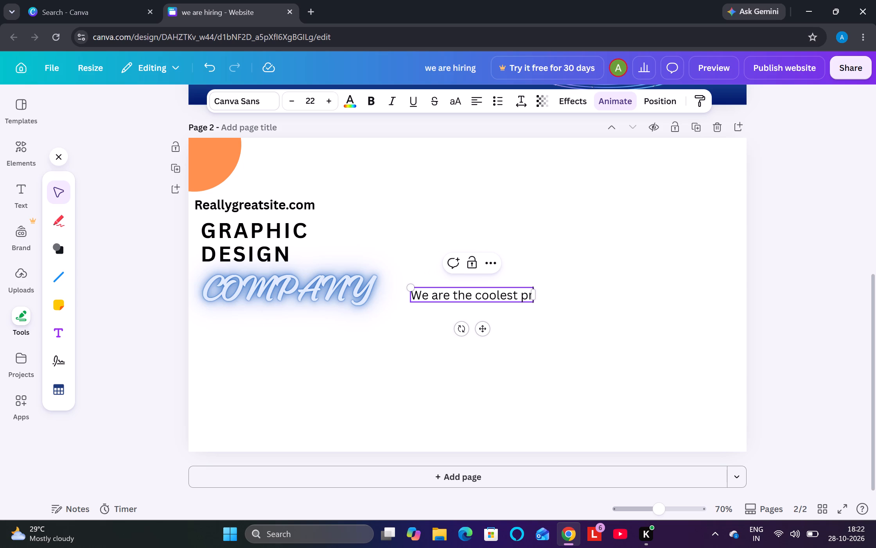
key("o")
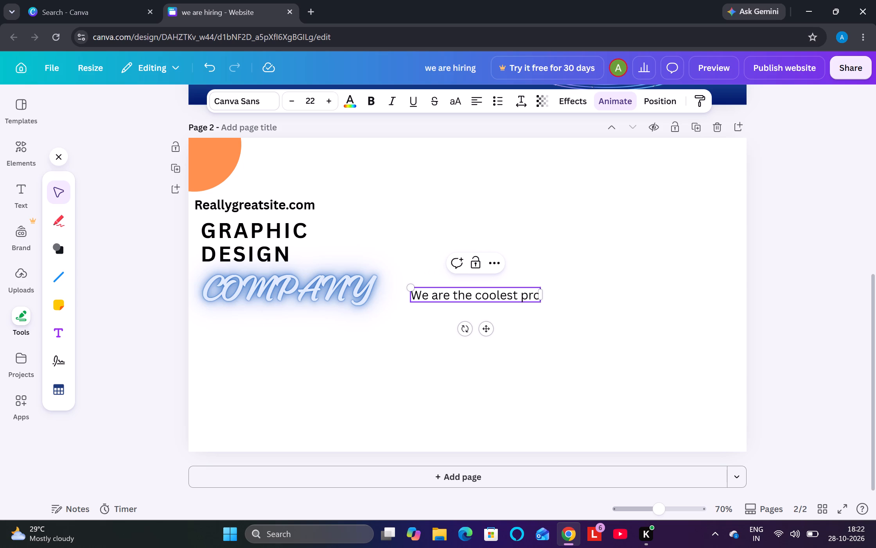
key("f")
type("ess")
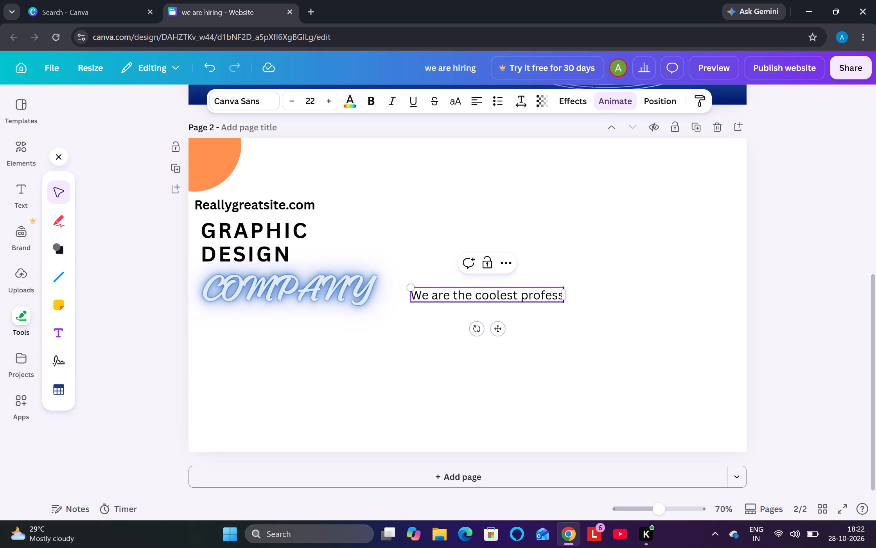
type("ional")
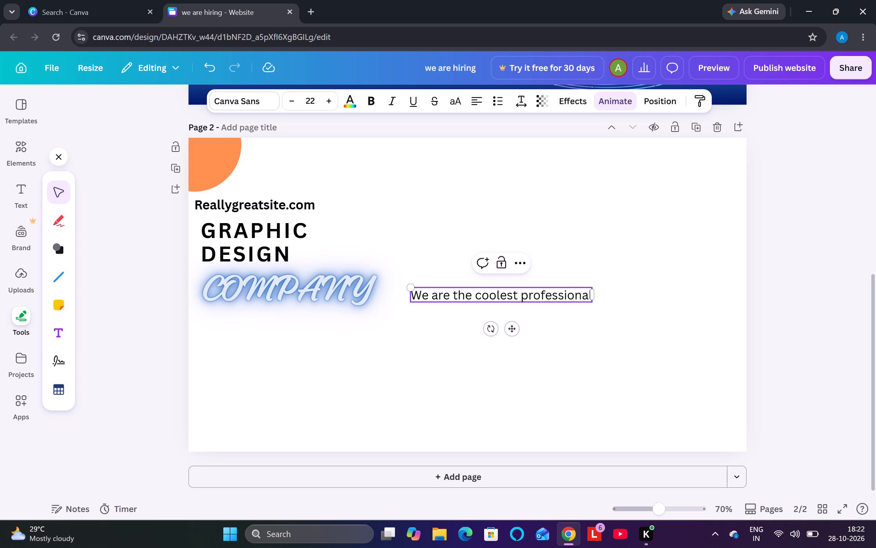
Add a second line to the description reading "Design company in serang ,banten".
key("Return")
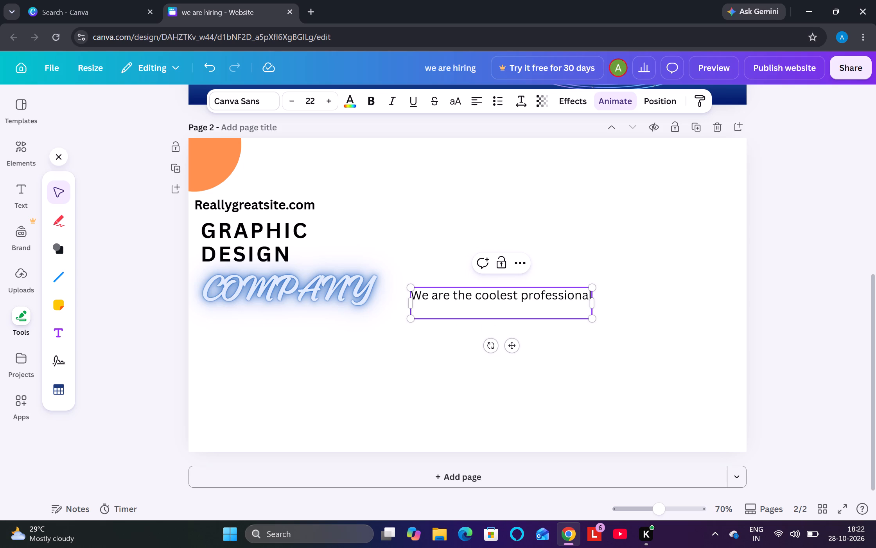
key("d")
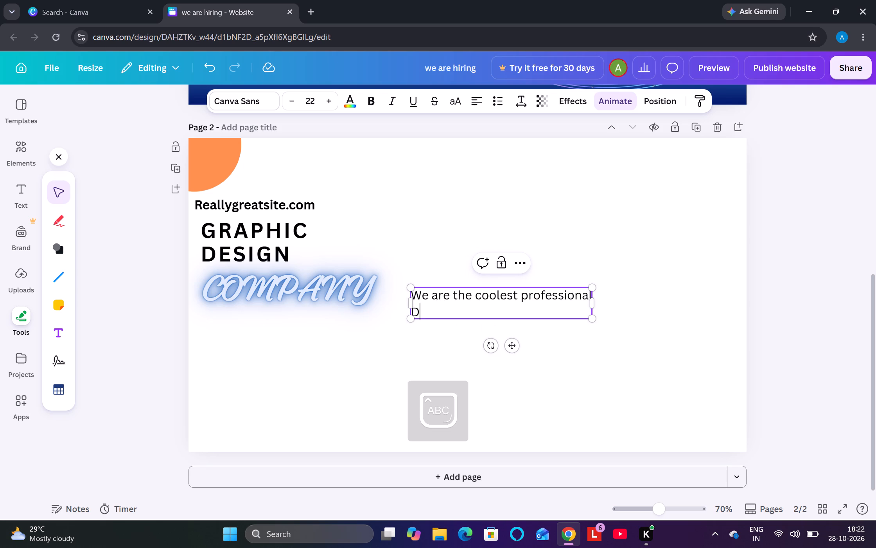
type("esigh")
key("BackSpace")
type("n")
key("space")
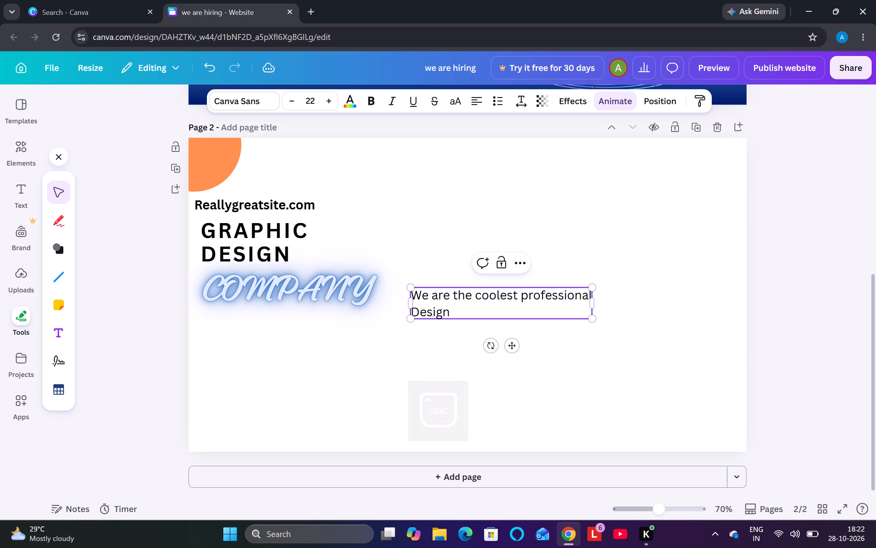
type("company")
key("space")
type("in s")
type("erang")
key("space")
type("ba")
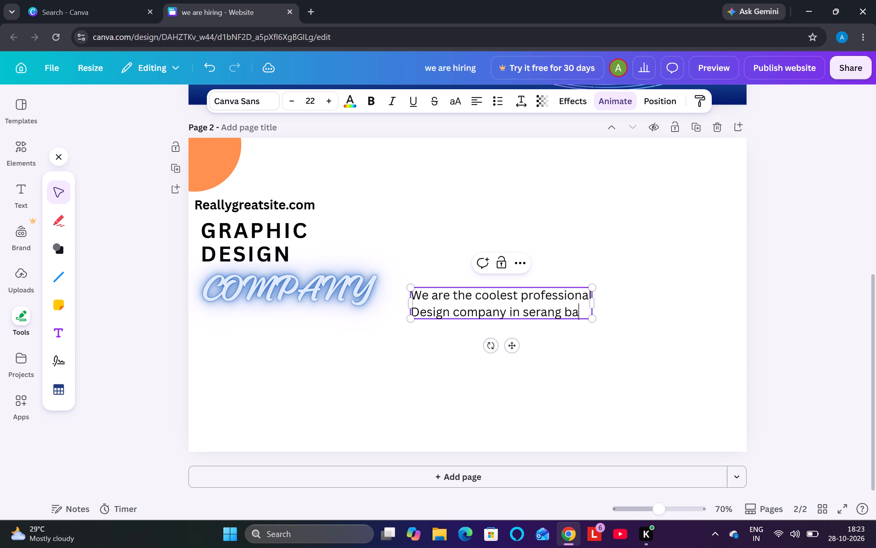
type("nten")
key("Left")
key("Left")
key("Left")
key("Left")
key("Left")
key("Left")
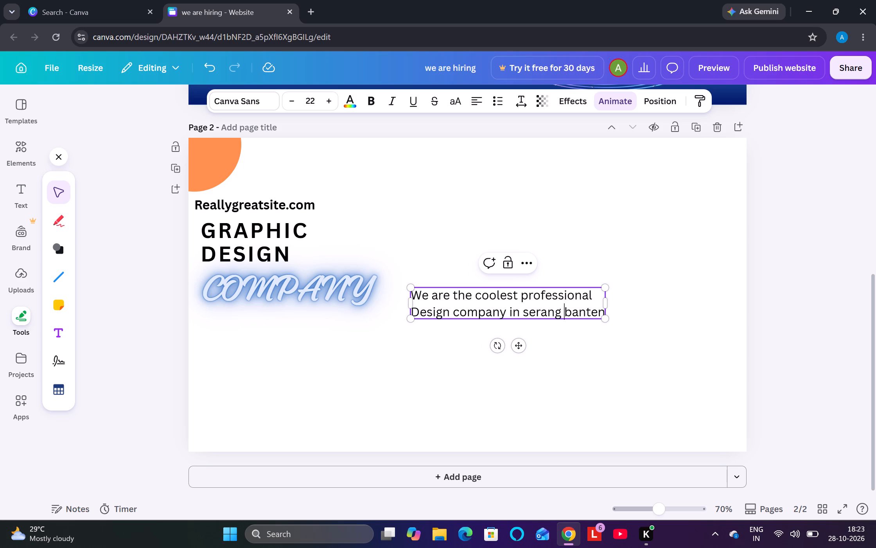
key("comma")
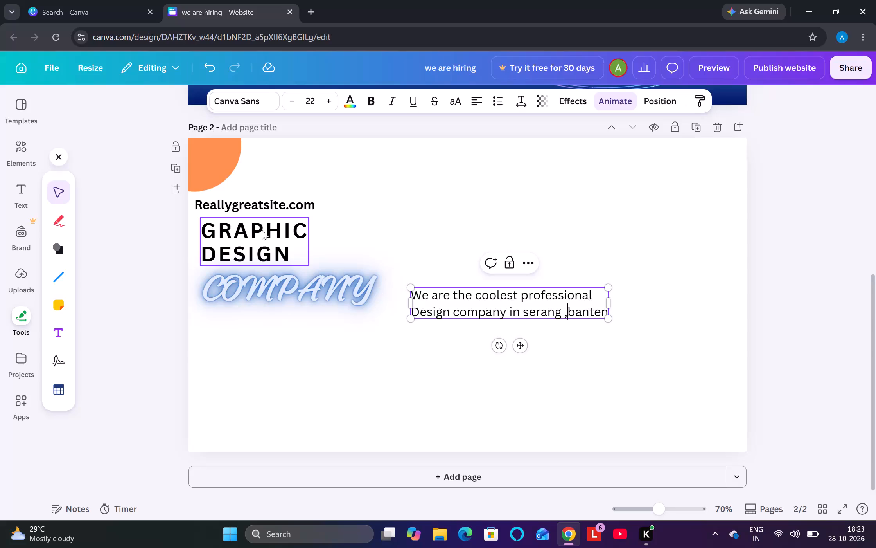
left_click(457, 180)
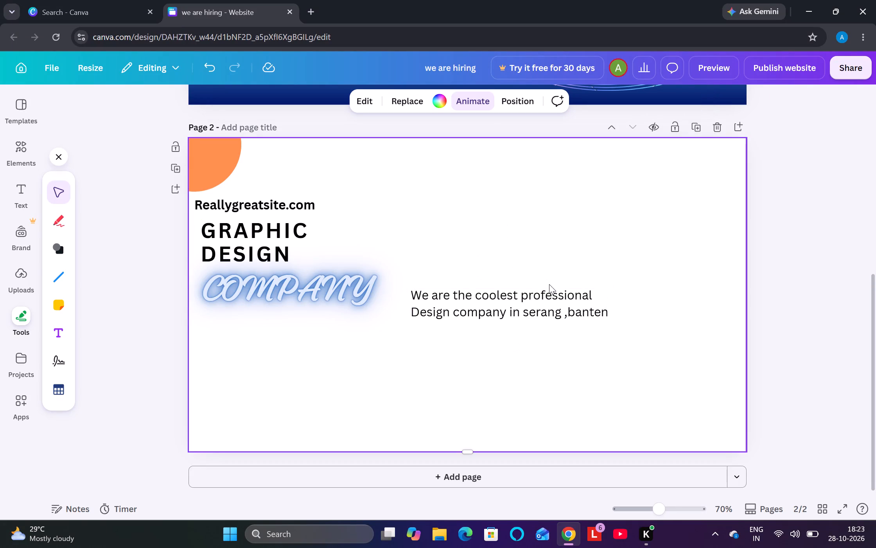
Place the description directly below the decorative COMPANY text and line up COMPANY's left edge with it.
left_click_drag(549, 284, 508, 345)
left_click(621, 190)
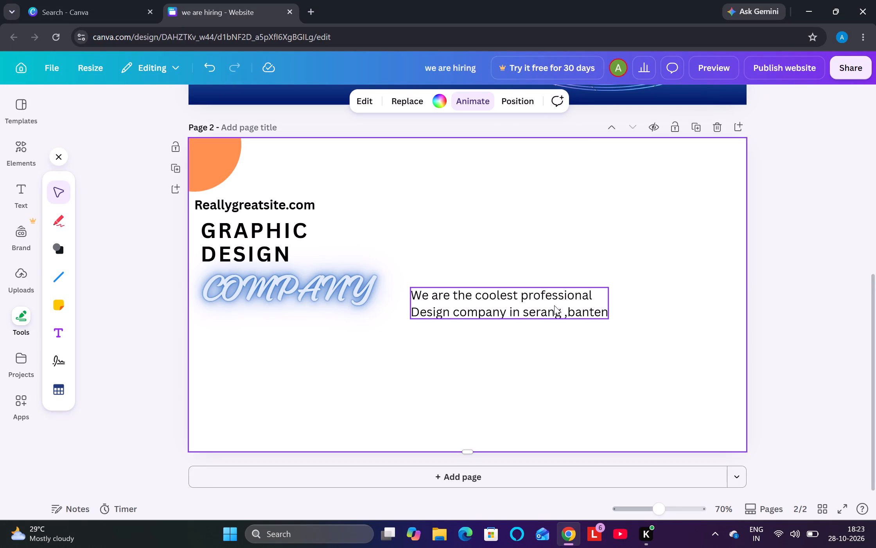
left_click_drag(553, 305, 338, 342)
left_click(536, 253)
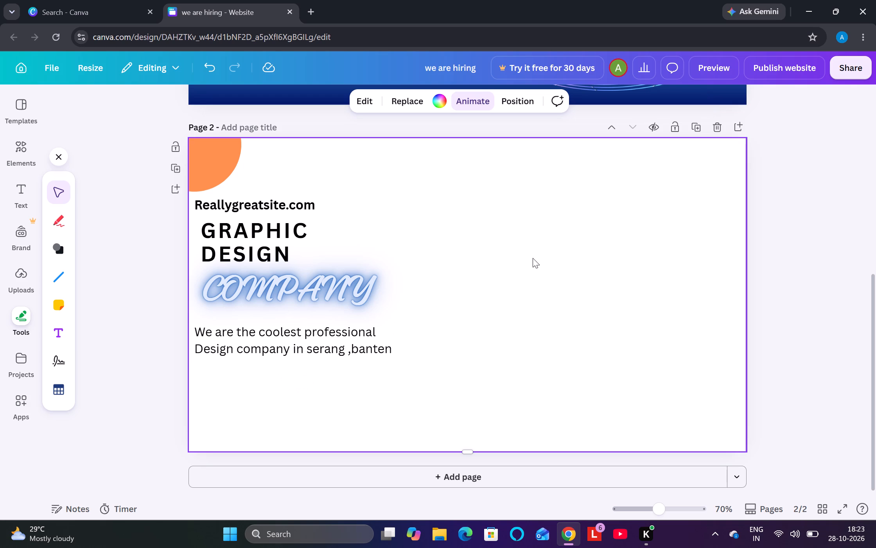
left_click_drag(353, 287, 345, 292)
left_click(493, 227)
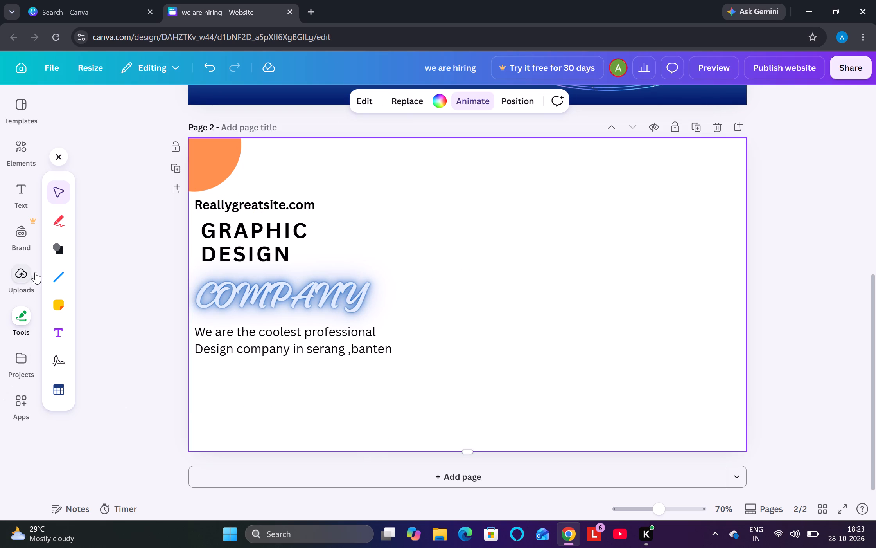
Insert a solid pill shape on page 2 and stretch it to about twice its width.
left_click(56, 251)
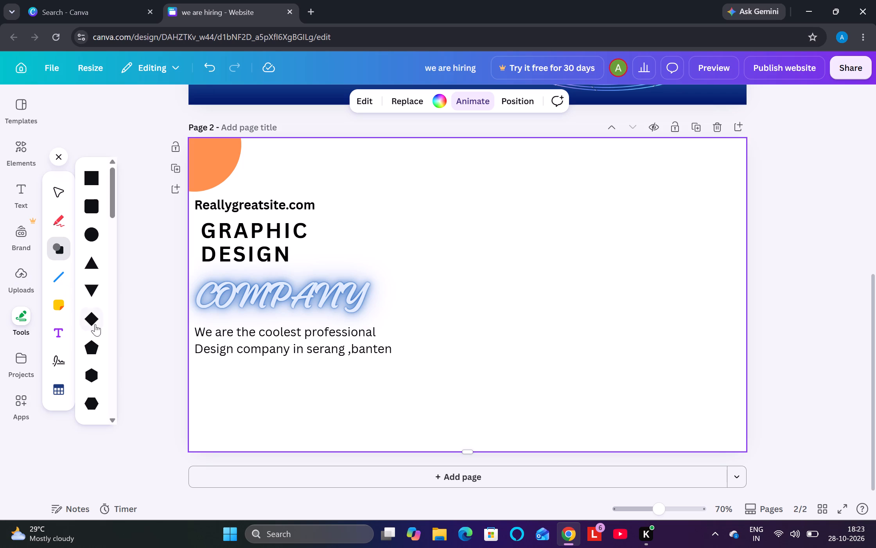
scroll(89, 313, "down", 3)
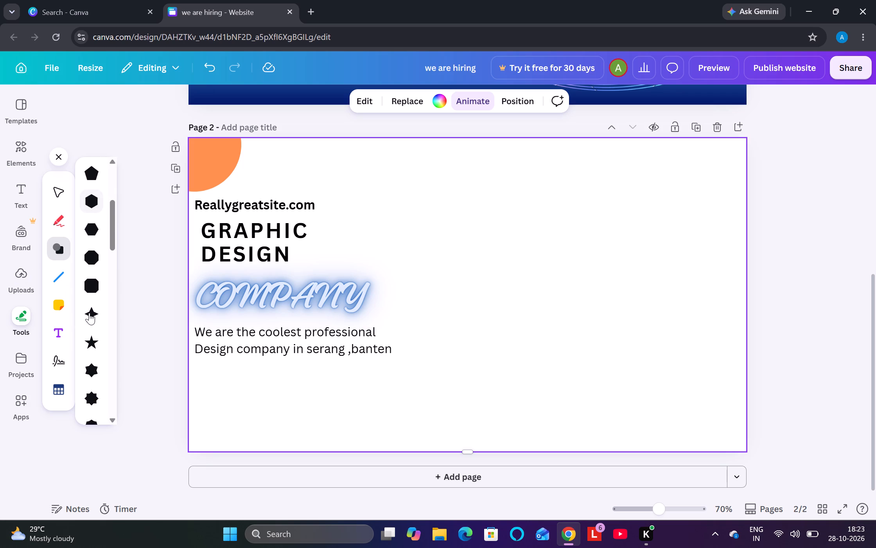
scroll(89, 313, "down", 5)
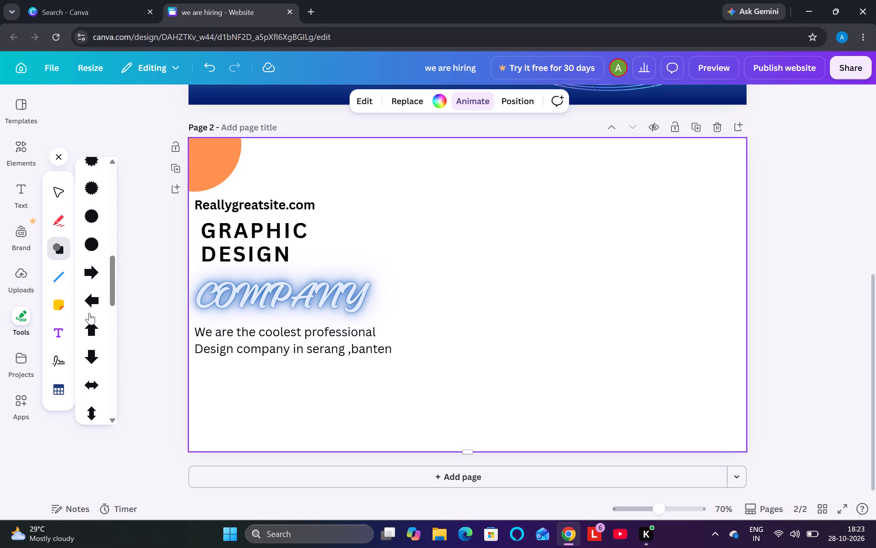
scroll(89, 313, "down", 3)
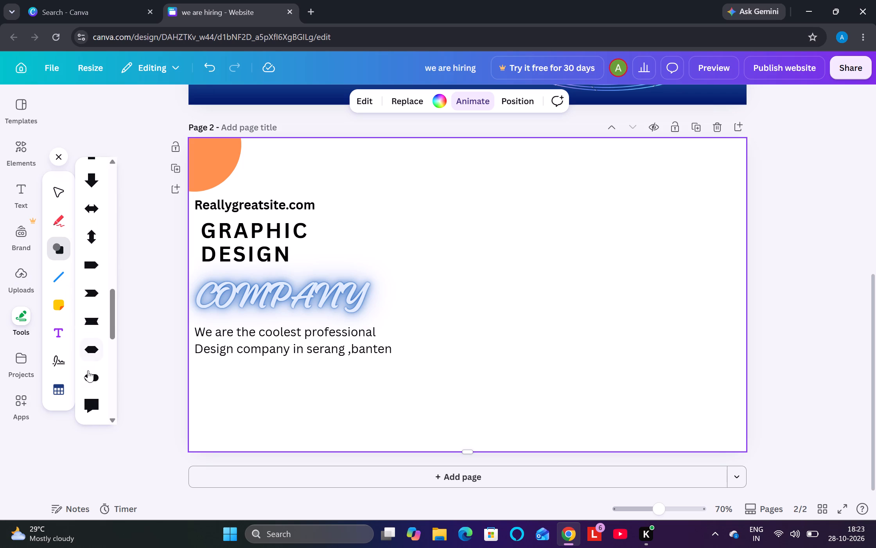
left_click(88, 371)
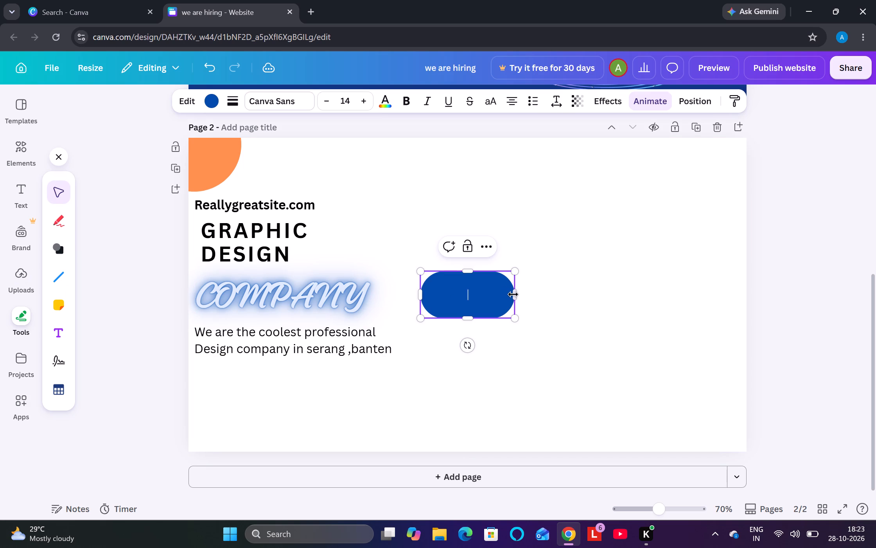
left_click_drag(514, 295, 598, 285)
Move the pill shape below the description, aligned with GRAPHIC DESIGN's left edge, and make it slightly shorter in height.
left_click_drag(506, 302, 502, 321)
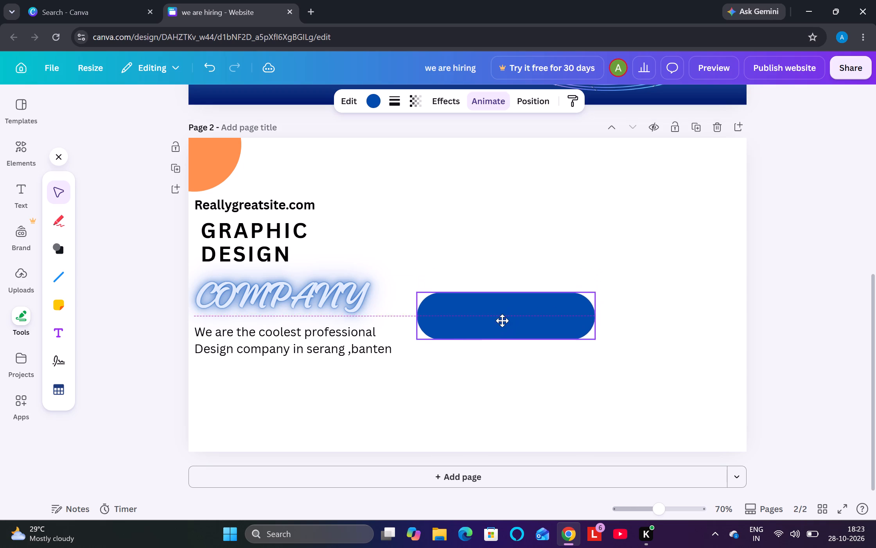
left_click_drag(502, 321, 294, 406)
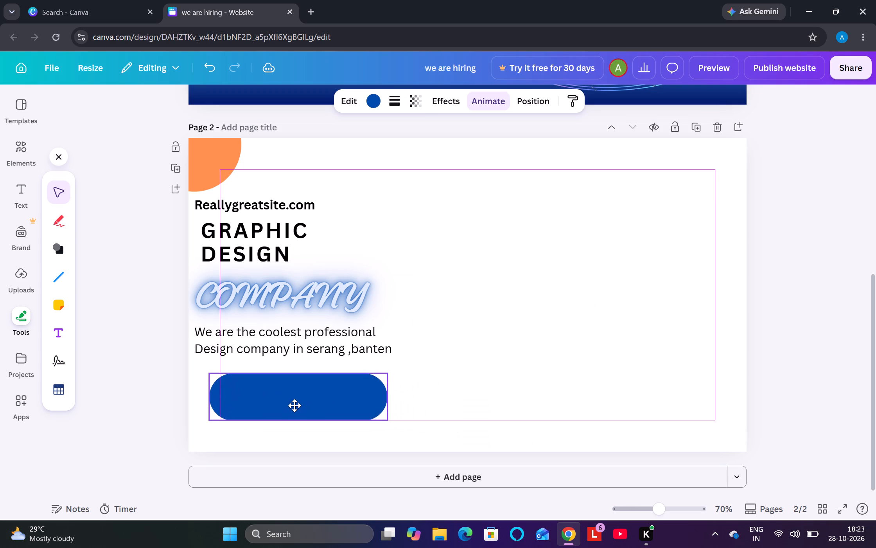
left_click_drag(294, 406, 287, 401)
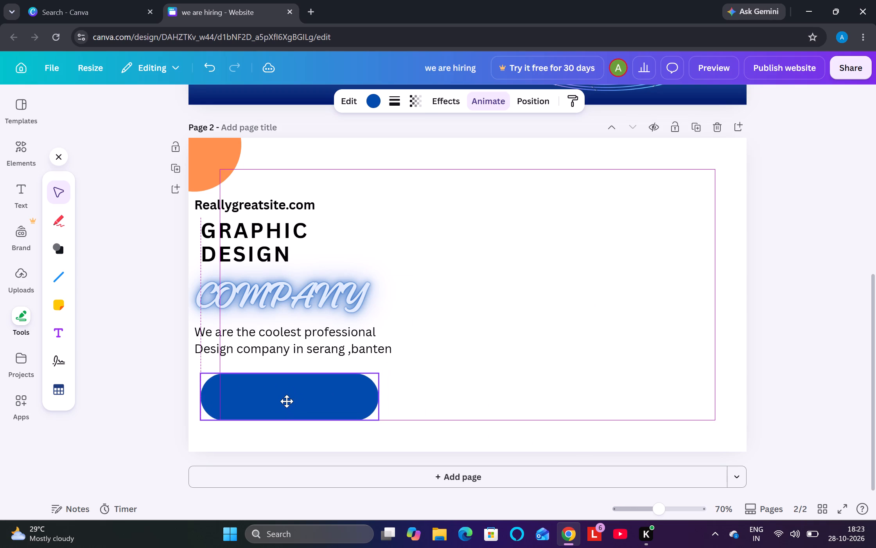
left_click_drag(287, 401, 285, 401)
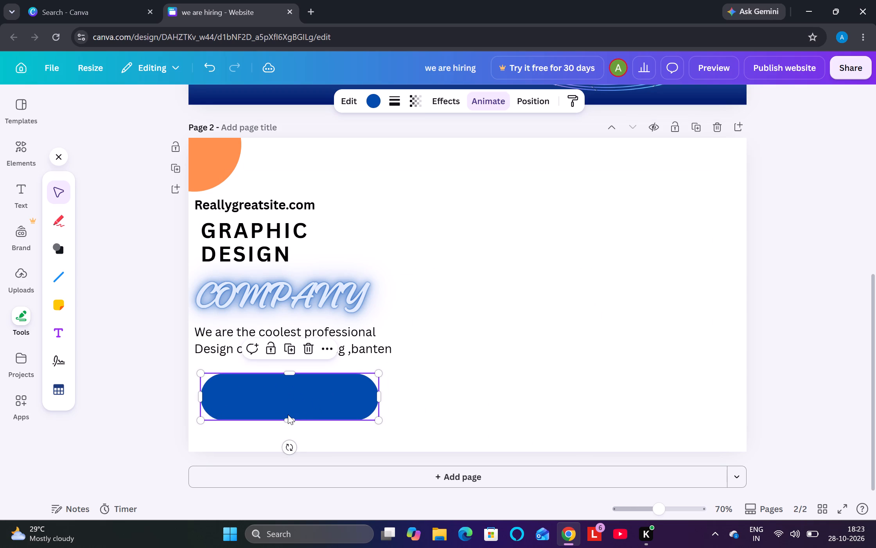
left_click_drag(289, 417, 290, 413)
left_click(485, 304)
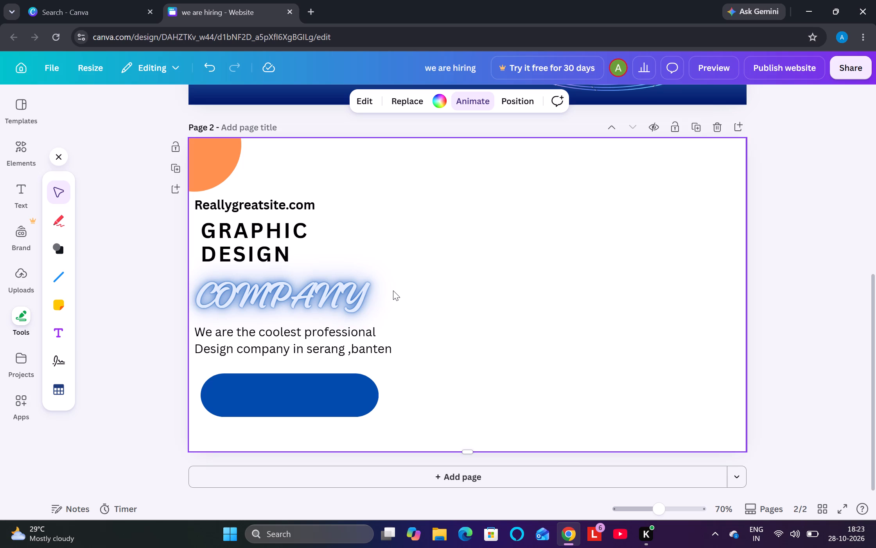
Move Reallygreatsite.com up beside the orange corner shape and place GRAPHIC DESIGN below it with nearly matching left edges.
left_click(307, 383)
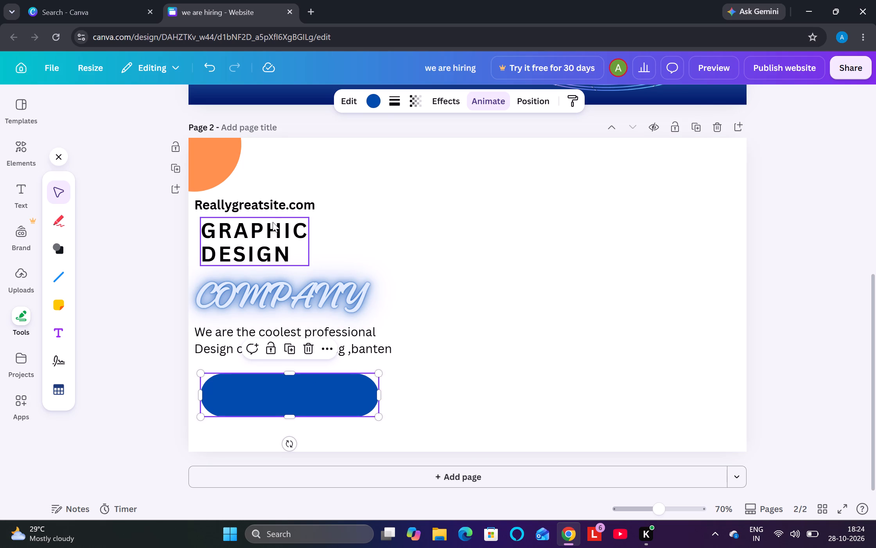
left_click_drag(271, 211, 321, 180)
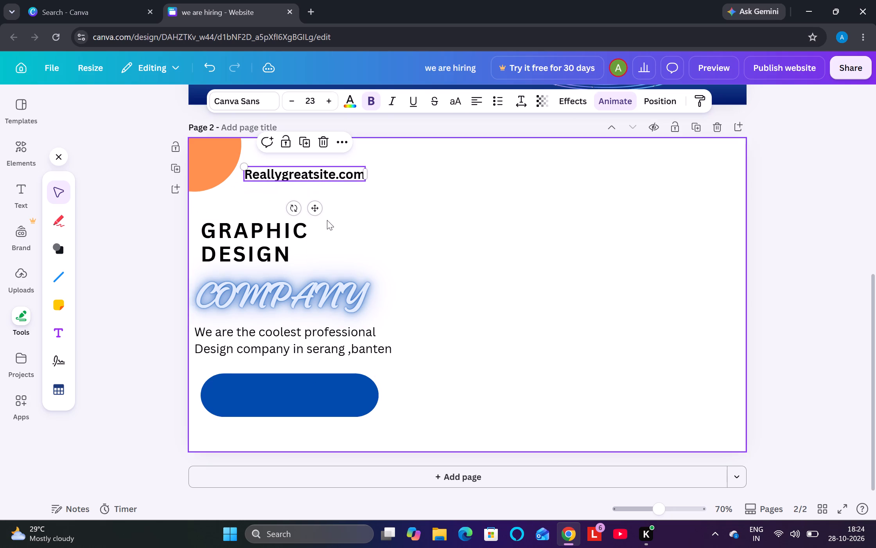
left_click_drag(271, 231, 320, 214)
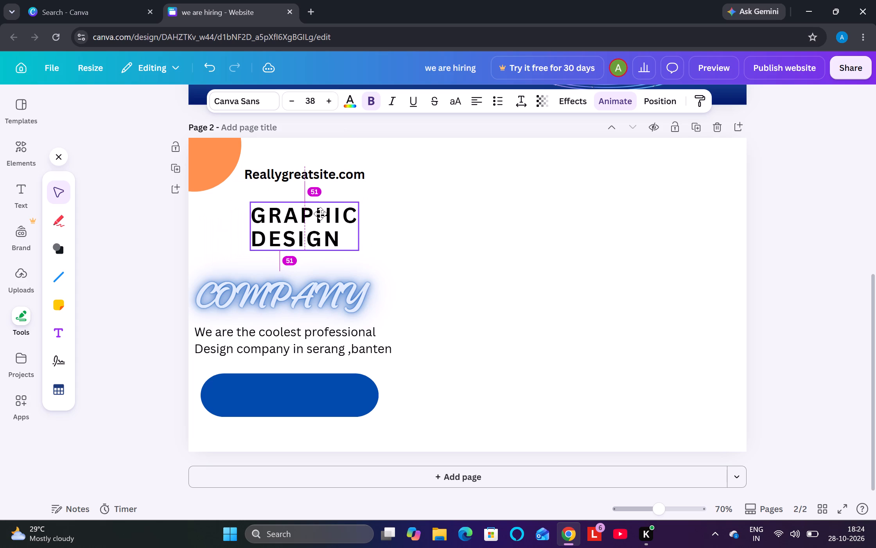
left_click_drag(320, 214, 319, 214)
left_click_drag(316, 211, 312, 208)
left_click(488, 207)
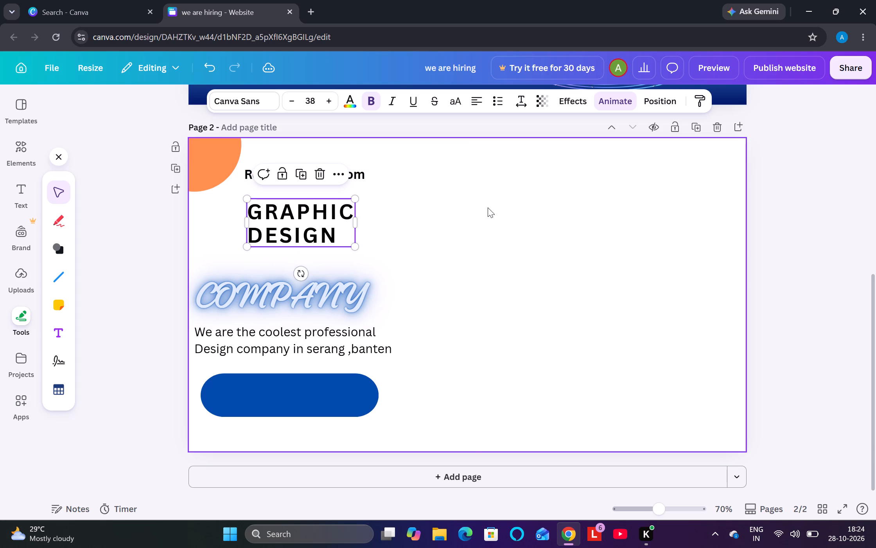
Shift COMPANY, the description and the blue pill right and up into a closer stack beneath GRAPHIC DESIGN.
left_click_drag(348, 303, 398, 289)
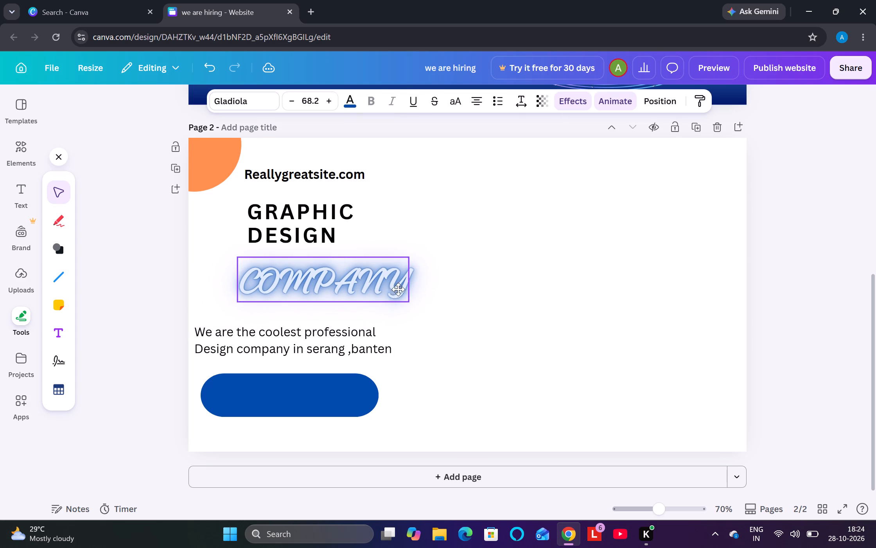
left_click_drag(398, 289, 399, 289)
left_click(509, 261)
left_click_drag(365, 348, 380, 344)
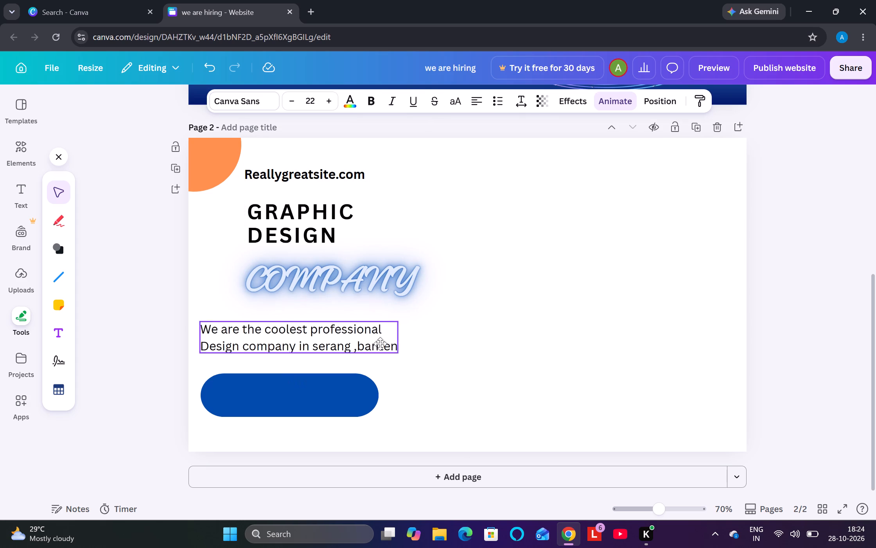
left_click_drag(380, 344, 417, 329)
left_click_drag(355, 399, 387, 384)
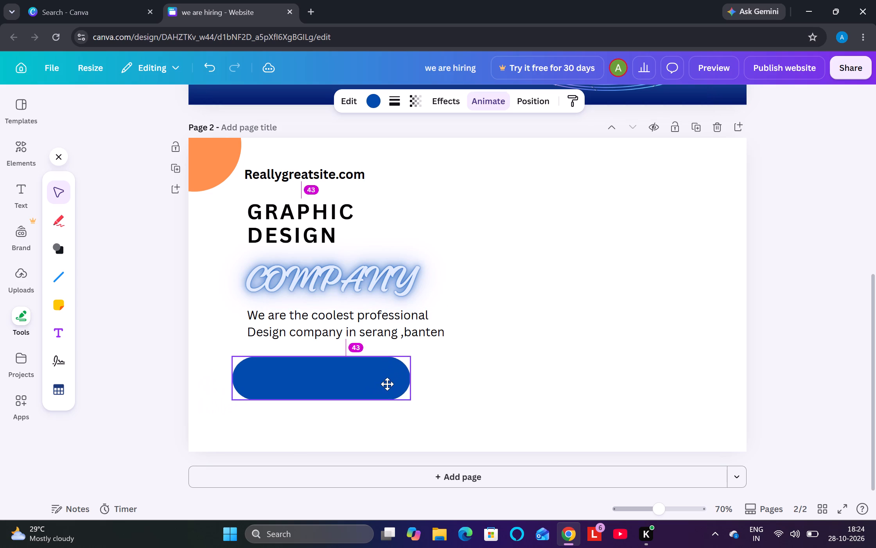
left_click_drag(387, 384, 390, 375)
left_click(495, 281)
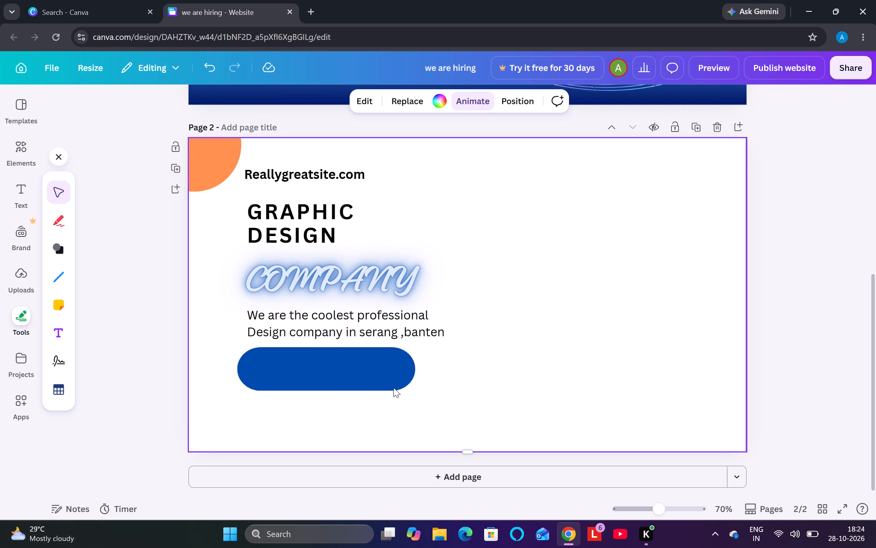
Shift the blue pill shape slightly right so its left edge lines up with the text stack above.
left_click_drag(392, 388, 398, 391)
left_click(513, 235)
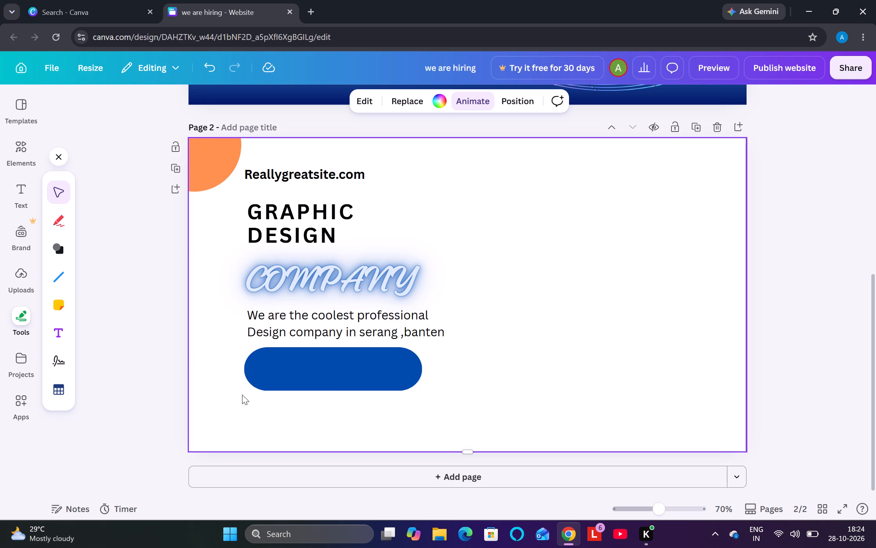
Search the elements for "vidio play icon" and insert the black circled play graphic on page 2.
left_click(32, 155)
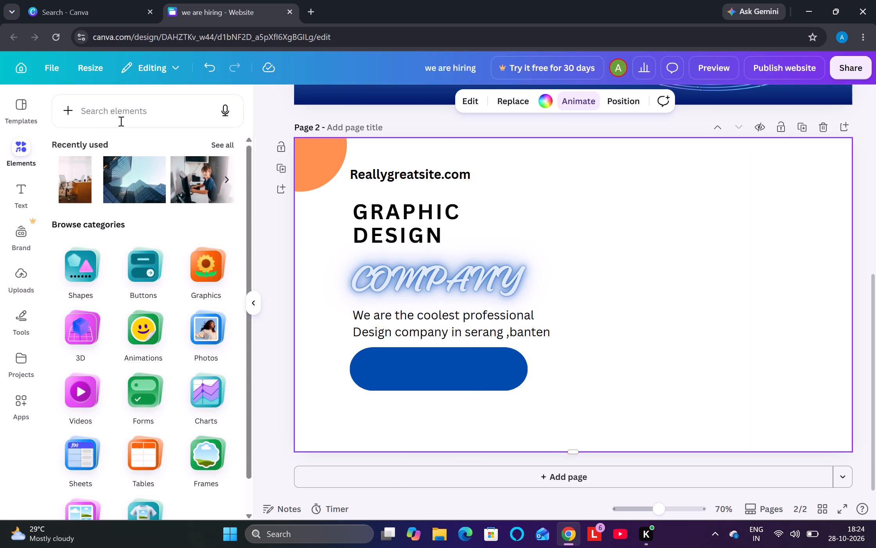
left_click(125, 120)
left_click(118, 106)
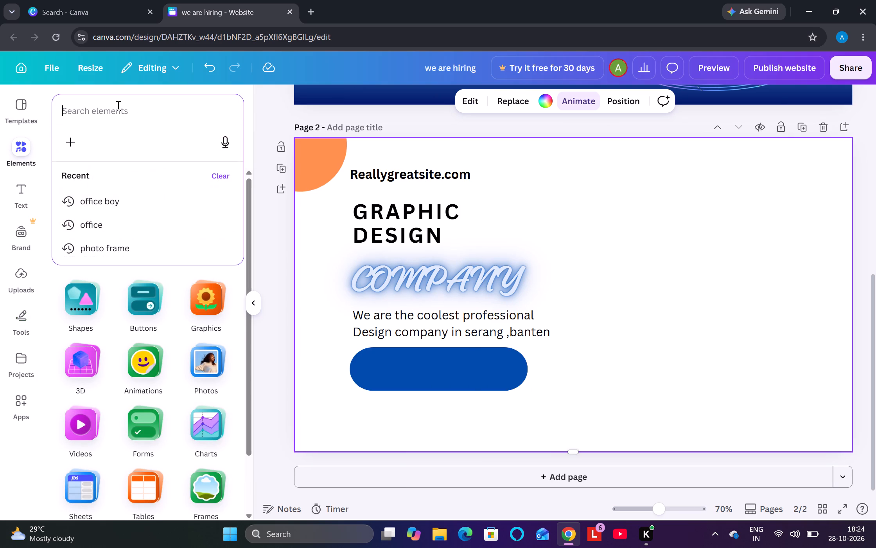
type("vidio play")
key("Return")
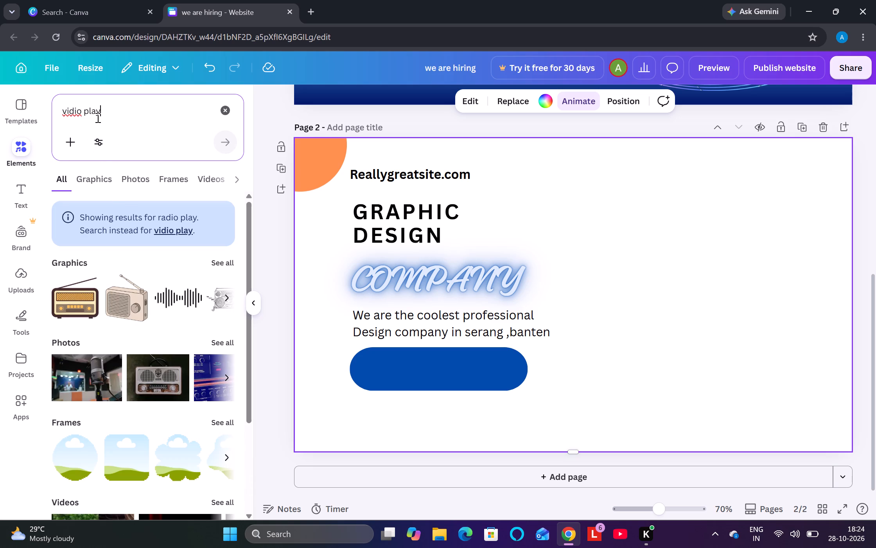
key("space")
type("icon")
key("Return")
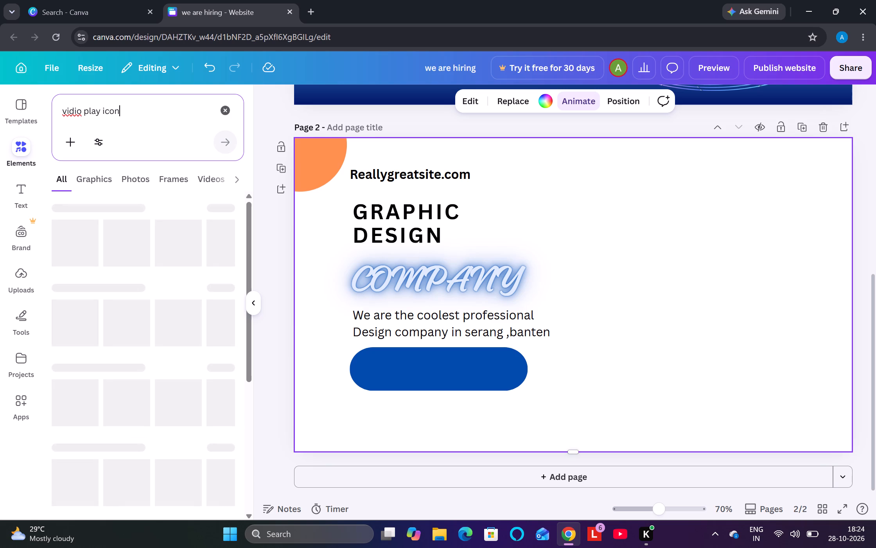
scroll(124, 332, "down", 3)
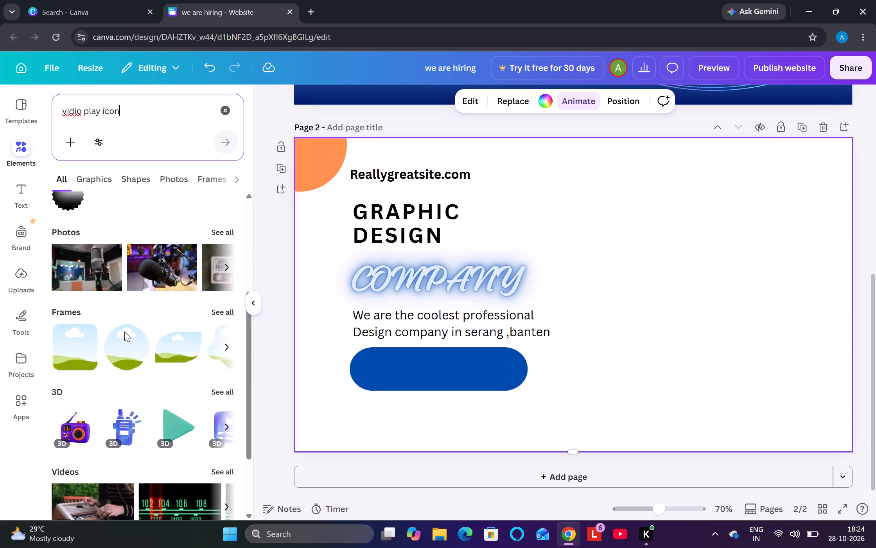
scroll(124, 332, "up", 3)
left_click(231, 292)
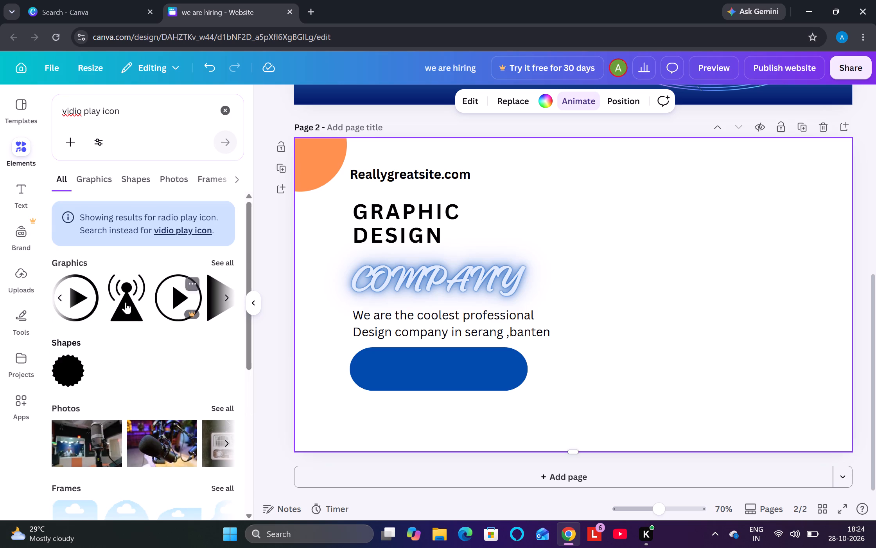
left_click(78, 292)
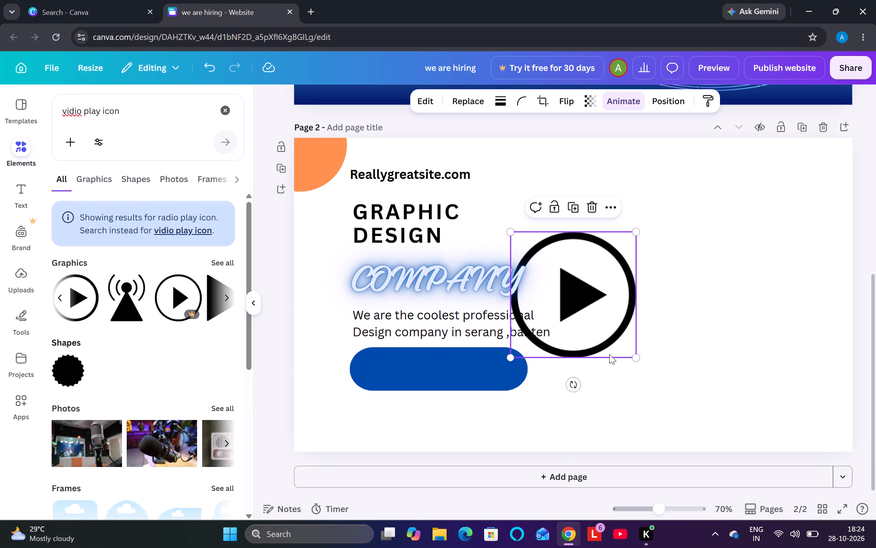
Shrink the play icon to fit just within the blue pill's height and place it inside the pill's left end.
left_click_drag(638, 359, 538, 290)
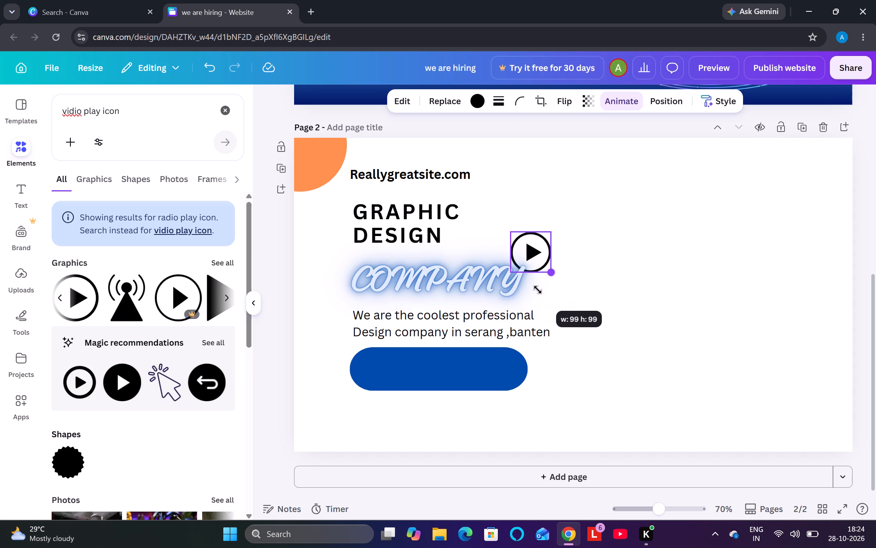
left_click_drag(538, 290, 542, 292)
left_click_drag(531, 259, 380, 371)
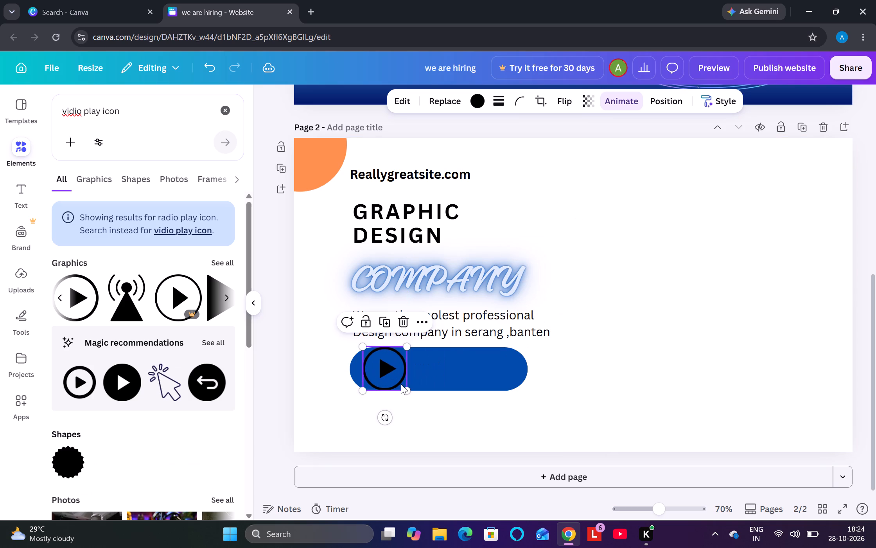
left_click(339, 409)
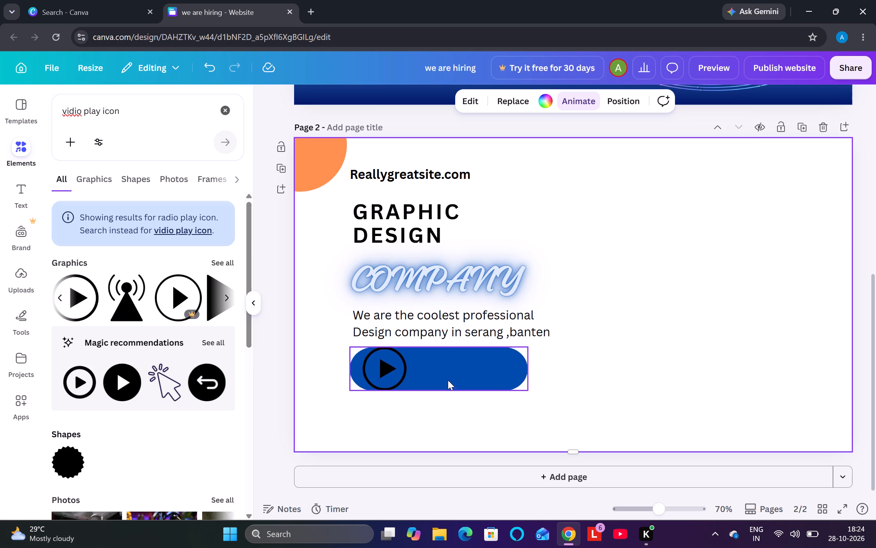
left_click(371, 374)
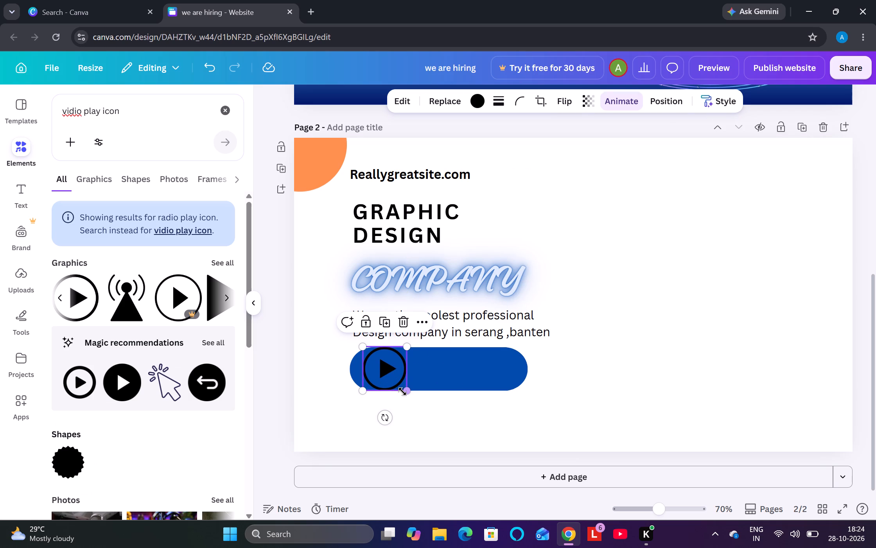
left_click_drag(403, 390, 400, 385)
left_click(317, 396)
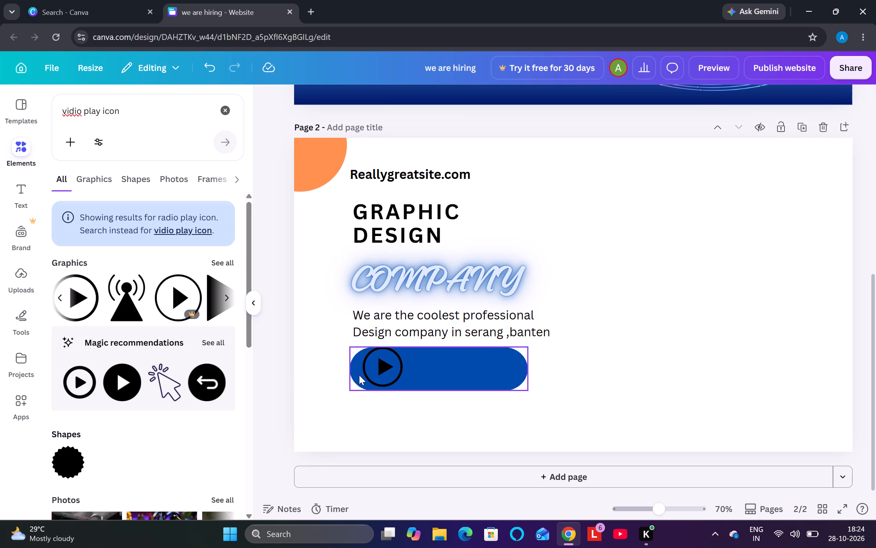
left_click(379, 373)
left_click(333, 398)
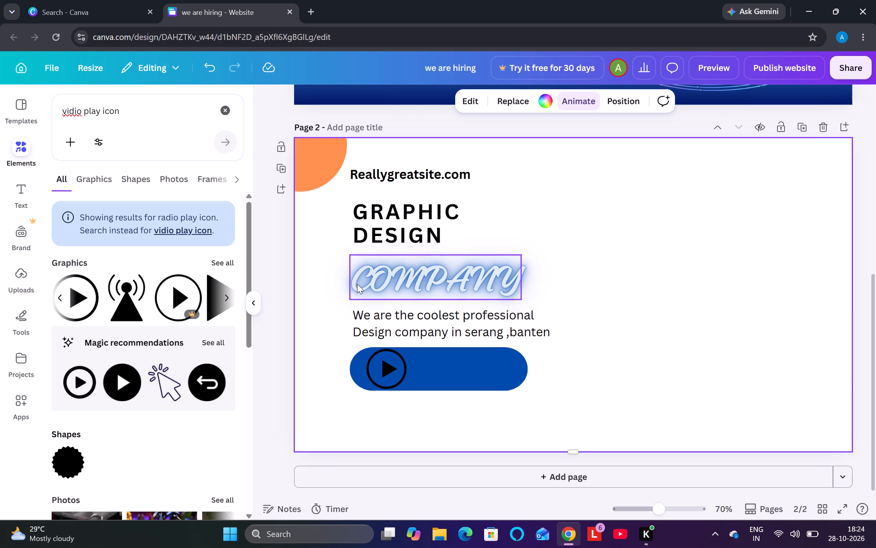
Duplicate the Reallygreatsite.com text and place the copy on the blue pill beside the play icon.
left_click(377, 175)
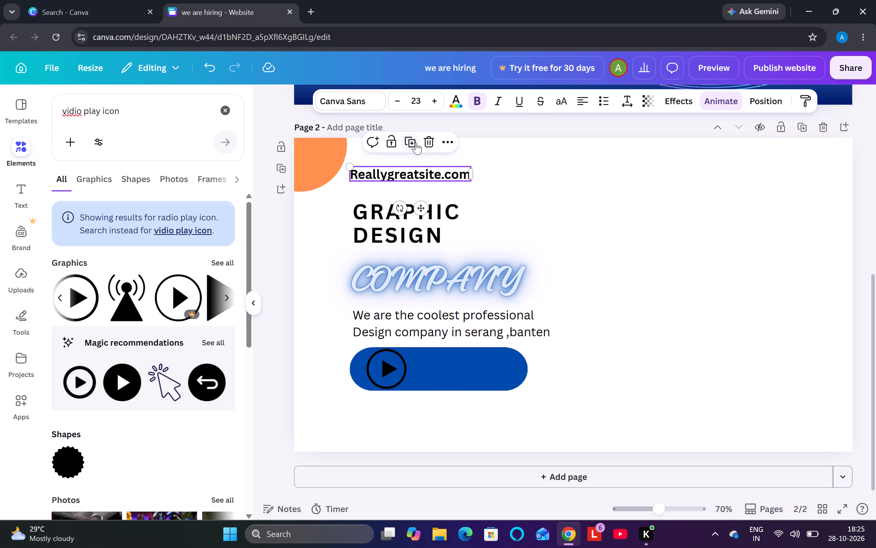
left_click(416, 142)
left_click_drag(427, 182, 482, 373)
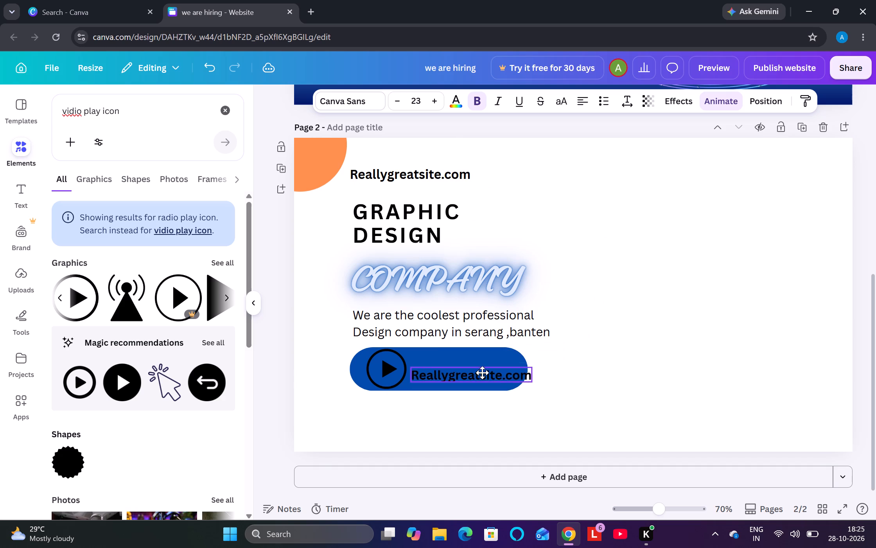
left_click_drag(482, 373, 482, 372)
Replace the copied text on the blue pill with LEARN MORE.
double_click(496, 371)
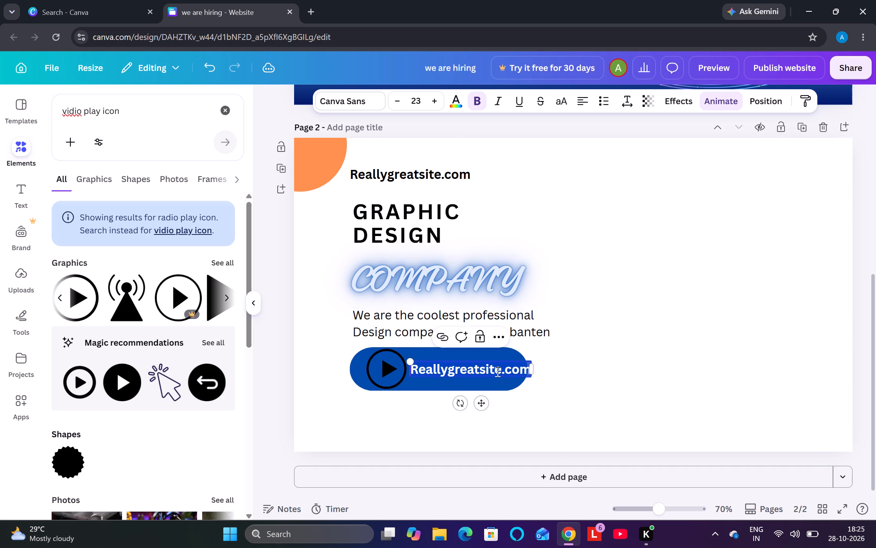
key("BackSpace")
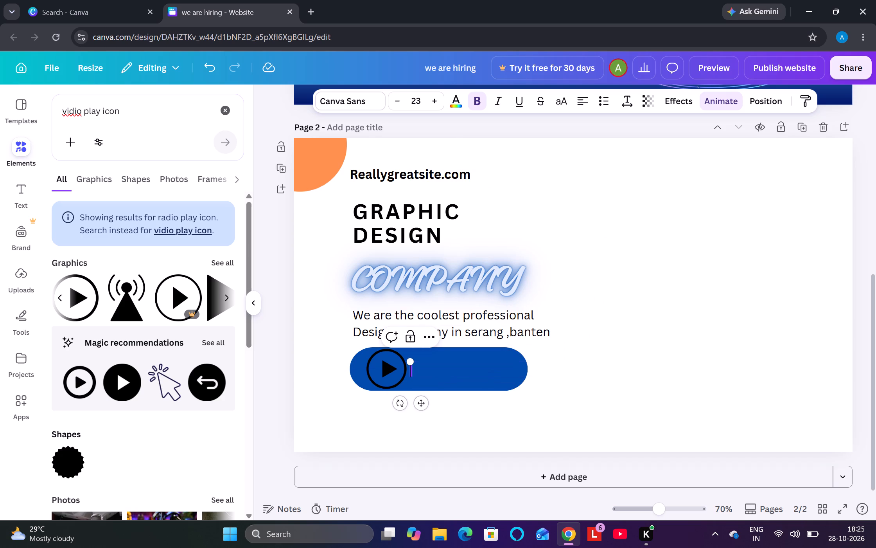
type("LW")
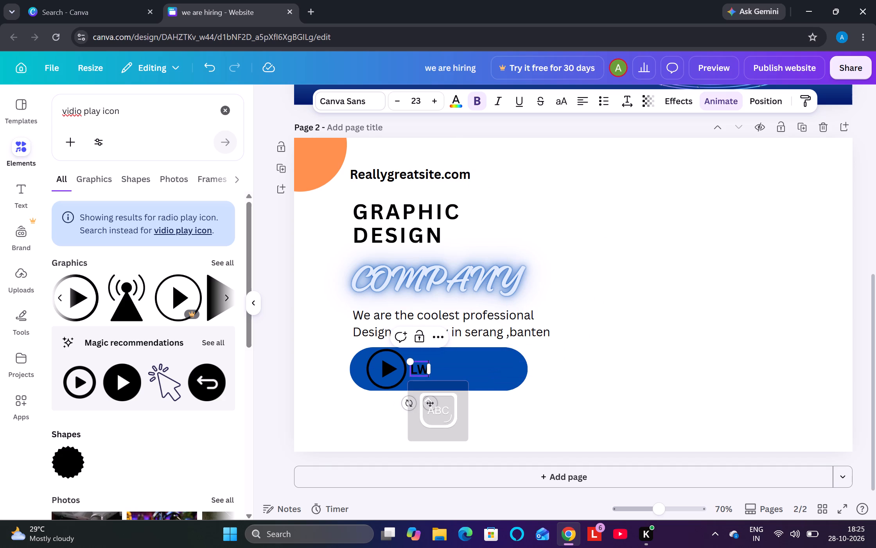
key("BackSpace")
key("e")
type("ARN M")
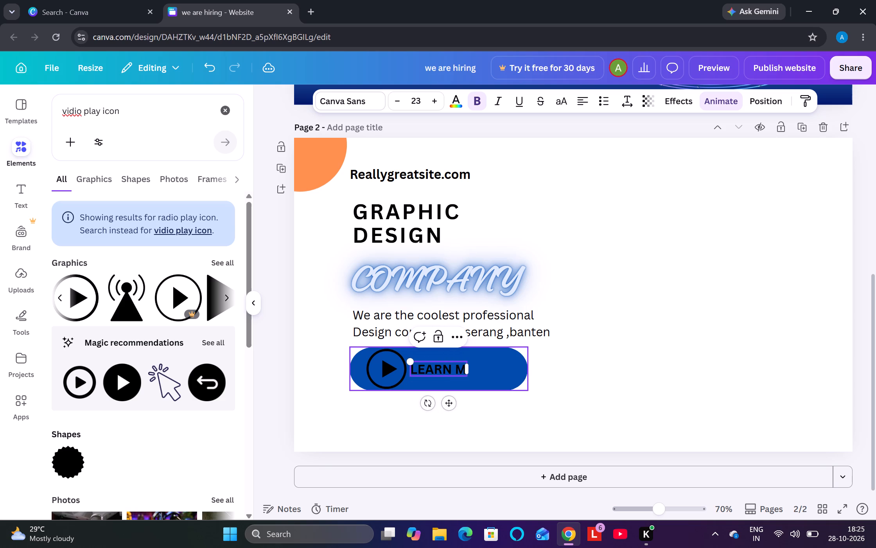
type("RE")
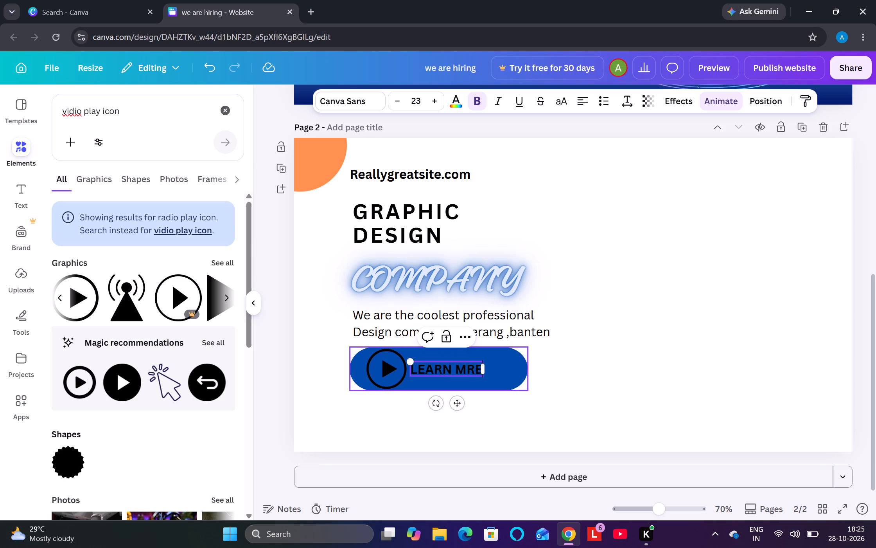
key("BackSpace")
key("BackSpace")
key("BackSpace")
key("space")
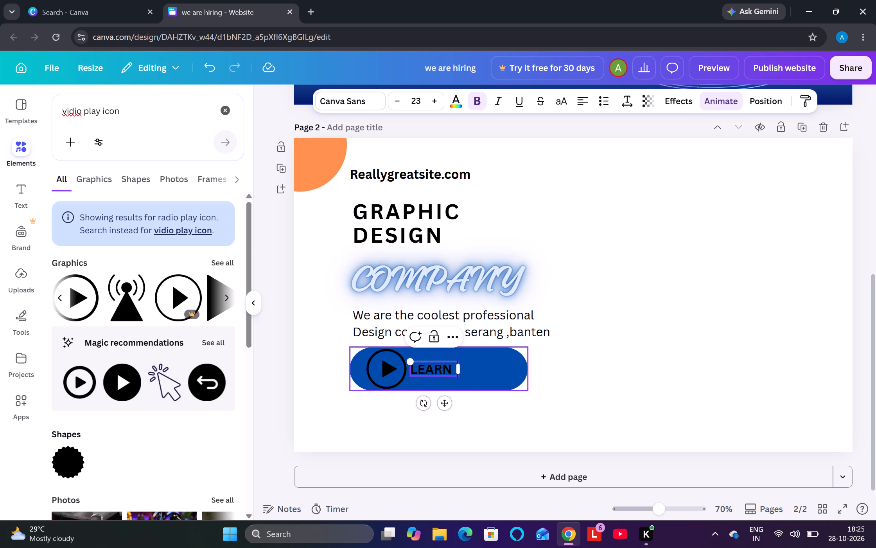
type("MORE")
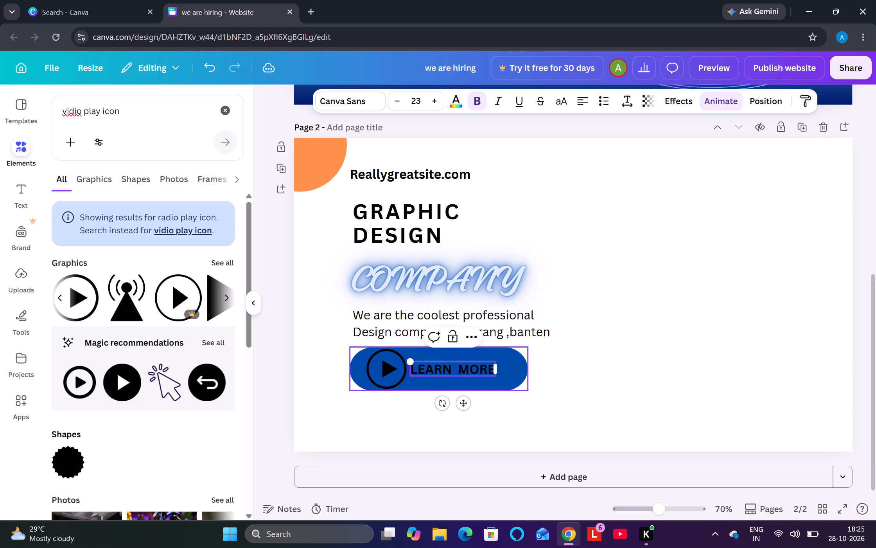
left_click(598, 357)
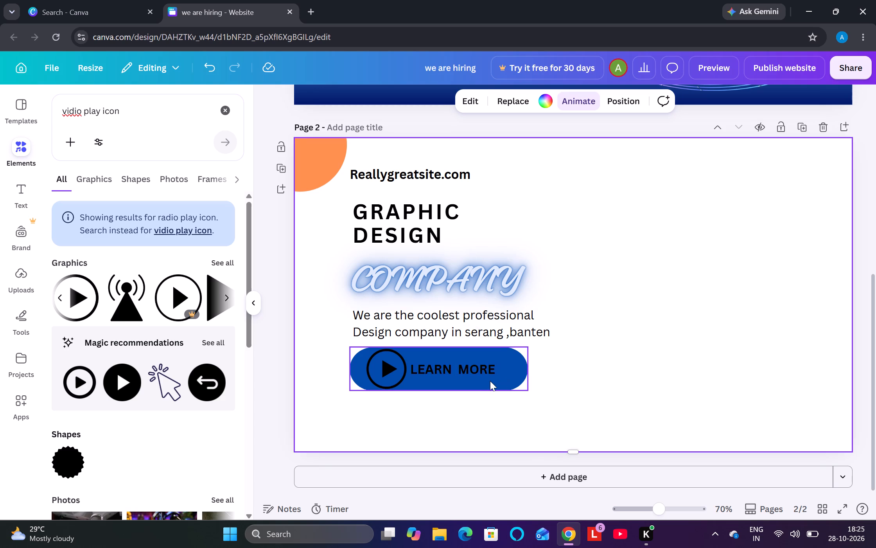
Set the LEARN MORE text's font size to 27.
left_click(481, 373)
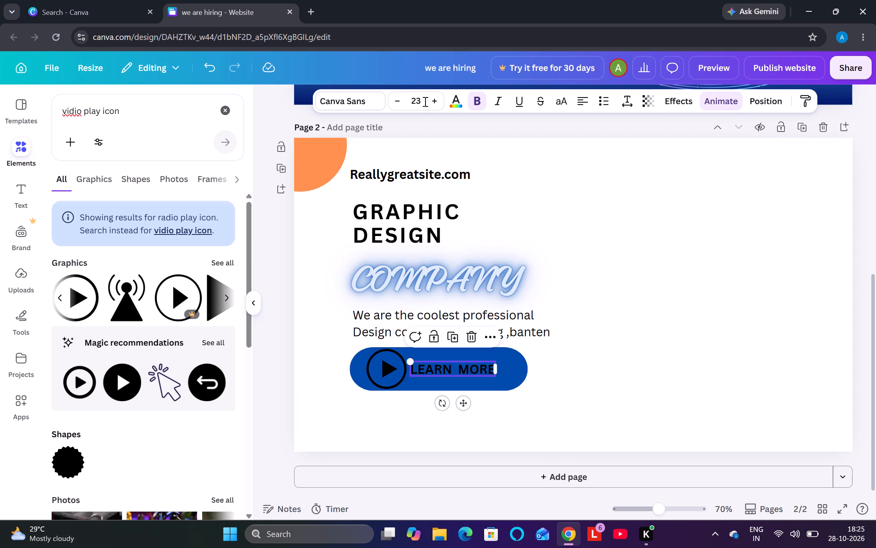
triple_click(428, 102)
left_click(429, 101)
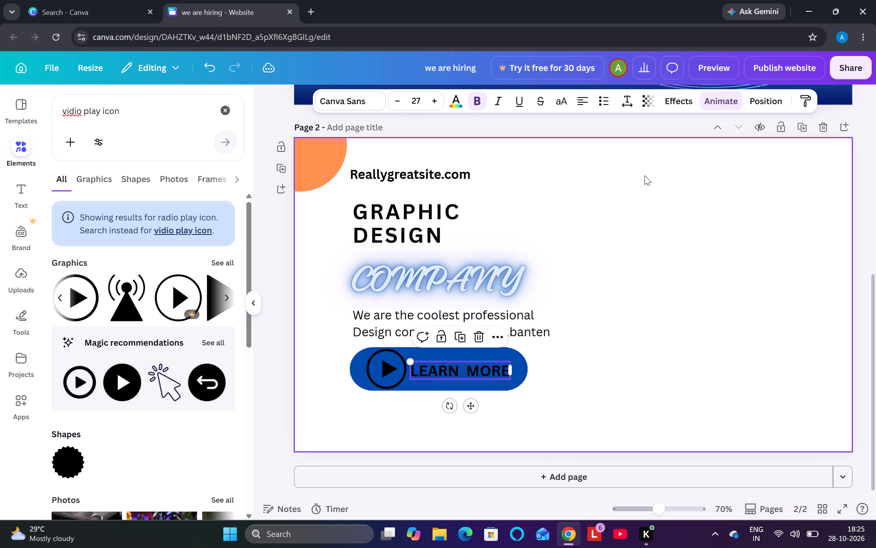
left_click(677, 192)
Nudge LEARN MORE slightly upward on the pill, keeping it just beside the play icon.
left_click_drag(501, 376, 504, 371)
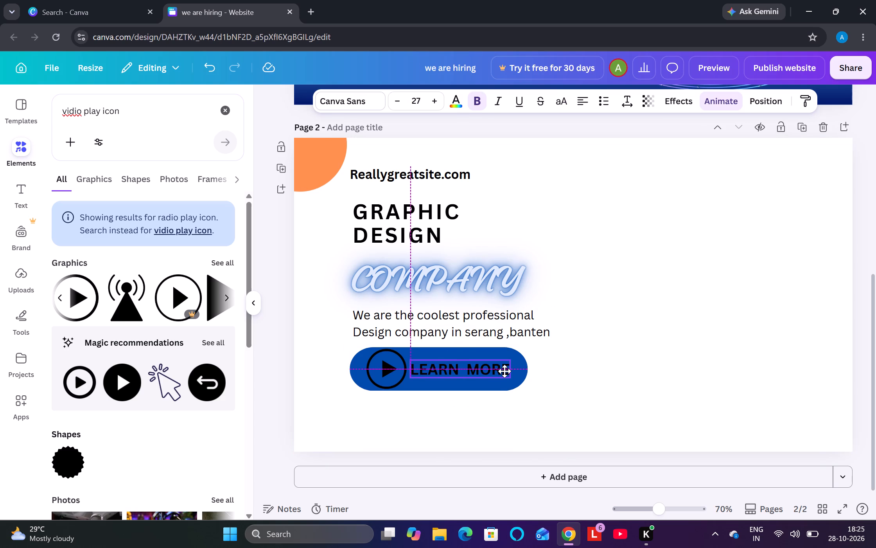
left_click_drag(504, 371, 506, 373)
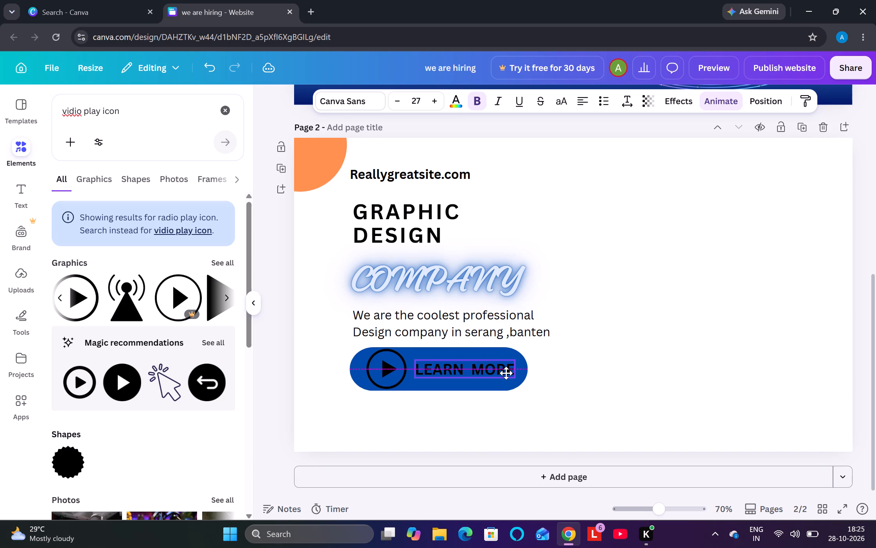
left_click_drag(506, 373, 507, 373)
left_click(628, 323)
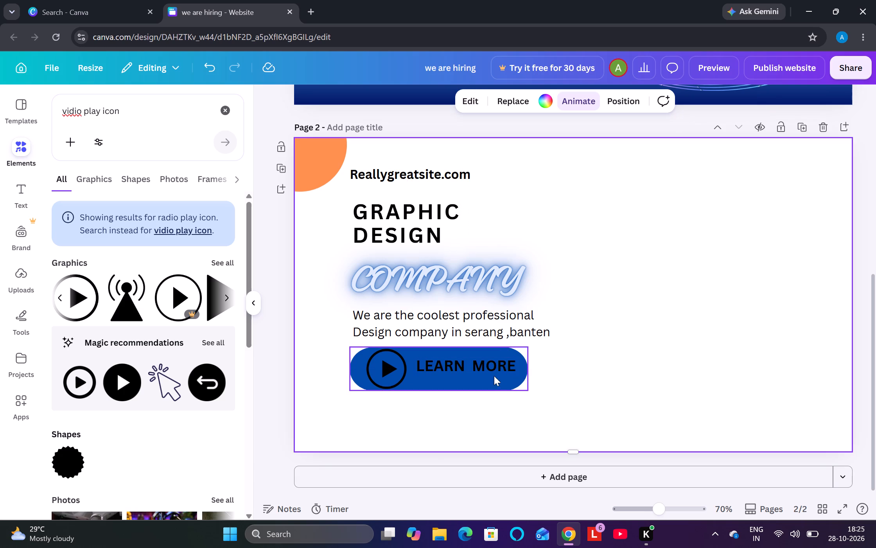
left_click(494, 364)
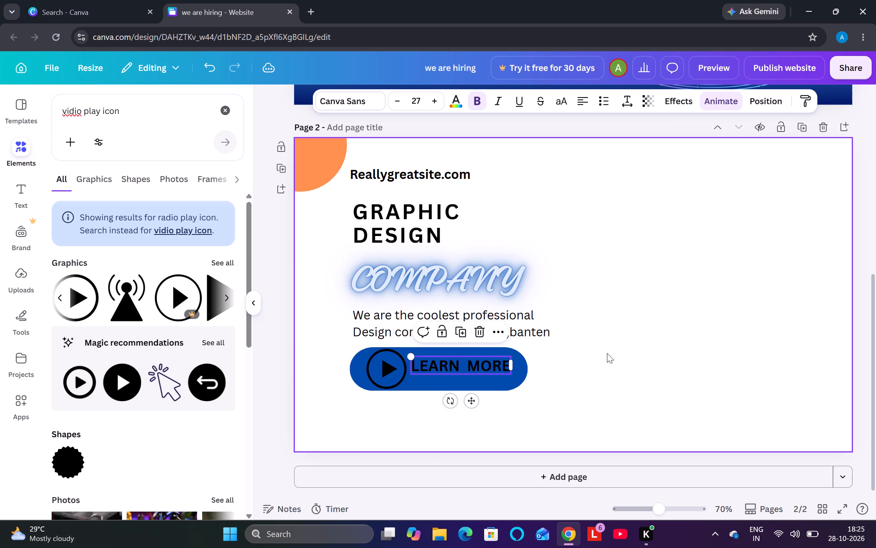
left_click(627, 350)
Change the pill shape's fill from blue to the design's orange.
left_click(467, 390)
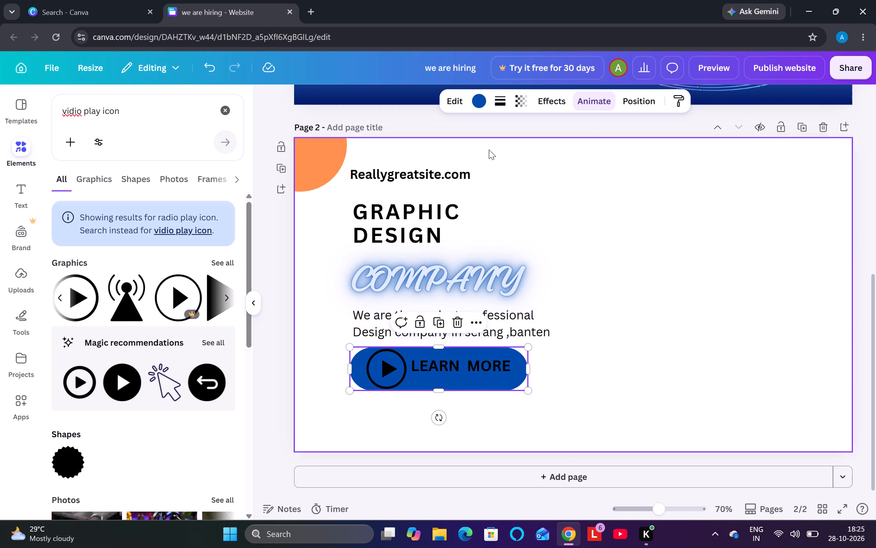
left_click(479, 101)
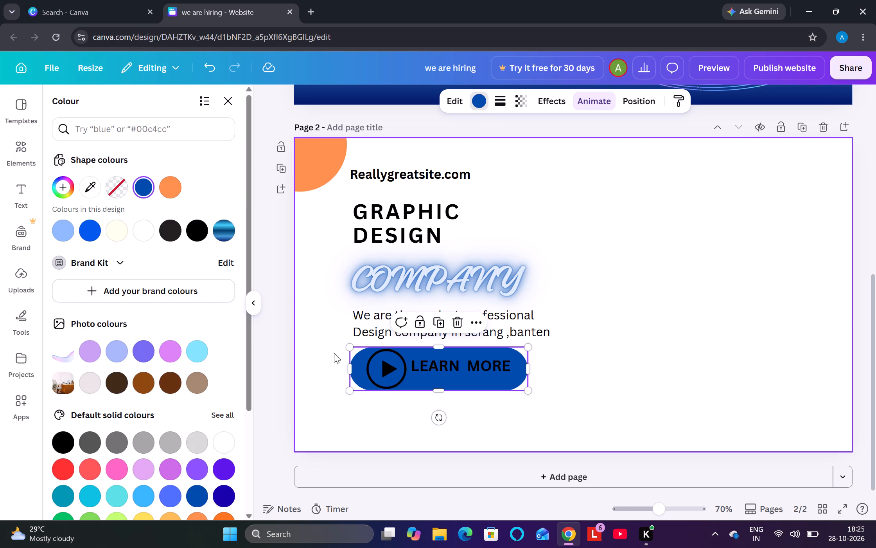
left_click(176, 187)
left_click(722, 329)
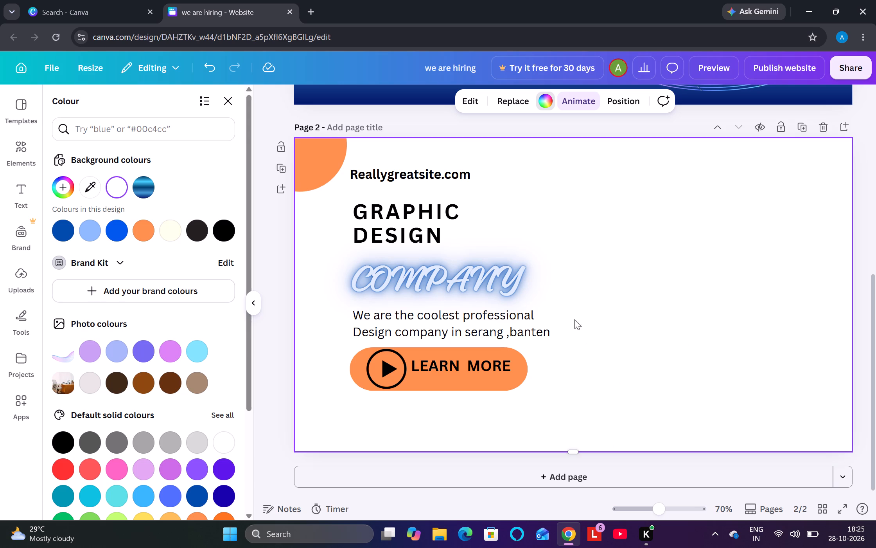
Duplicate the GRAPHIC DESIGN heading, place the copy just below the orange pill and replace its text with CONTACT US.
left_click(410, 227)
left_click(414, 175)
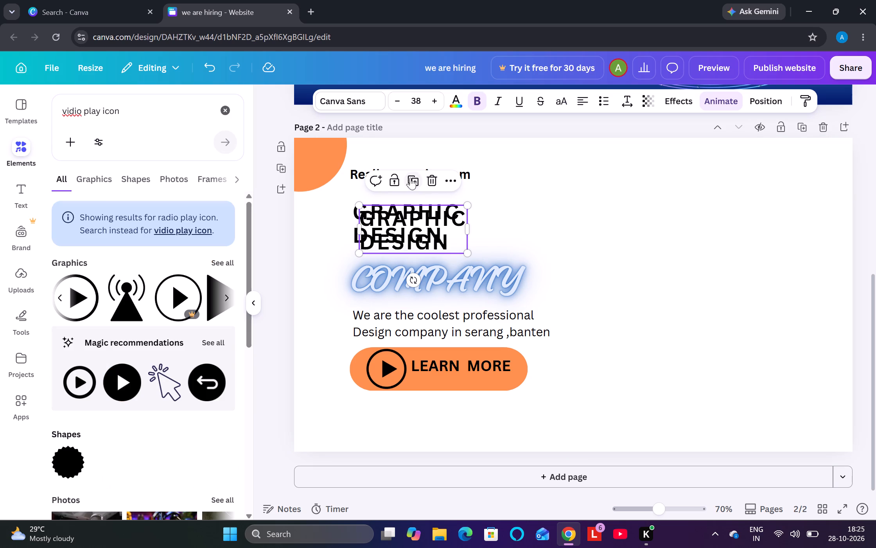
left_click_drag(439, 241, 445, 430)
double_click(458, 412)
key("BackSpace")
type("CONTACT")
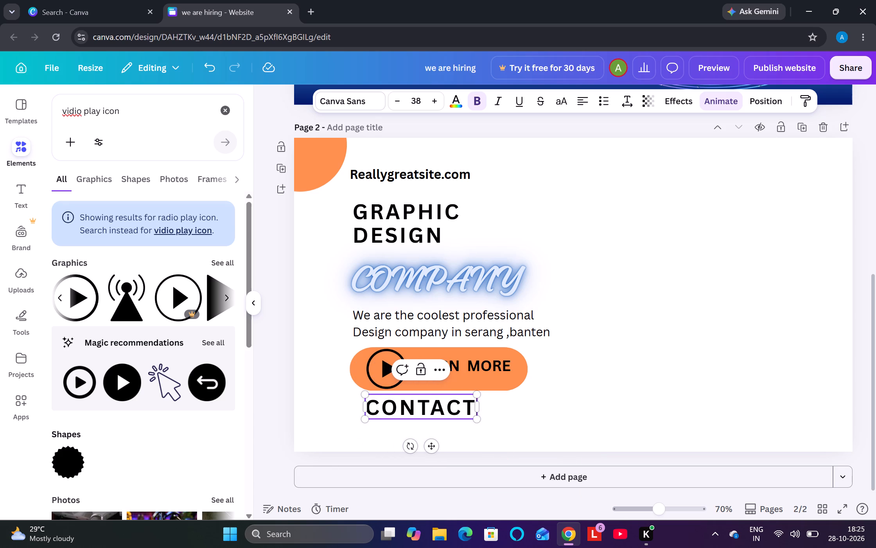
key("space")
type("US")
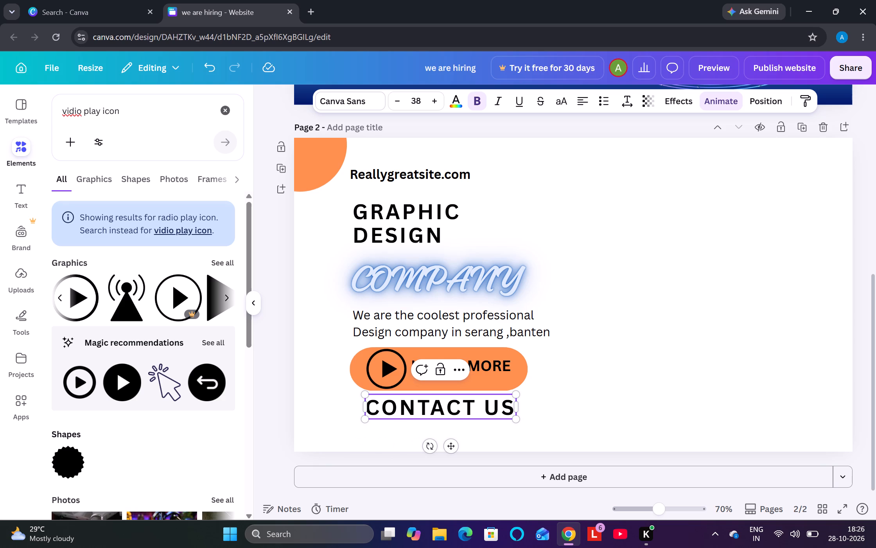
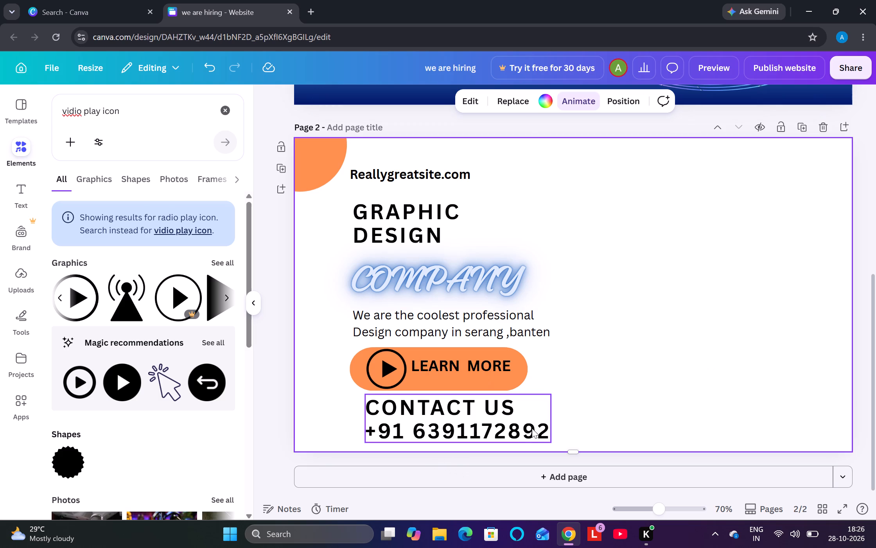
Take the bold off the CONTACT US and phone number text and reduce its font size to 22.
left_click(483, 439)
left_click(481, 105)
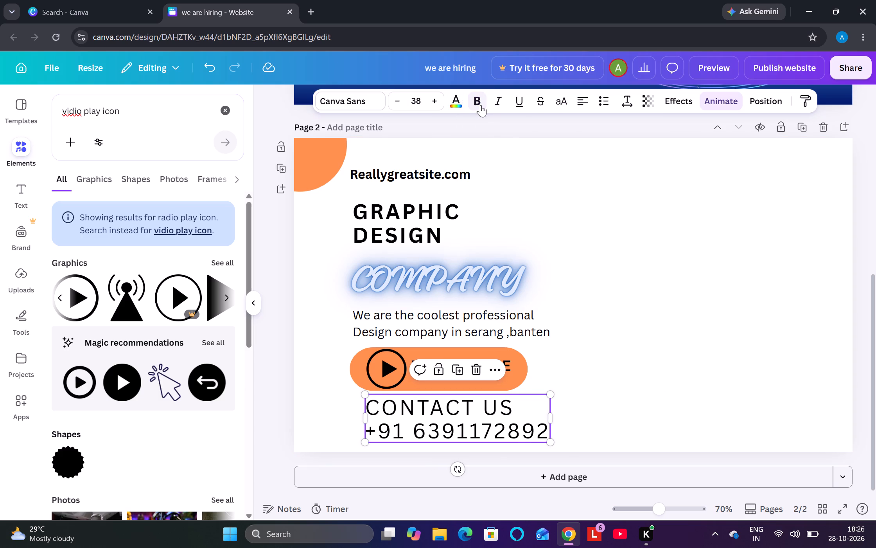
left_click(404, 103)
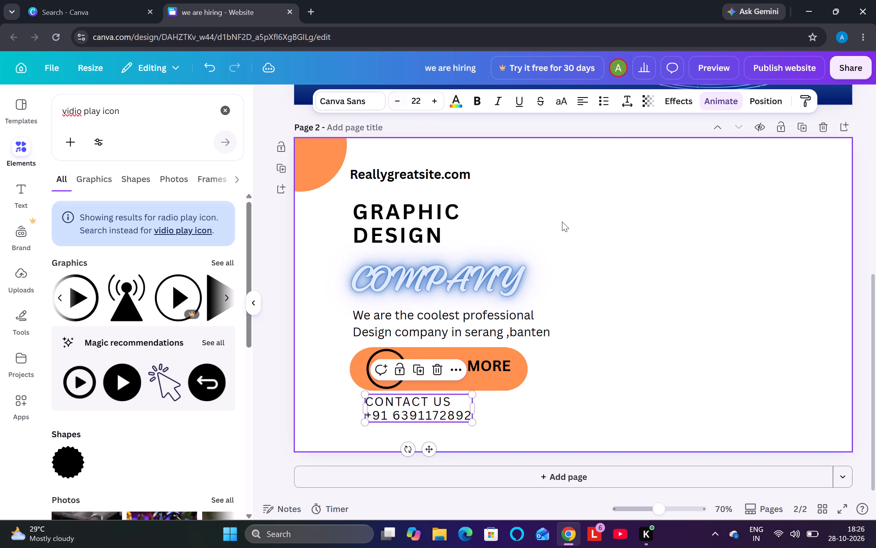
left_click(635, 258)
Make the contact text bold again and position it a little below the orange pill, near the pill's left end.
left_click_drag(405, 416, 405, 423)
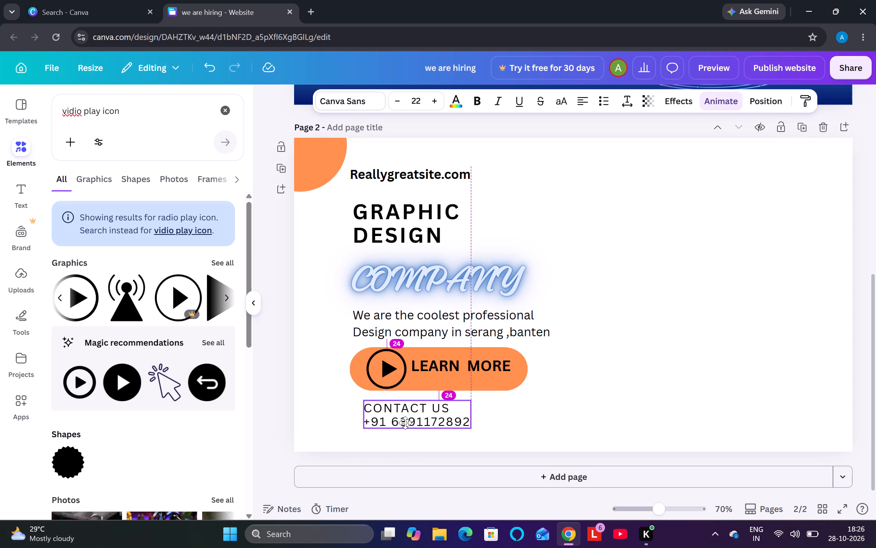
left_click_drag(405, 423, 406, 424)
left_click(316, 413)
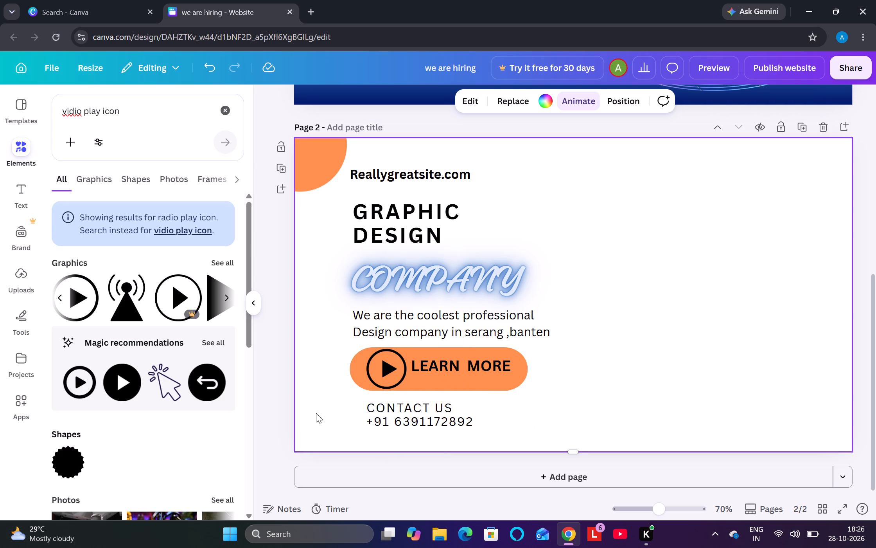
left_click(417, 405)
left_click(475, 98)
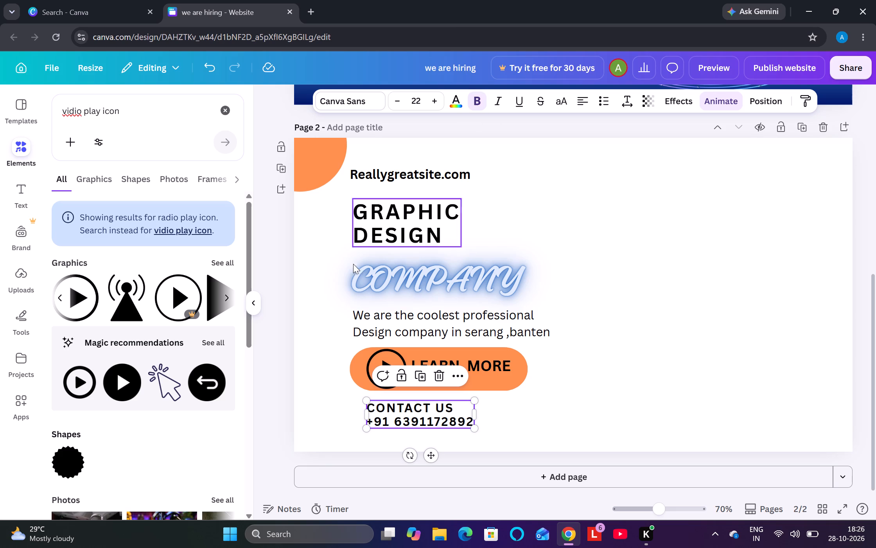
left_click(632, 273)
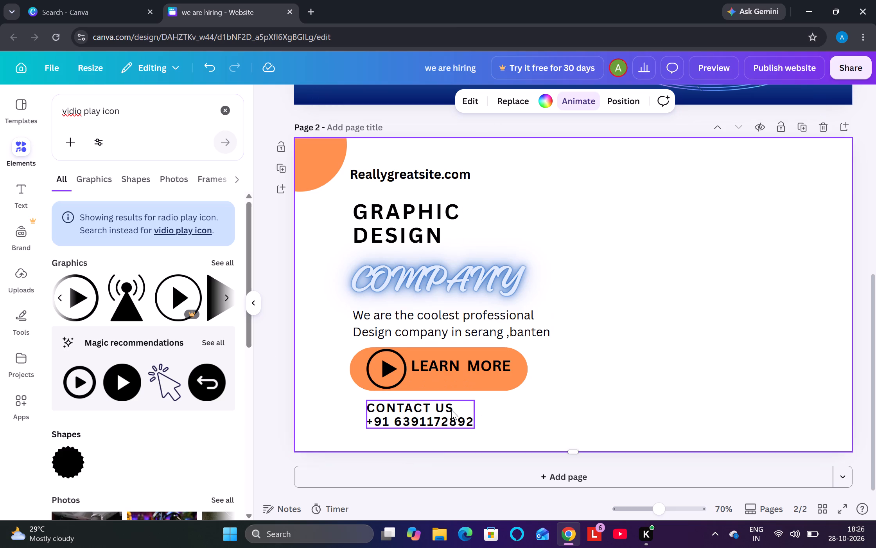
left_click_drag(451, 410, 443, 413)
left_click(648, 332)
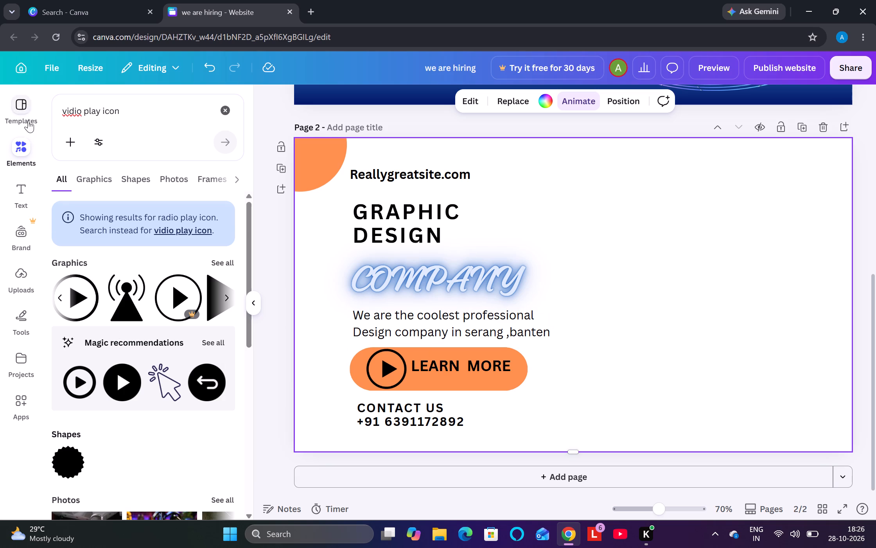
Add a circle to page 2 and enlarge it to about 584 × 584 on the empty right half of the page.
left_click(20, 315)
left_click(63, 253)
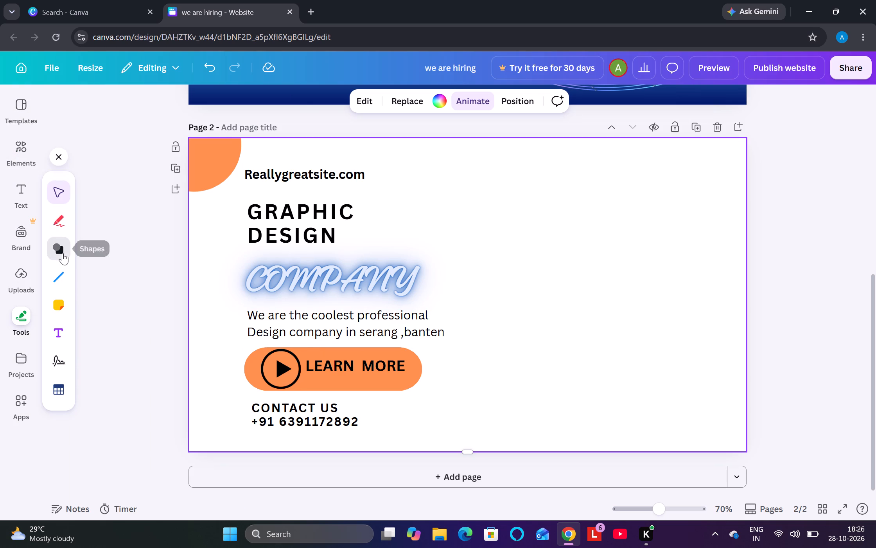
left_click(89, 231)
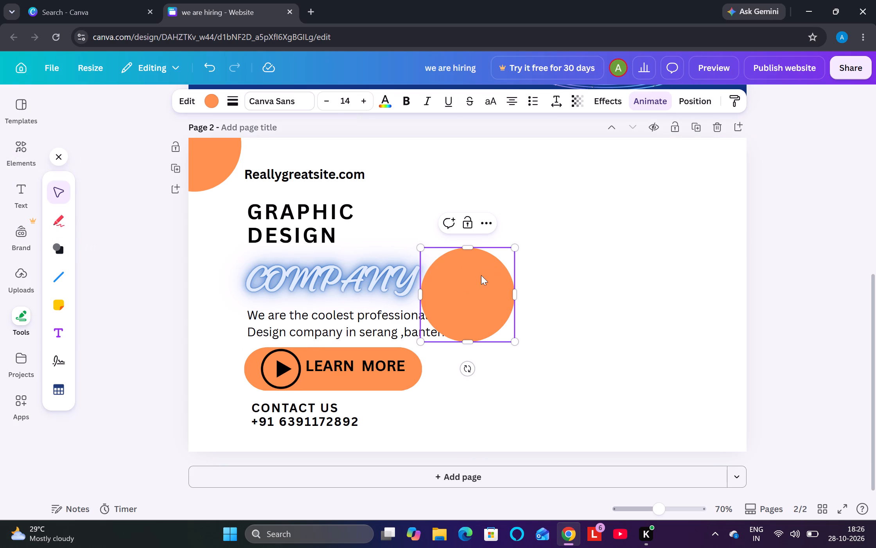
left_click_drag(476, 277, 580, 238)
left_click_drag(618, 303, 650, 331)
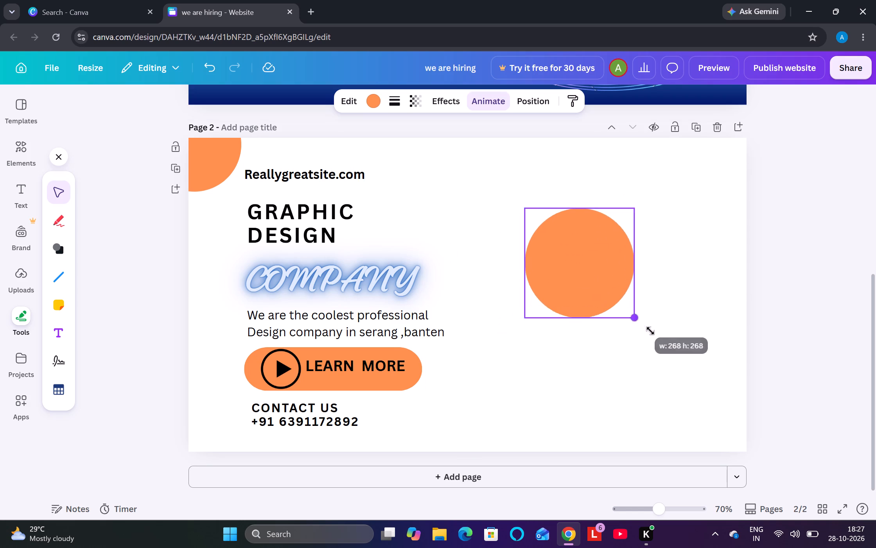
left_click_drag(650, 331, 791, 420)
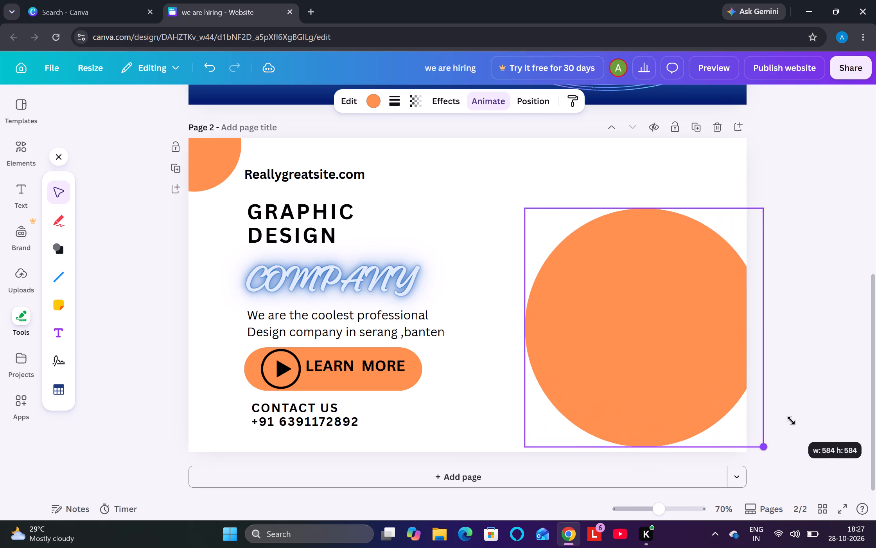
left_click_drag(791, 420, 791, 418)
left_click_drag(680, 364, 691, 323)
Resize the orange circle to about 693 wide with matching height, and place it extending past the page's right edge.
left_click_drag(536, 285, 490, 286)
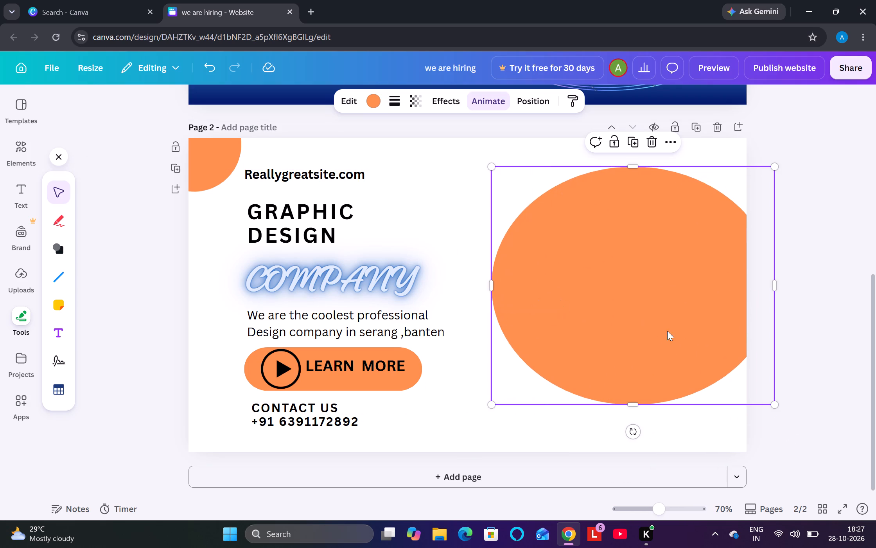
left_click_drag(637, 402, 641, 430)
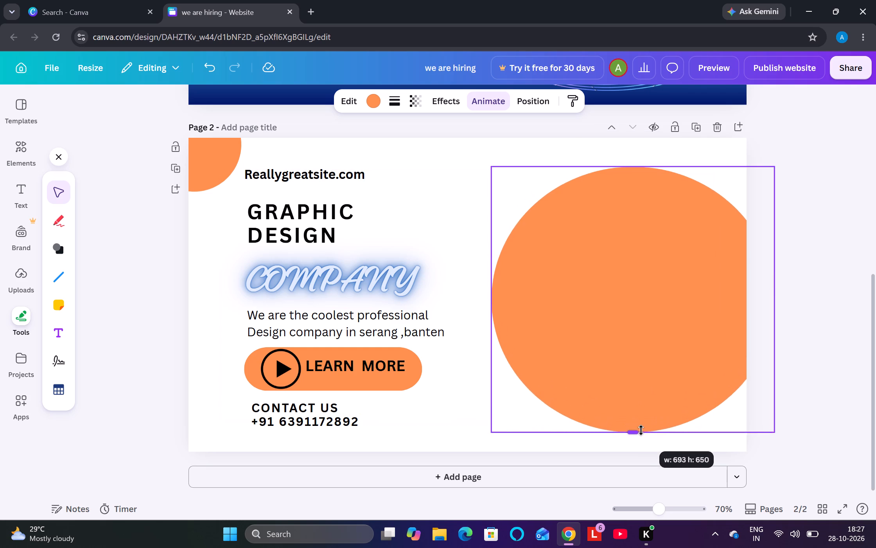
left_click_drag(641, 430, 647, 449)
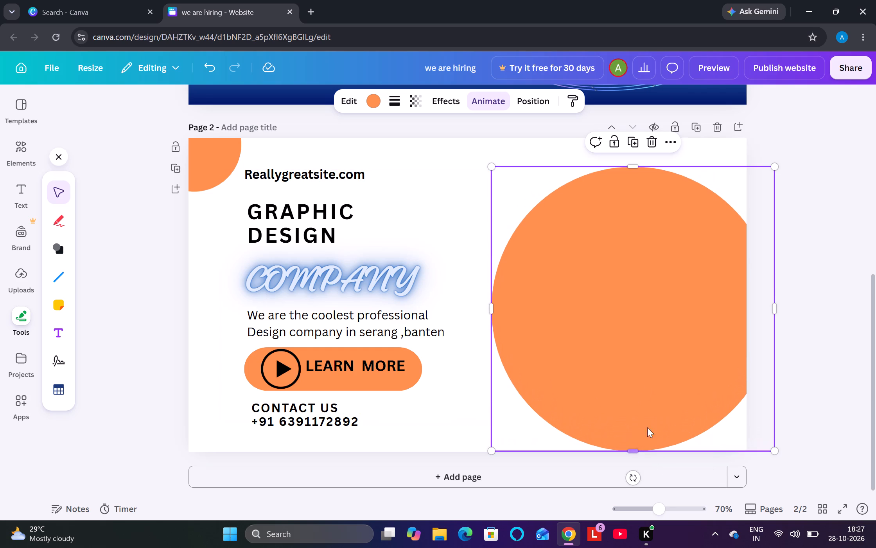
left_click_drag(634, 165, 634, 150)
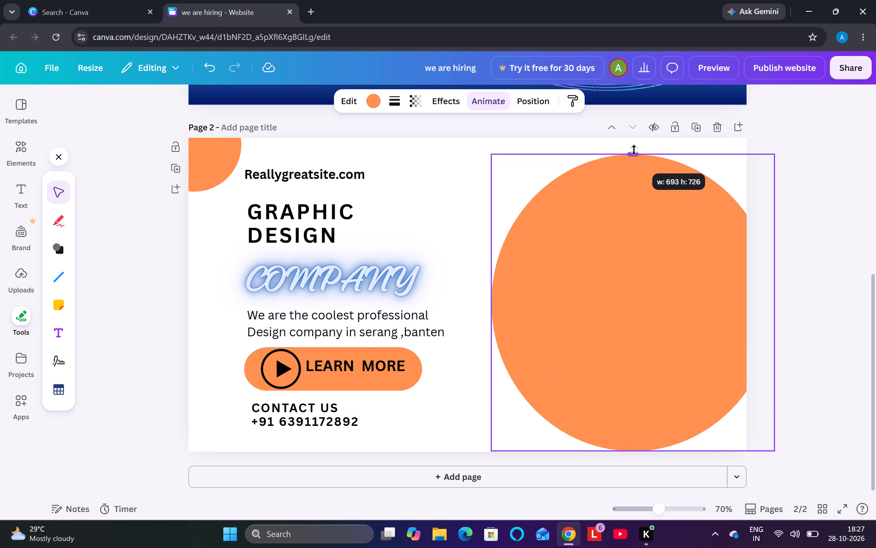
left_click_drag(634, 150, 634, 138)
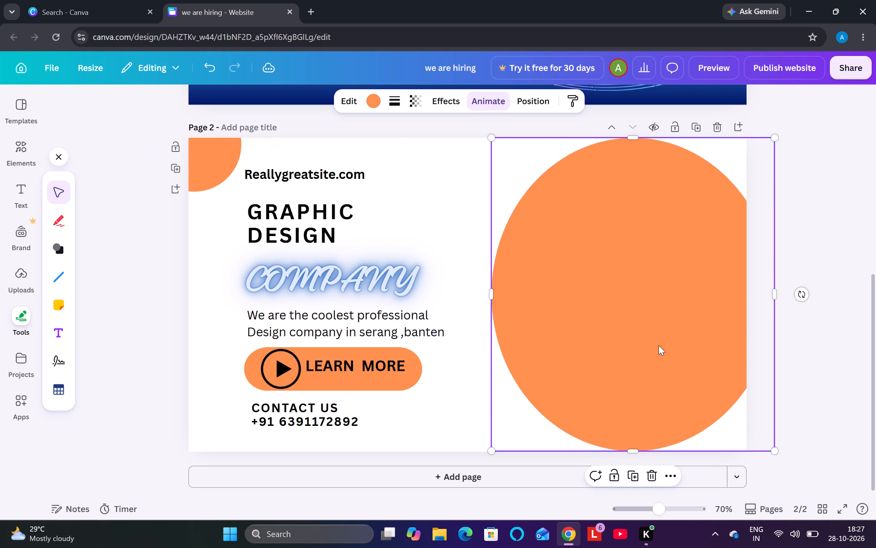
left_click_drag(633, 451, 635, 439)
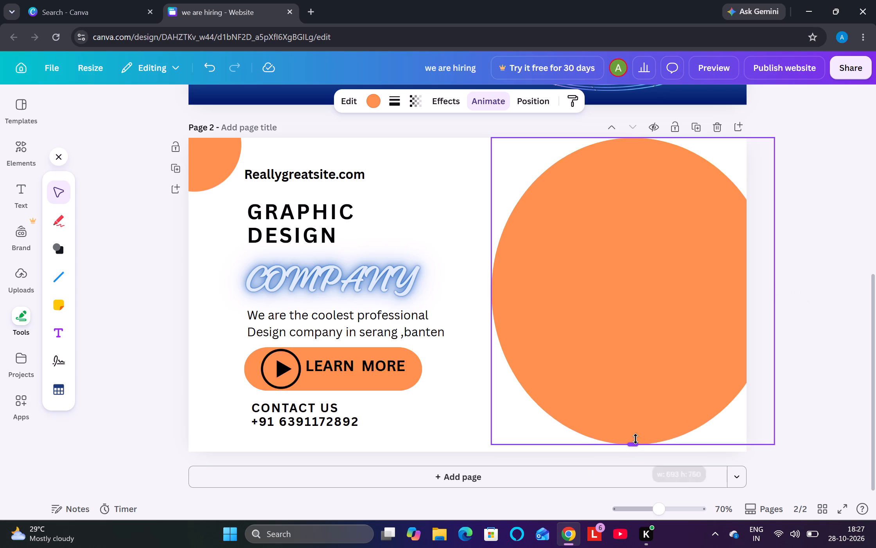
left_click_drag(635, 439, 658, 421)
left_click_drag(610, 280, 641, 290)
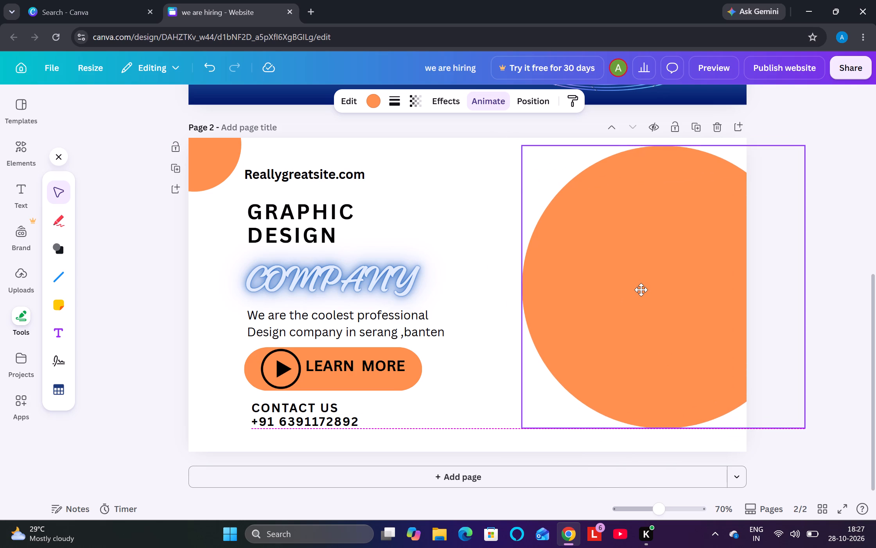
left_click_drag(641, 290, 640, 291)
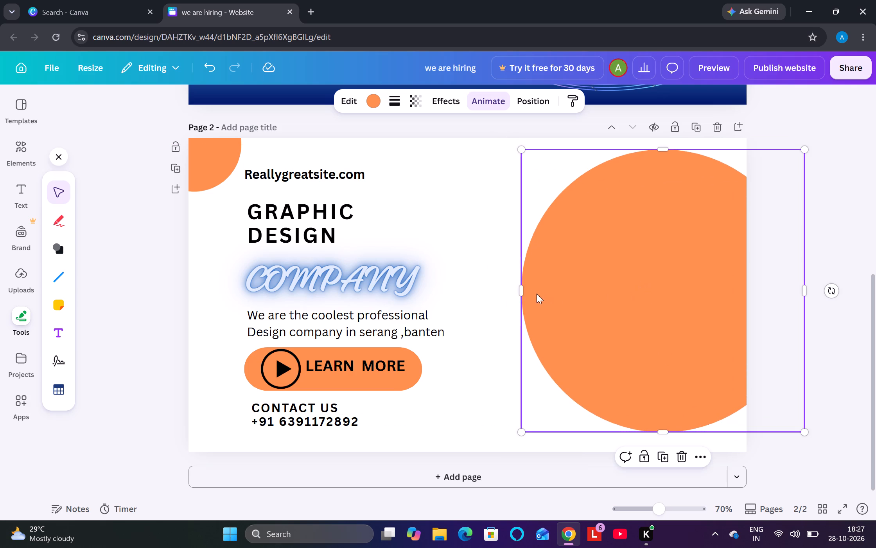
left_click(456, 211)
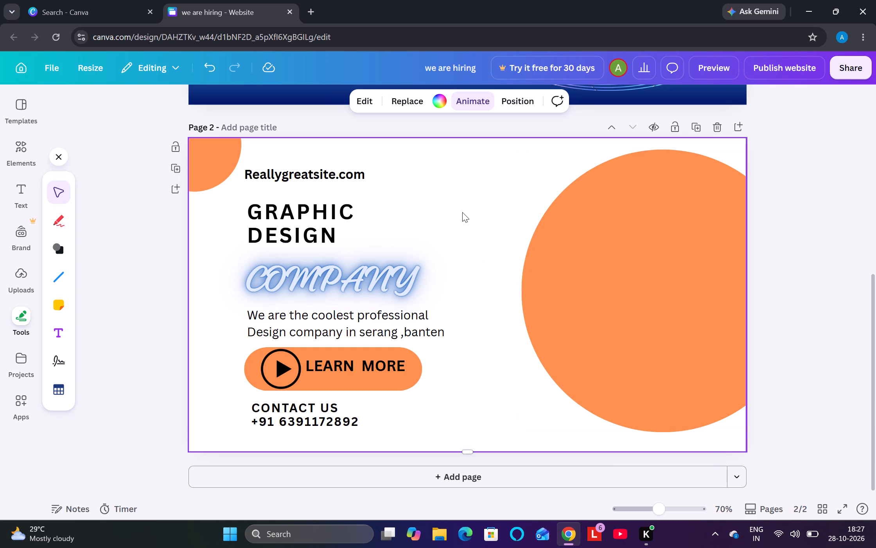
Add a second, smaller circle to page 2, overlapping the upper-left edge of the large orange circle.
left_click(52, 242)
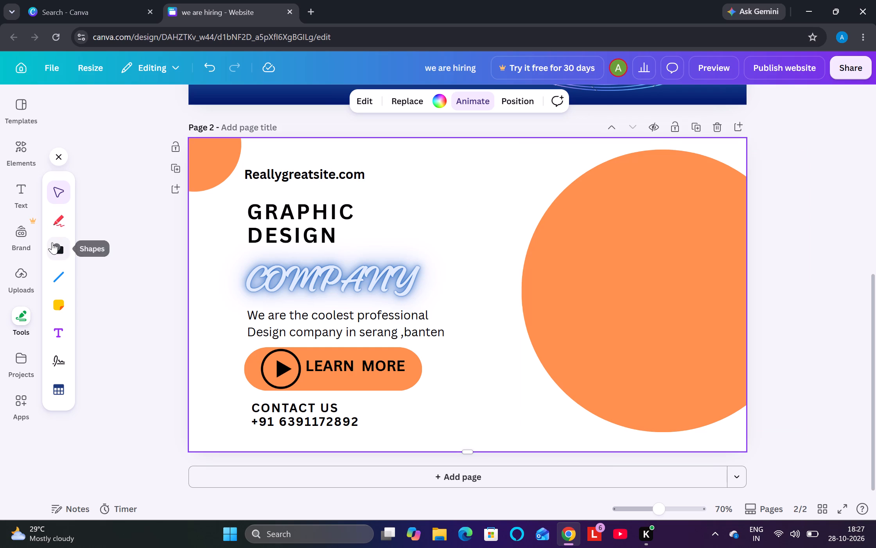
left_click(88, 234)
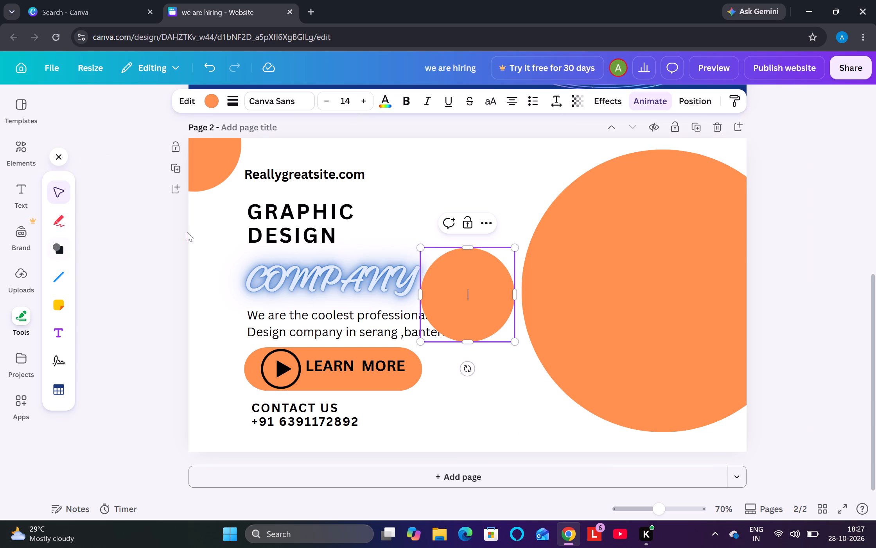
left_click_drag(466, 290, 477, 274)
left_click_drag(477, 270, 495, 244)
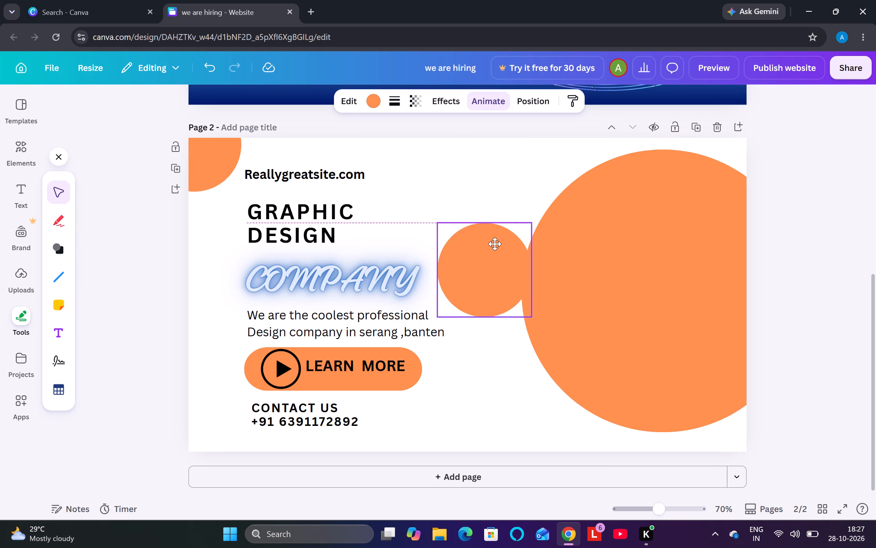
left_click_drag(495, 244, 492, 211)
left_click_drag(485, 210, 488, 210)
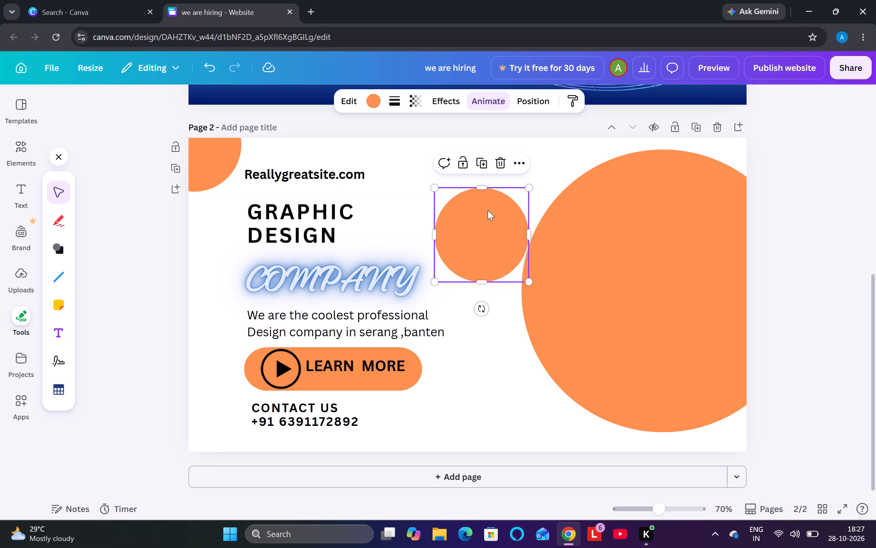
left_click_drag(488, 210, 516, 191)
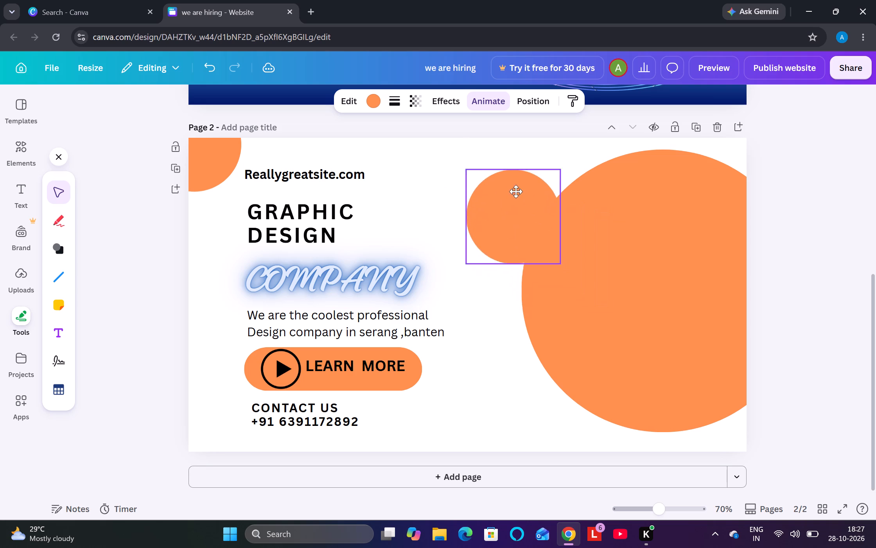
left_click_drag(516, 191, 512, 189)
Change the small circle's fill to the design's black.
left_click(370, 103)
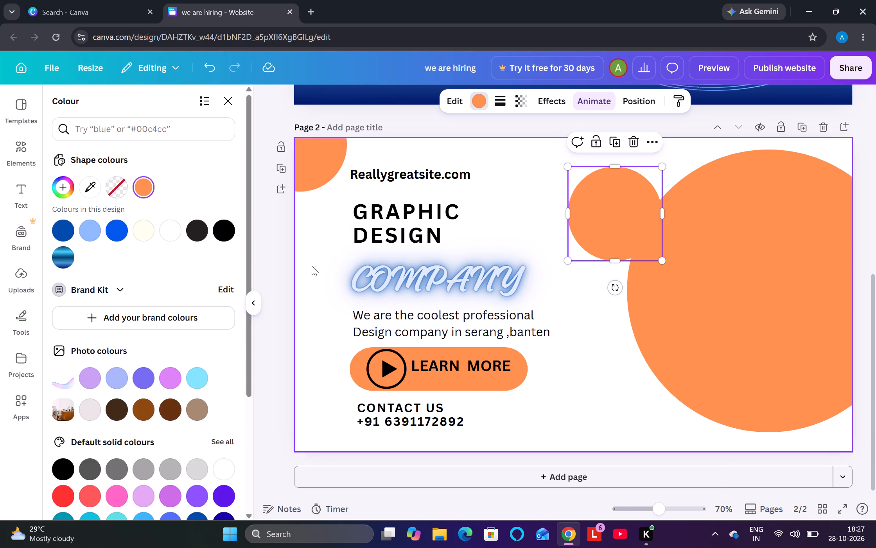
left_click(233, 228)
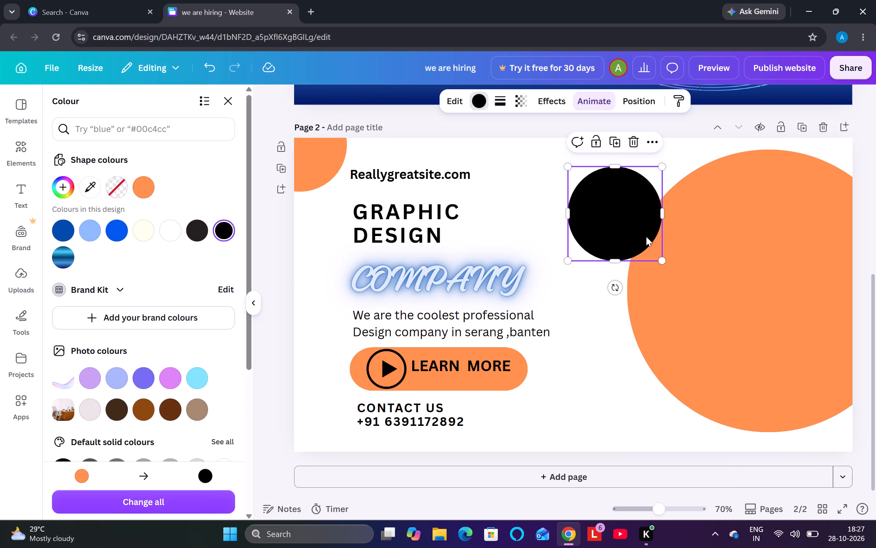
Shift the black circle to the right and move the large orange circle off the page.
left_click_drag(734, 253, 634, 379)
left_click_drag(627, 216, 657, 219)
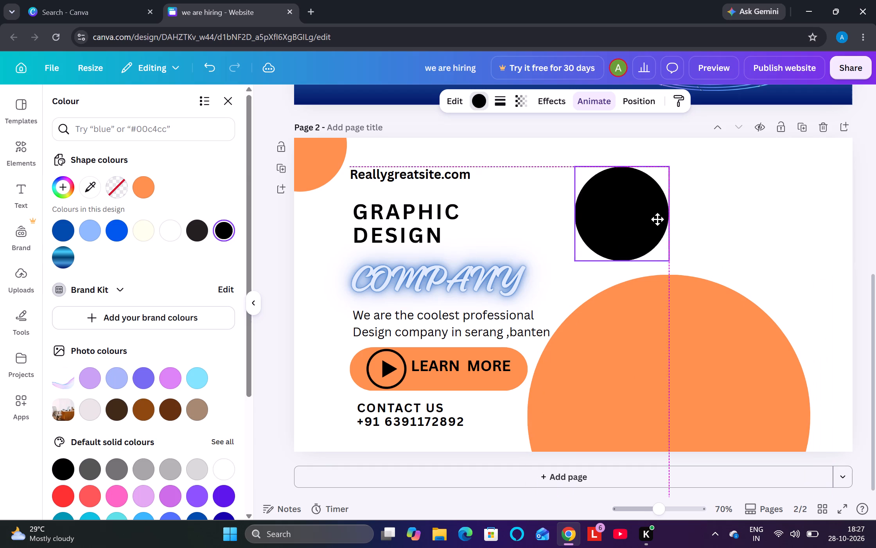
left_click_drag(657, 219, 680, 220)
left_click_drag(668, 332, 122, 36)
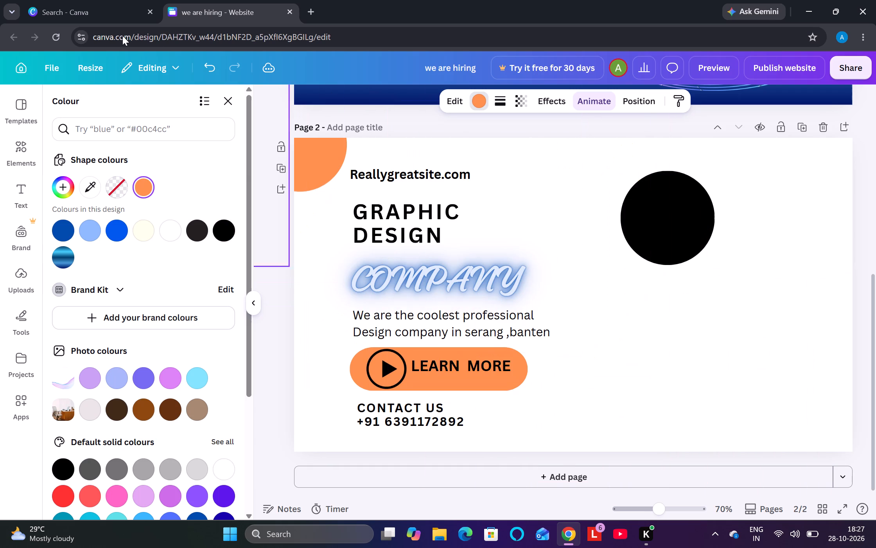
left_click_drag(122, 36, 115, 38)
Enlarge the black circle to about 625 × 625 and place it vertically centred, extending past page 2's right edge.
left_click(566, 223)
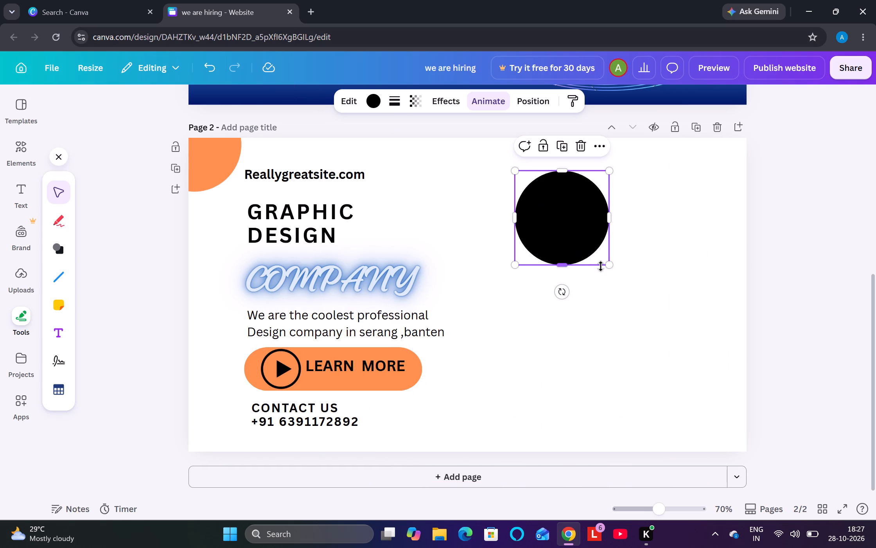
left_click_drag(612, 269, 611, 265)
left_click_drag(611, 265, 624, 283)
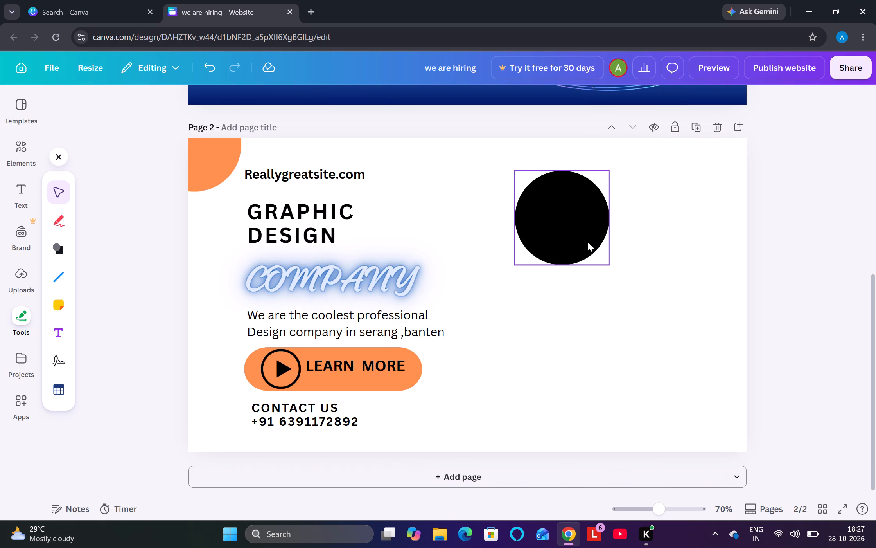
left_click(587, 242)
left_click_drag(610, 265, 716, 418)
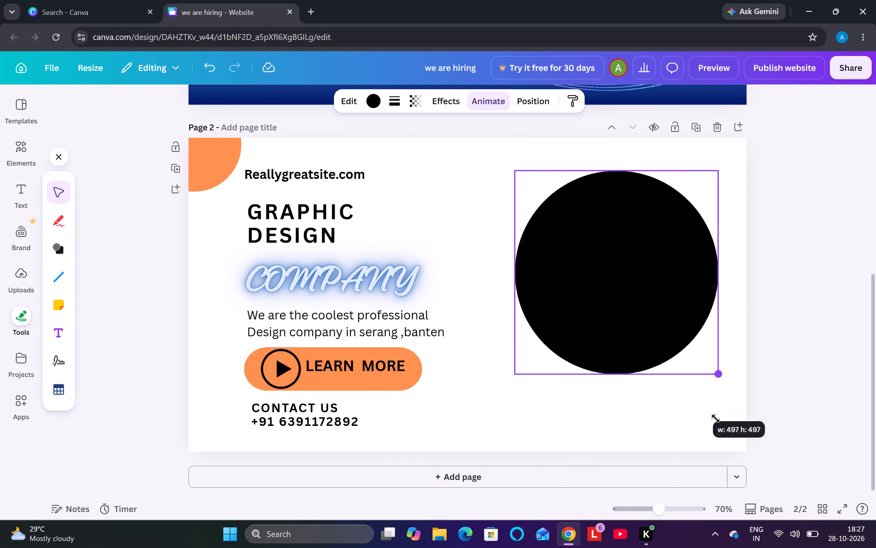
left_click_drag(716, 418, 772, 428)
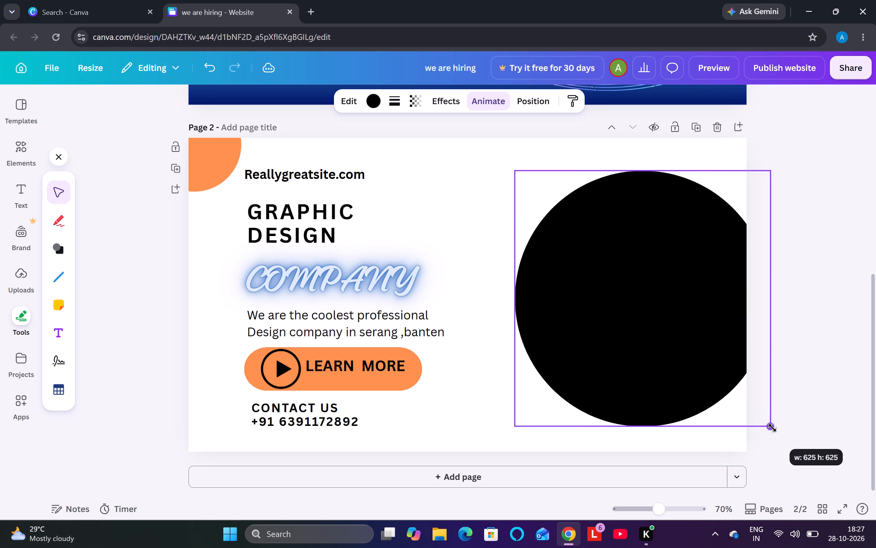
left_click_drag(772, 428, 775, 429)
left_click(703, 368)
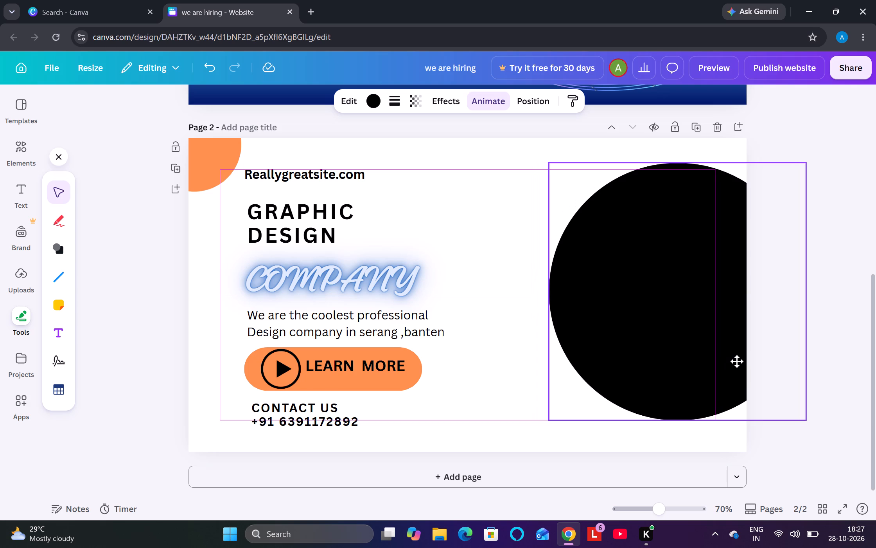
left_click(820, 128)
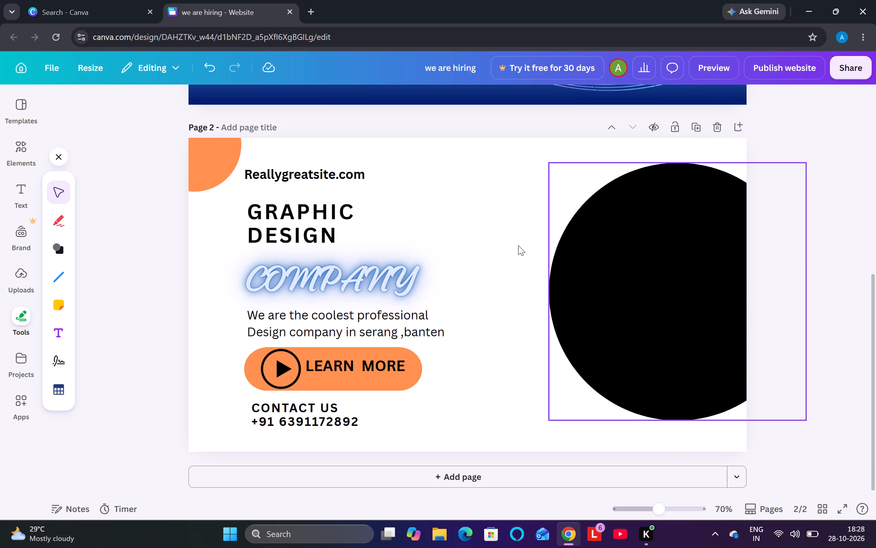
Enlarge the black circle on page 2 to about 651 × 651 and re-centre it vertically, extending past the page's right edge.
left_click_drag(575, 291, 555, 287)
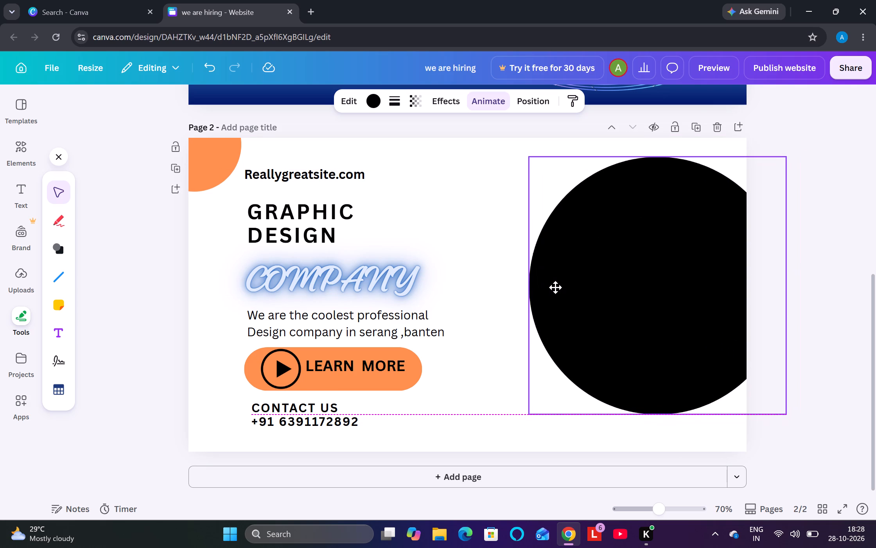
left_click_drag(555, 287, 562, 285)
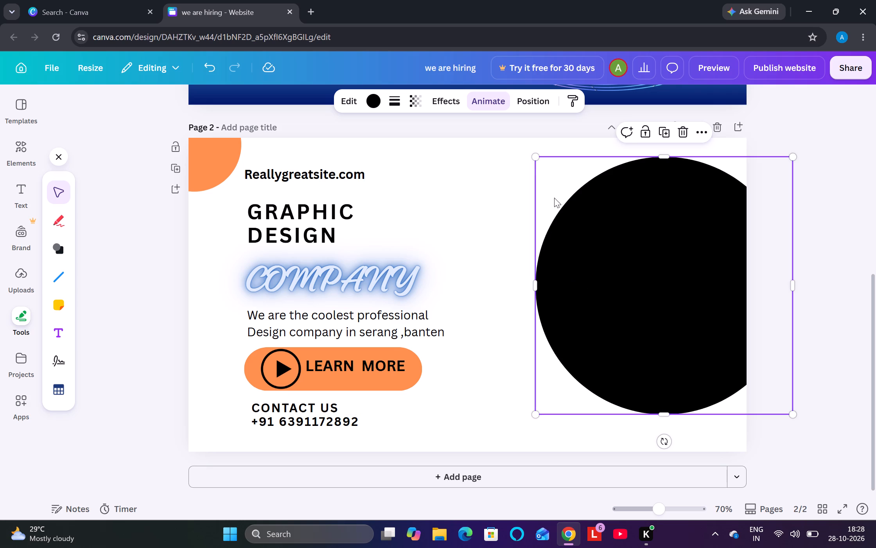
left_click_drag(533, 159, 525, 148)
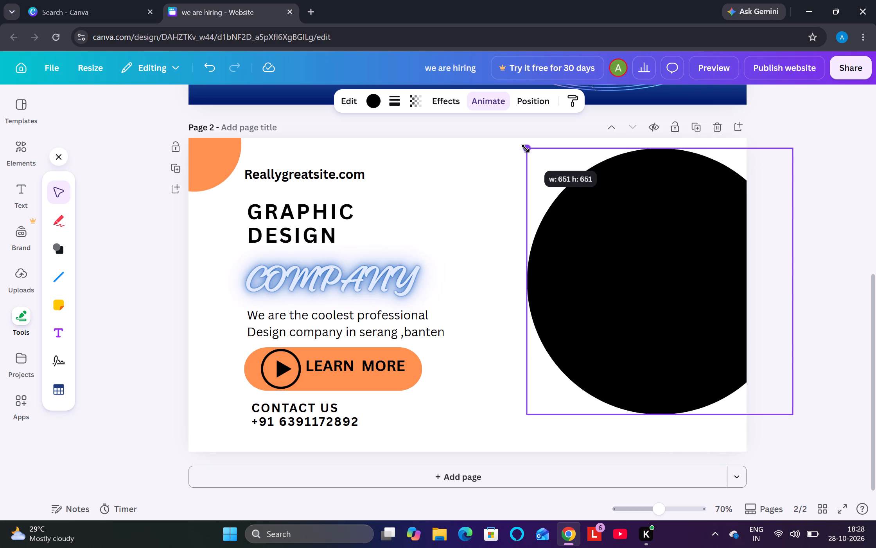
left_click_drag(525, 148, 525, 148)
left_click_drag(600, 225, 607, 230)
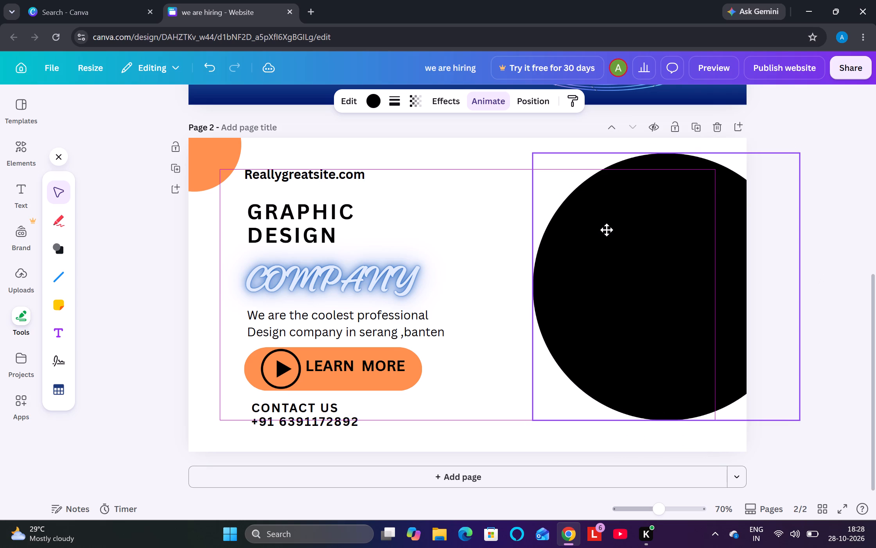
left_click_drag(607, 230, 609, 237)
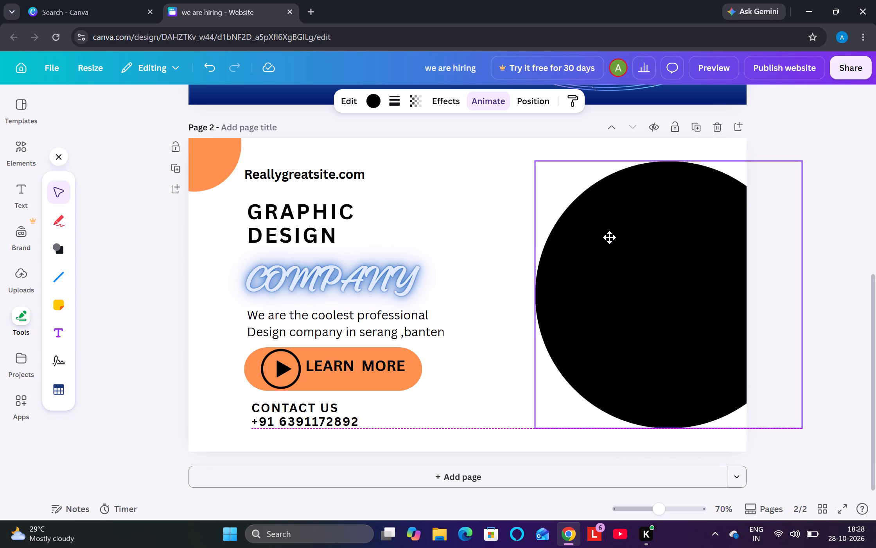
left_click_drag(609, 237, 612, 236)
left_click(499, 210)
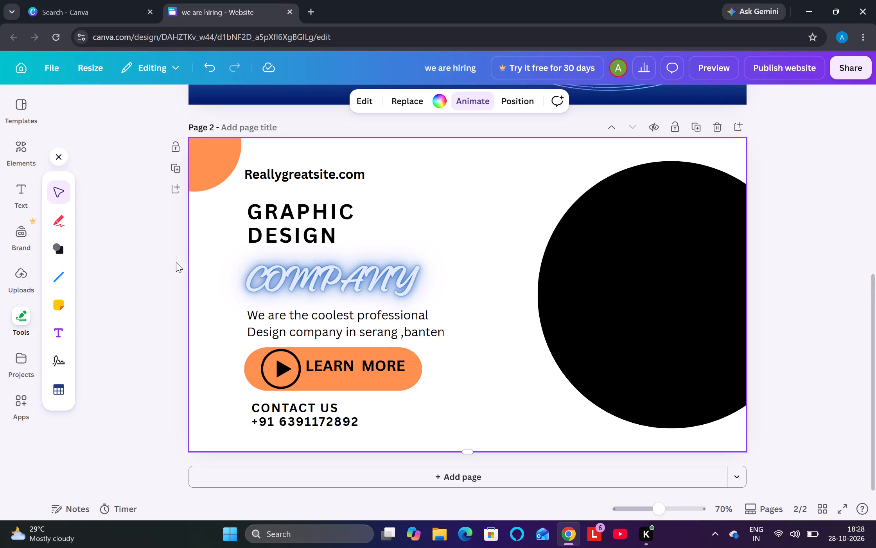
left_click(166, 266)
left_click(171, 271)
left_click_drag(228, 273, 197, 273)
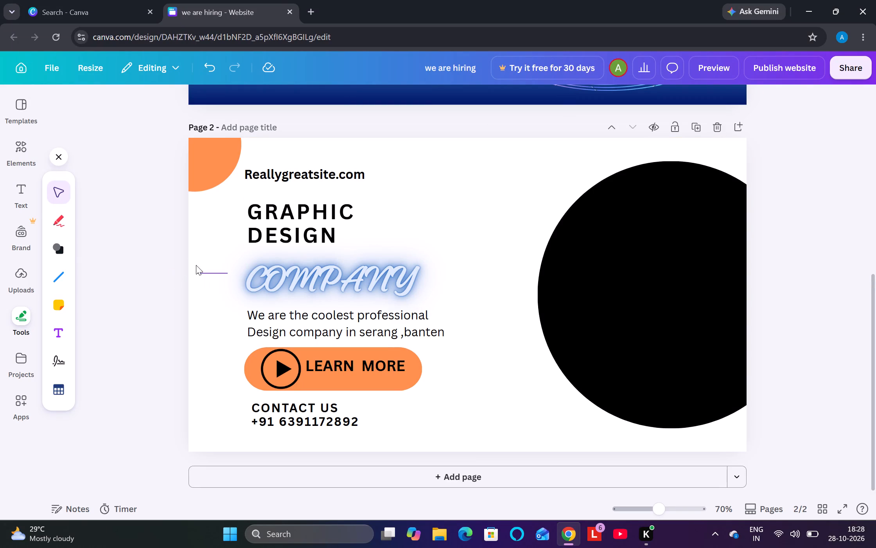
Add an orange circle to page 2 and place it over the upper-left part of the large black circle.
left_click(60, 243)
left_click(86, 229)
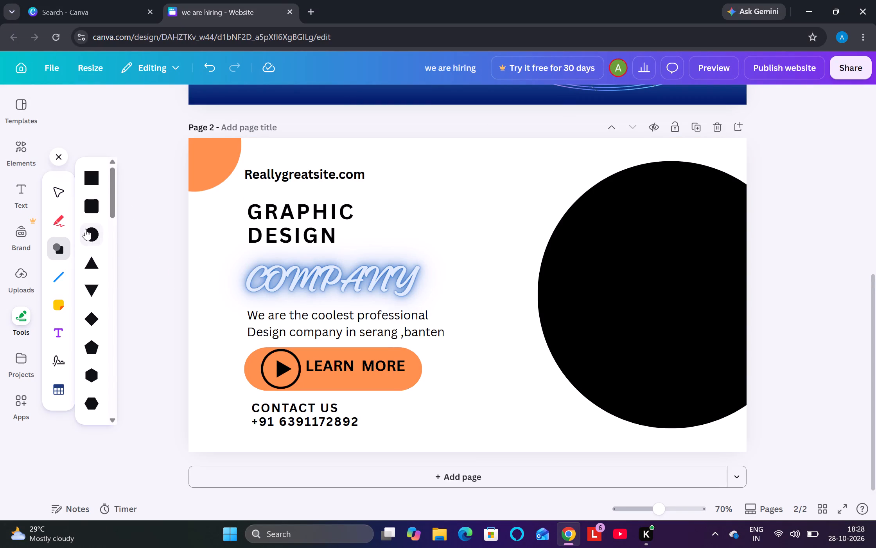
left_click_drag(467, 286, 606, 248)
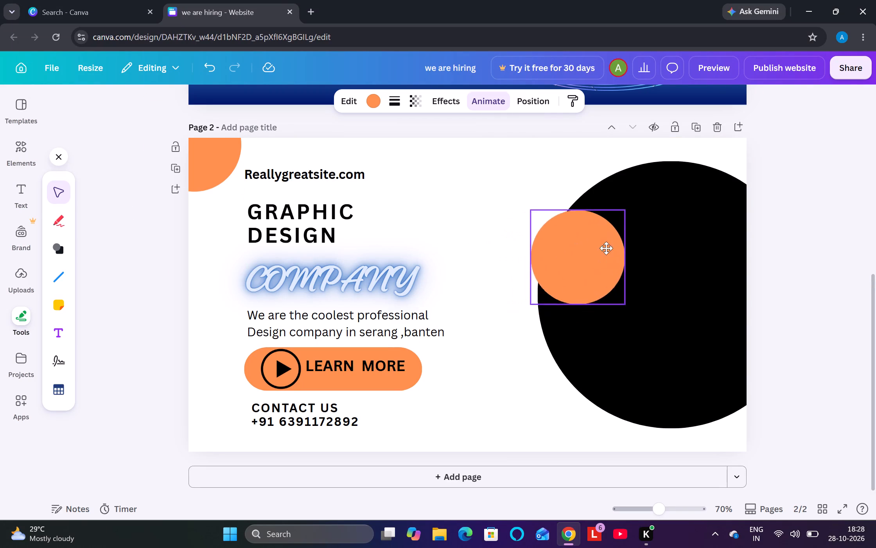
left_click_drag(606, 248, 624, 248)
Enlarge the new orange circle to about 576 high, nearly the size of the black circle, stretching its width to match.
left_click_drag(666, 305, 690, 316)
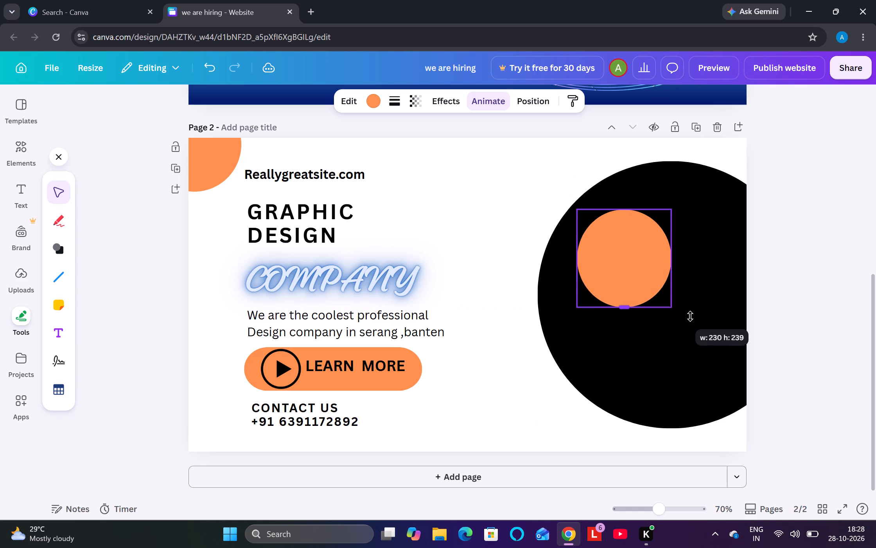
left_click_drag(690, 316, 741, 339)
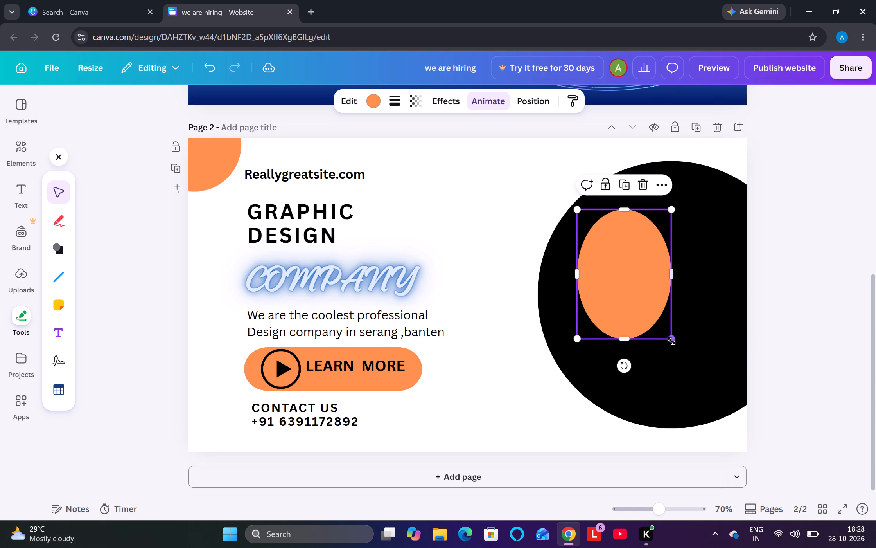
left_click_drag(671, 341, 814, 356)
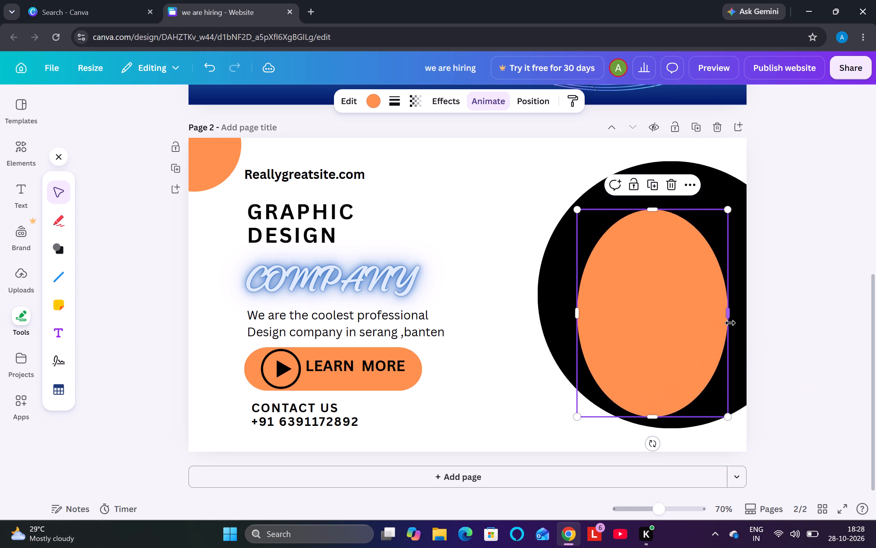
left_click_drag(726, 316, 780, 312)
left_click_drag(701, 312, 691, 294)
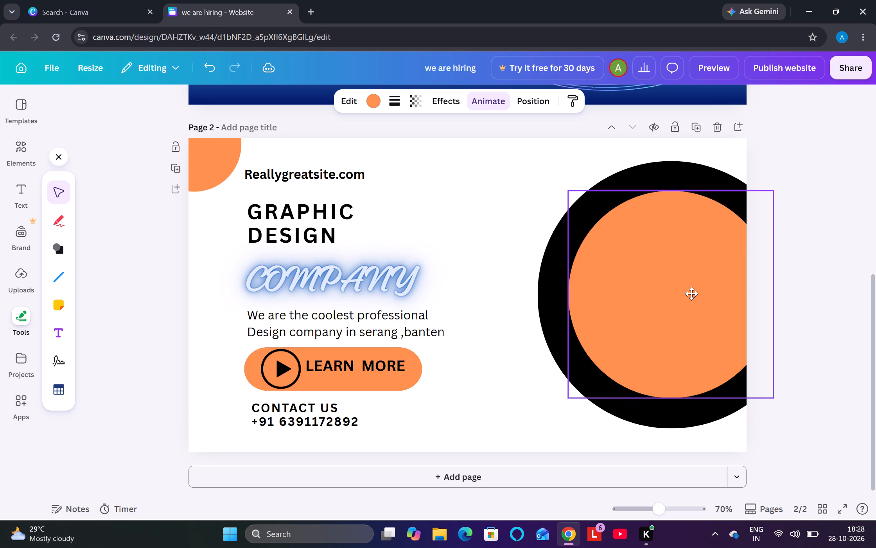
left_click_drag(691, 294, 589, 279)
left_click_drag(669, 282, 684, 282)
left_click_drag(686, 381, 705, 399)
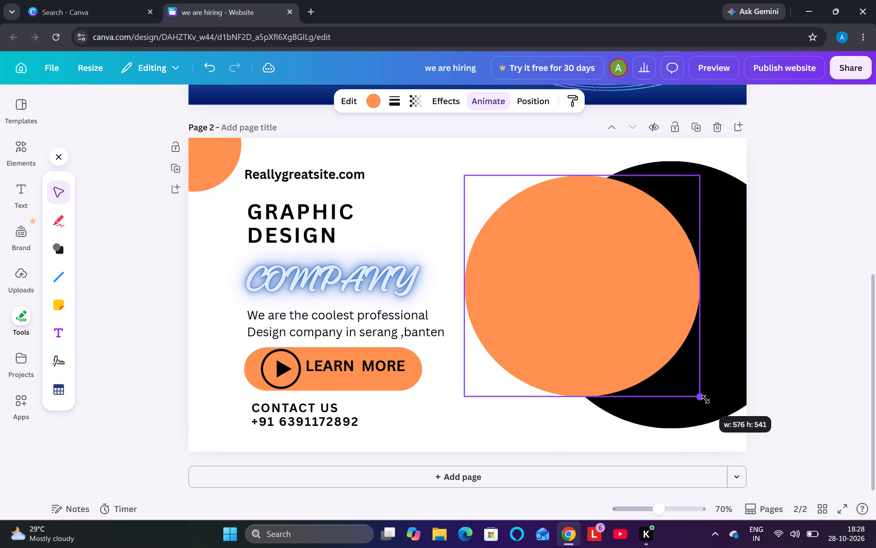
left_click_drag(705, 399, 717, 408)
Centre the large orange circle over the black one and narrow it slightly from its left side, leaving an even black ring.
left_click_drag(641, 325, 722, 332)
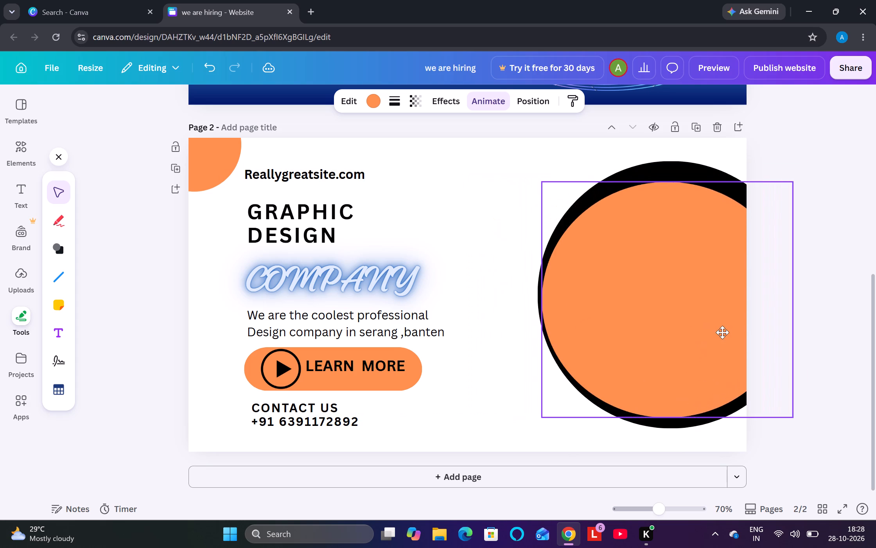
left_click_drag(722, 332, 724, 328)
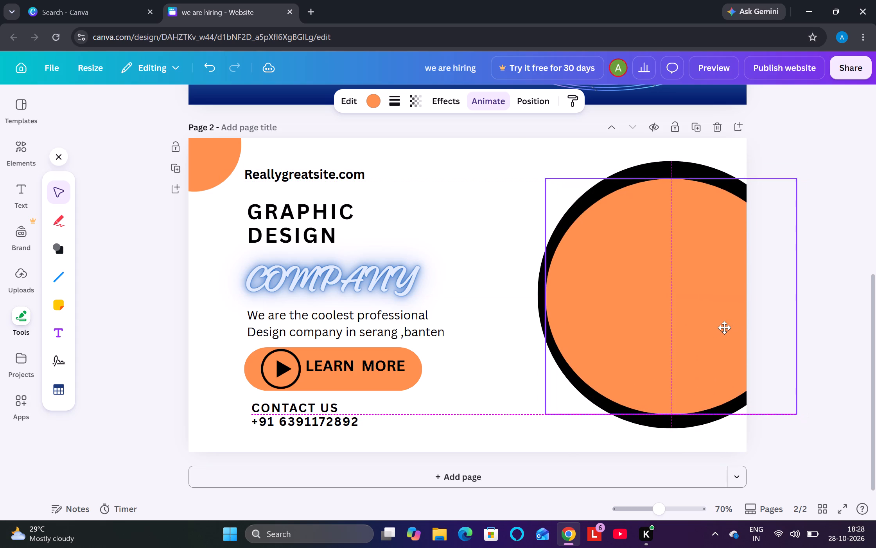
left_click_drag(724, 328, 725, 327)
left_click(499, 228)
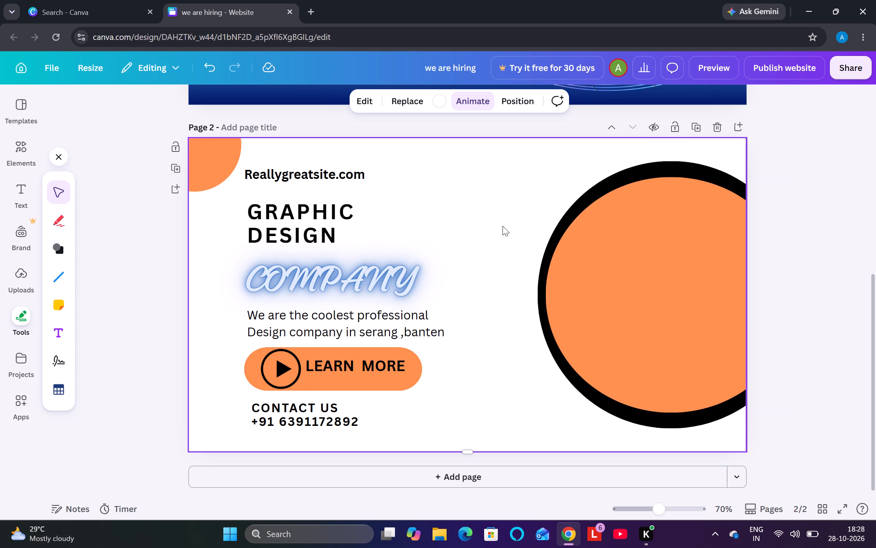
left_click(560, 265)
left_click_drag(550, 294, 556, 293)
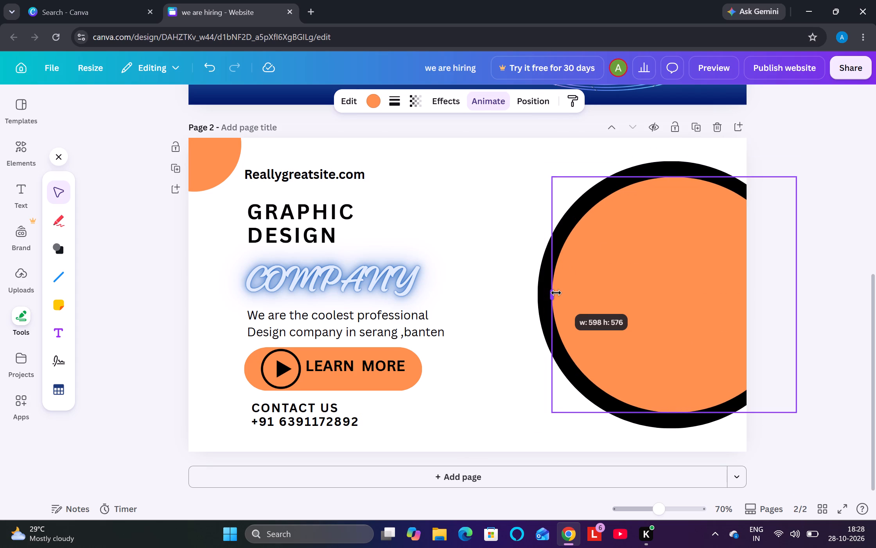
left_click_drag(556, 293, 552, 290)
left_click(484, 225)
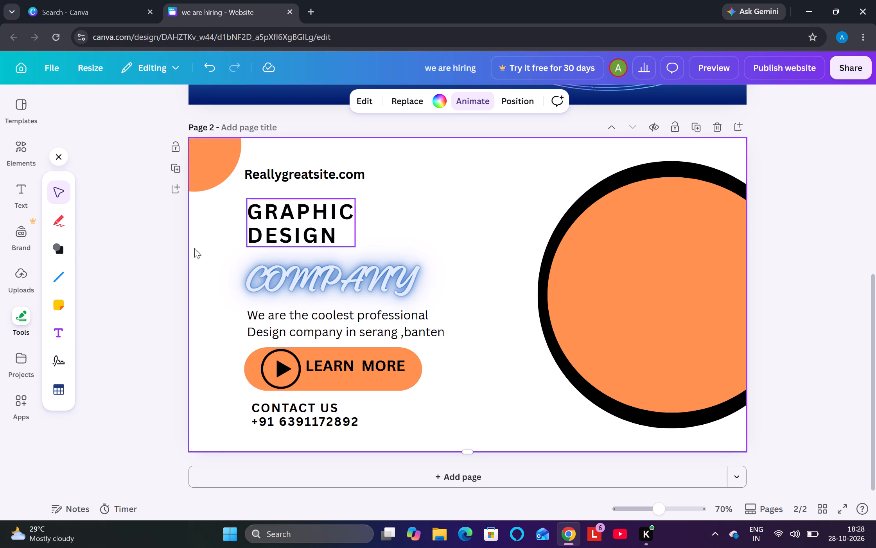
Add a straight black vertical line spanning page 2's full height, between the text block and the large circle.
left_click(58, 252)
left_click(52, 272)
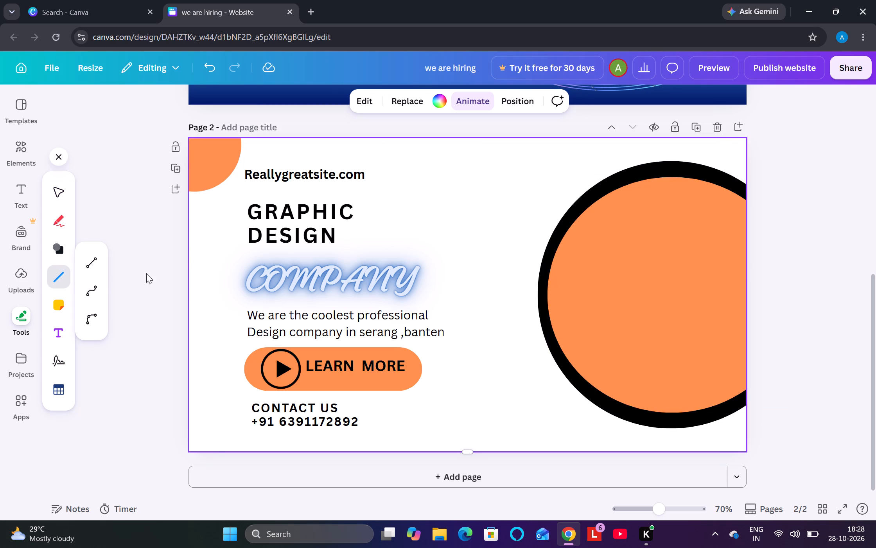
left_click(99, 262)
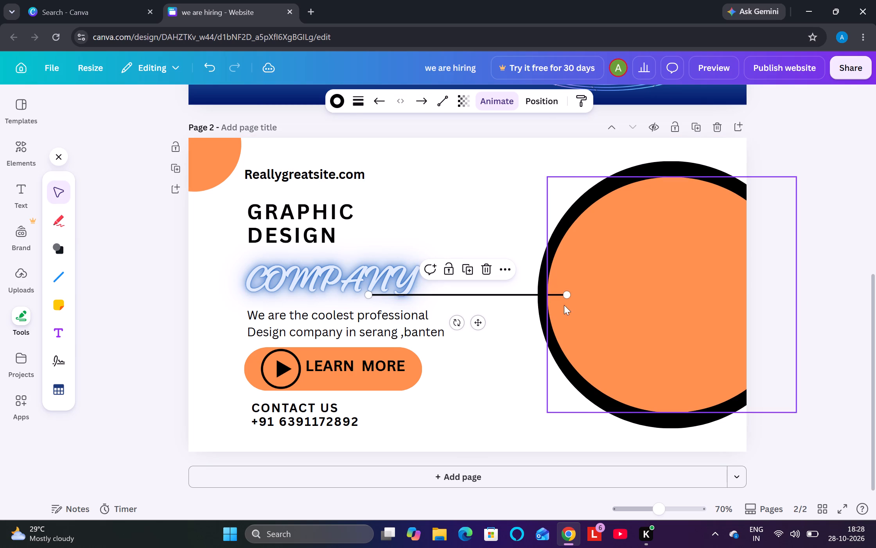
left_click_drag(567, 295, 482, 141)
left_click_drag(366, 292, 479, 431)
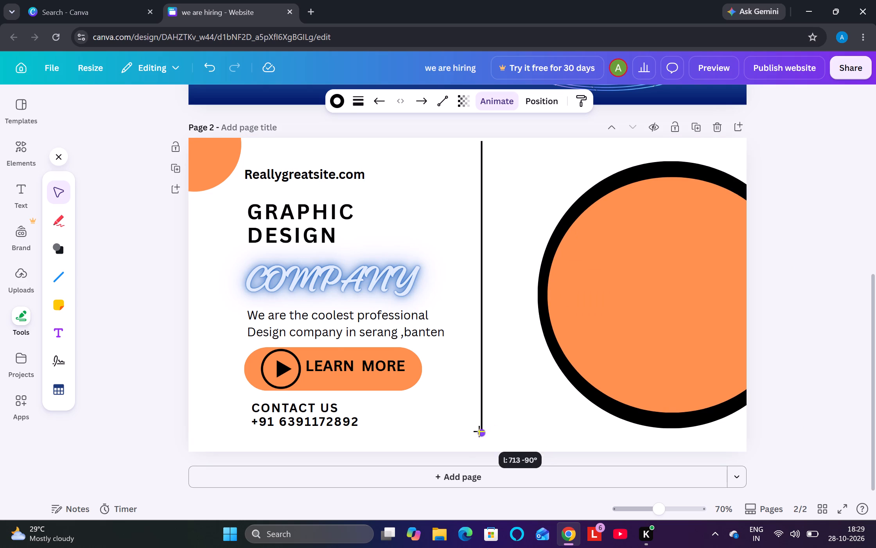
left_click_drag(479, 431, 477, 447)
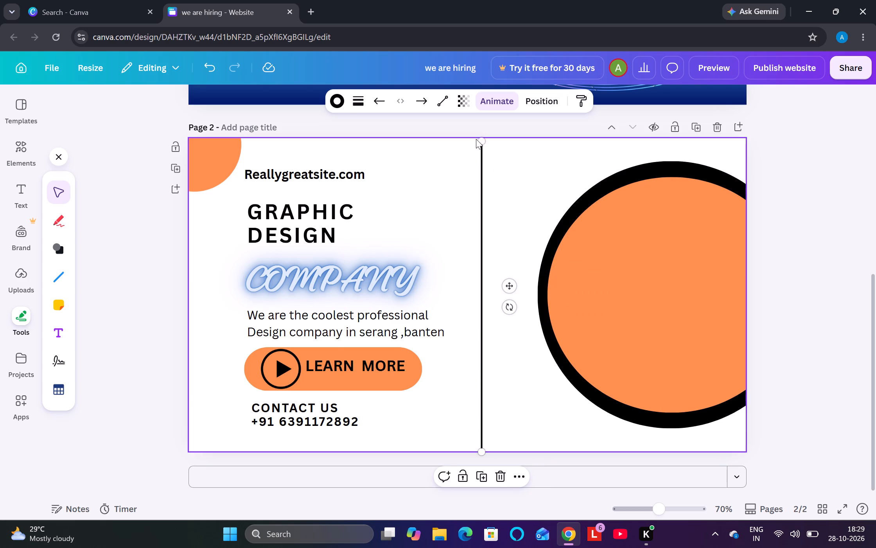
left_click(484, 139)
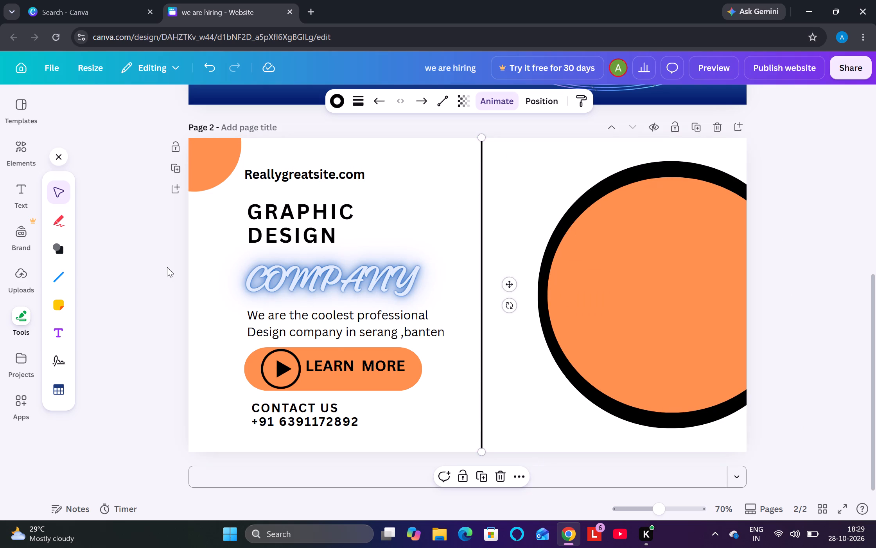
left_click(167, 267)
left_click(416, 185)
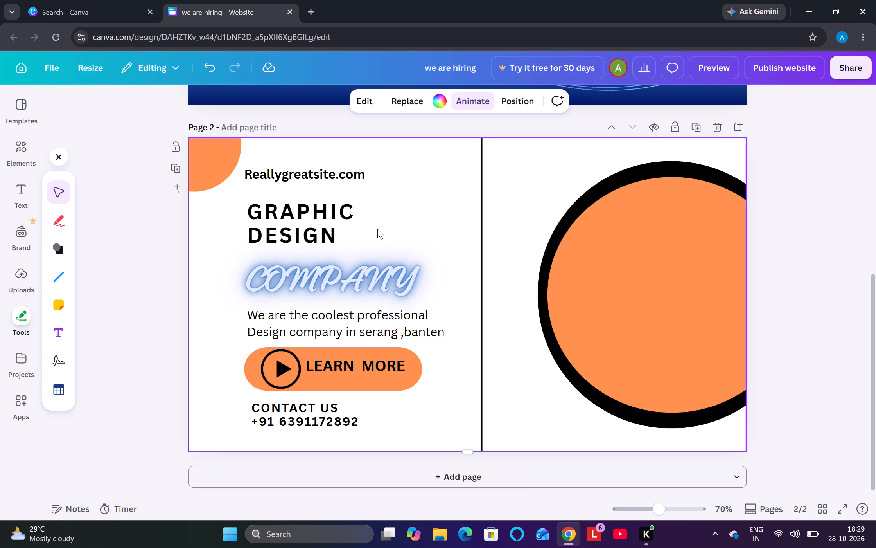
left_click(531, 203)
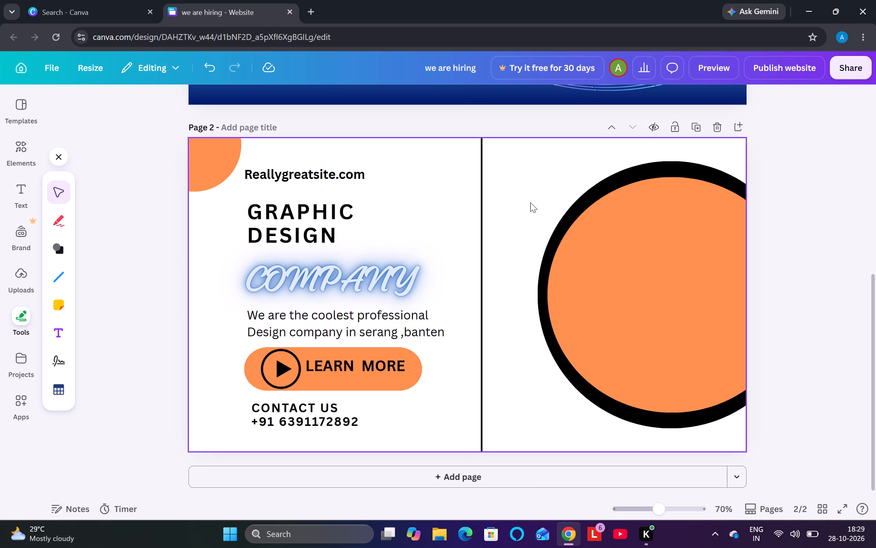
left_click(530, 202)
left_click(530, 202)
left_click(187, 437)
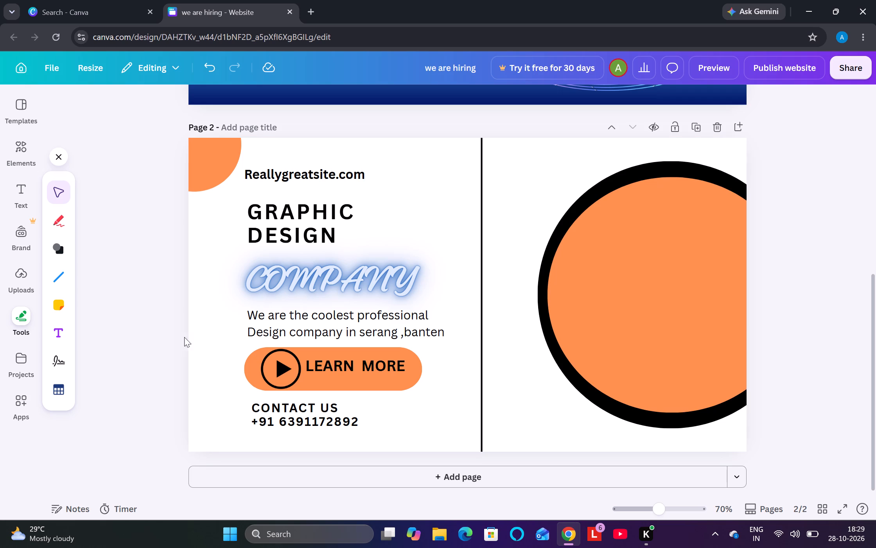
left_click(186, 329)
Adjust page 2's height from its bottom edge, making the page slightly taller than the vertical line.
left_click(197, 326)
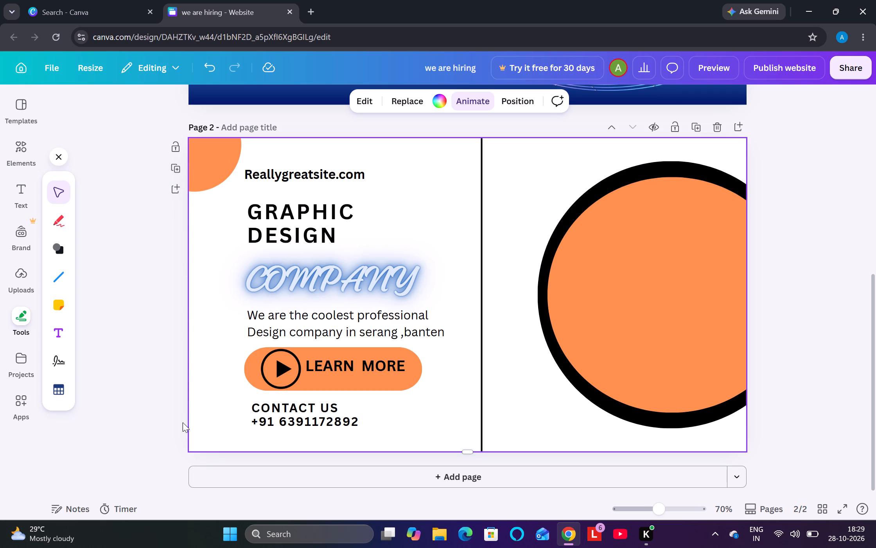
left_click_drag(189, 449, 207, 448)
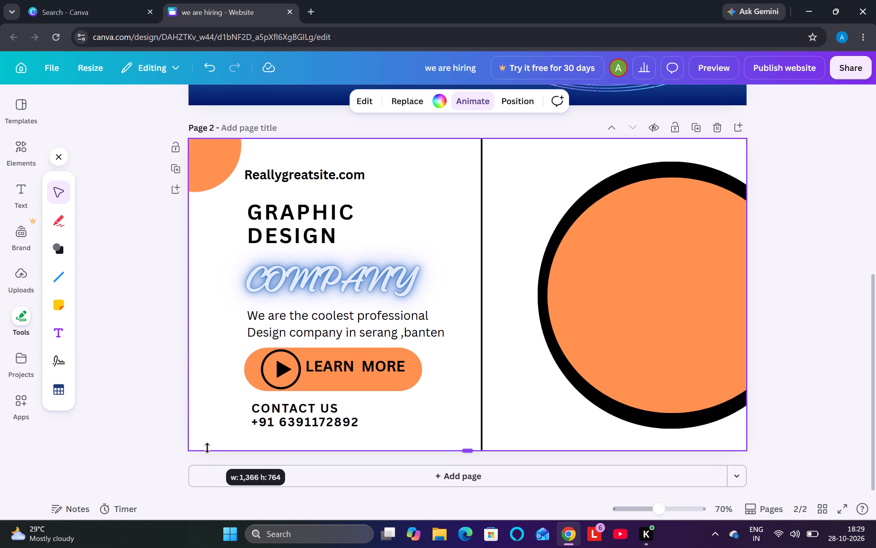
left_click_drag(207, 448, 206, 460)
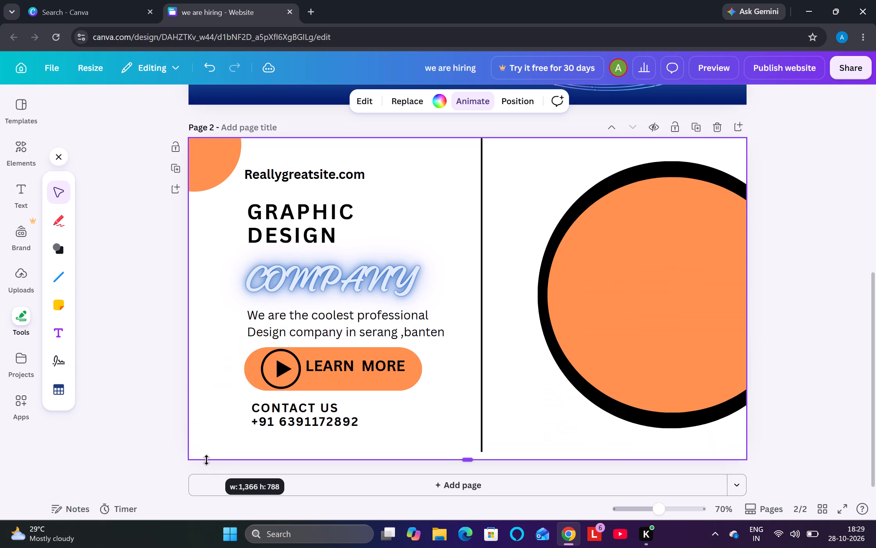
left_click_drag(206, 460, 211, 451)
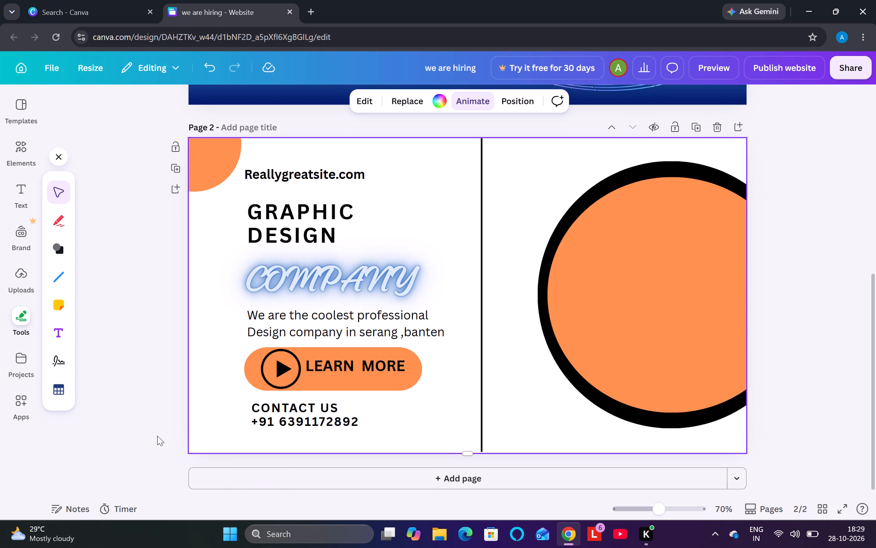
left_click(145, 422)
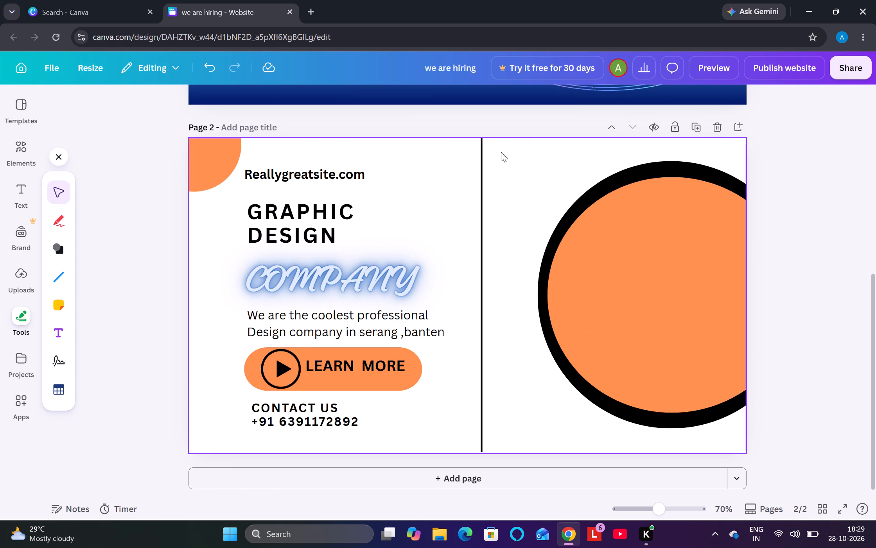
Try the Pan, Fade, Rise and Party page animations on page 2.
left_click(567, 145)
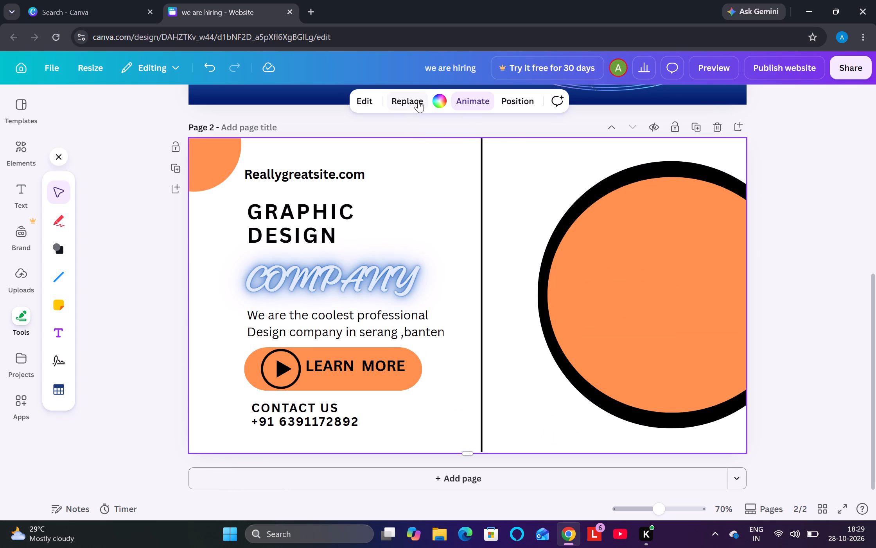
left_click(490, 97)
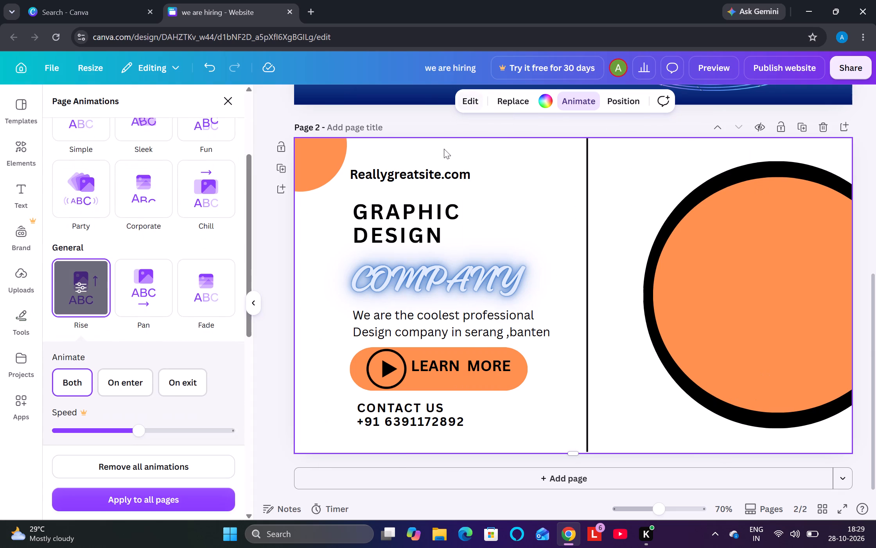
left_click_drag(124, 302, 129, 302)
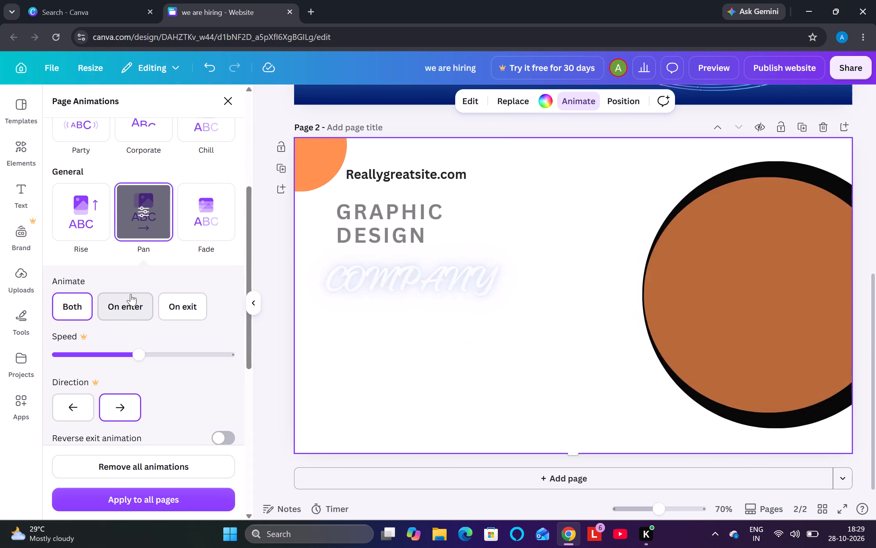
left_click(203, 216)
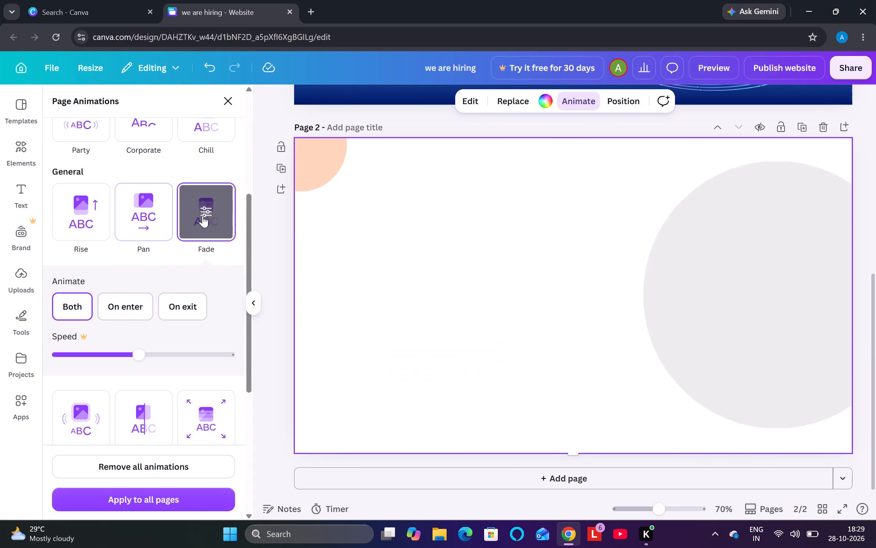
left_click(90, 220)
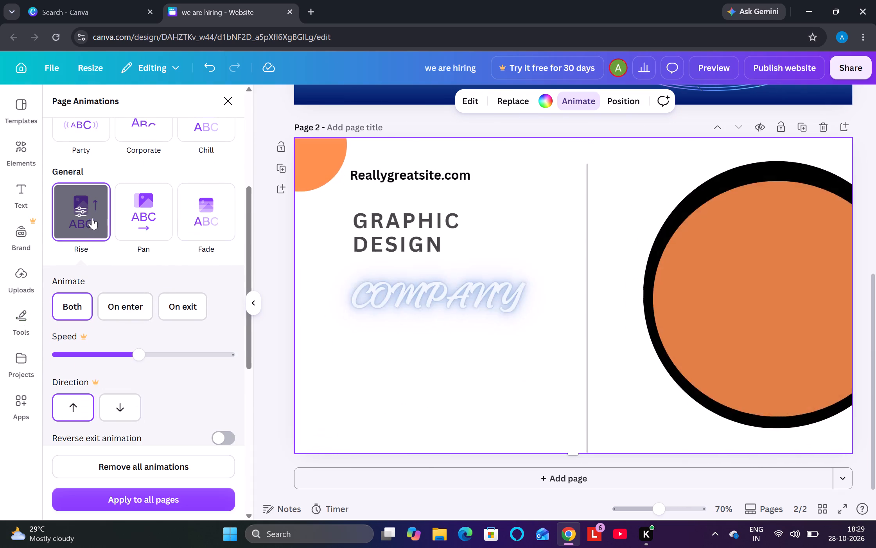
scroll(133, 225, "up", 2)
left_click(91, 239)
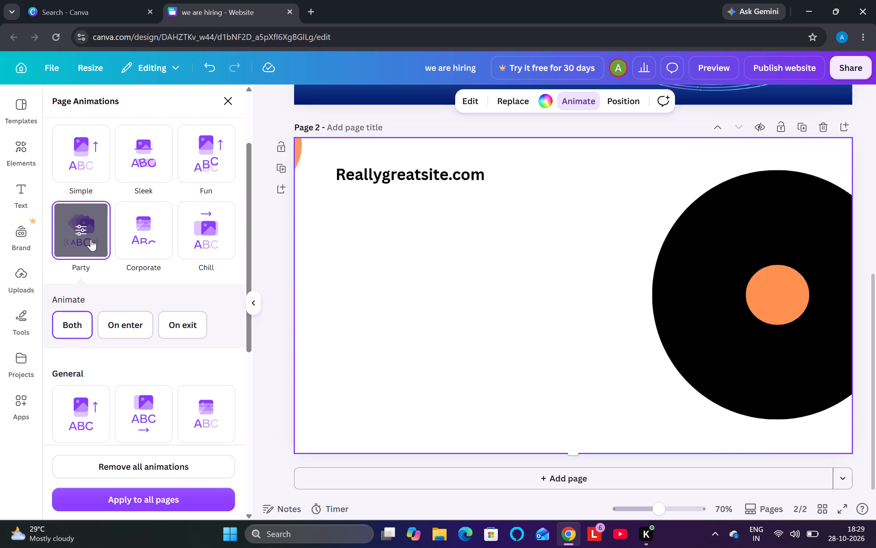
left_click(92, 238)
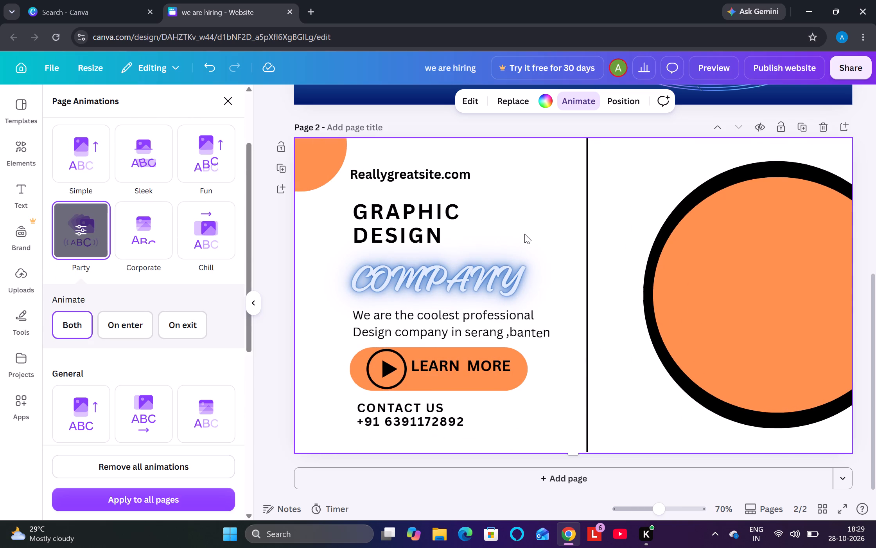
Delete the black vertical line between page 2's text block and the large circle.
left_click(589, 232)
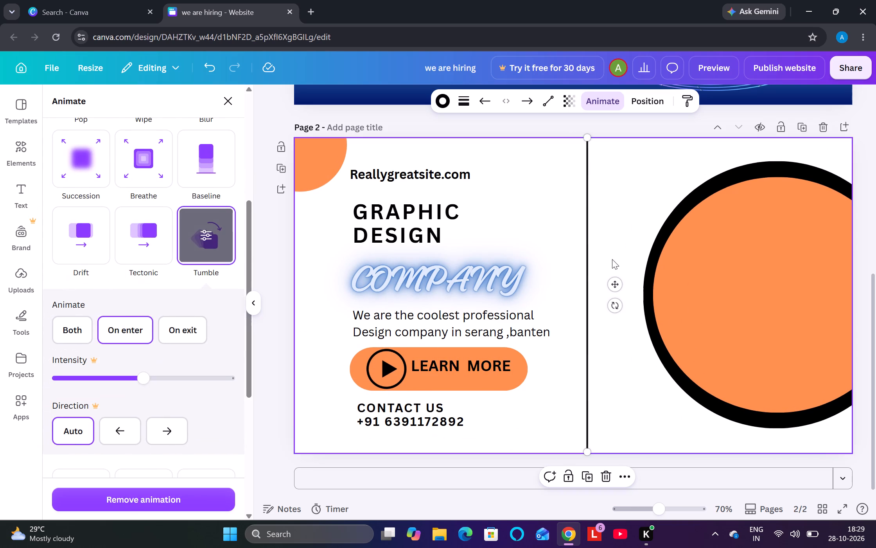
left_click(590, 207)
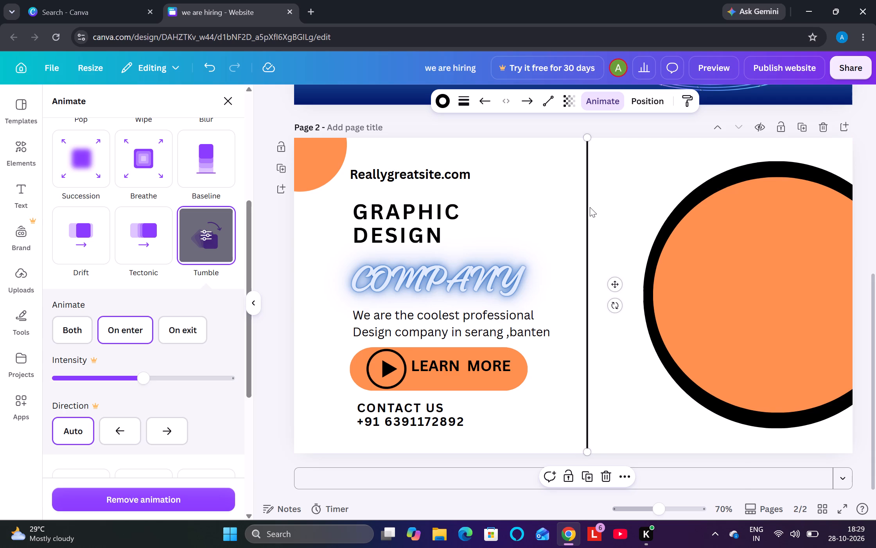
left_click(587, 208)
left_click(481, 209)
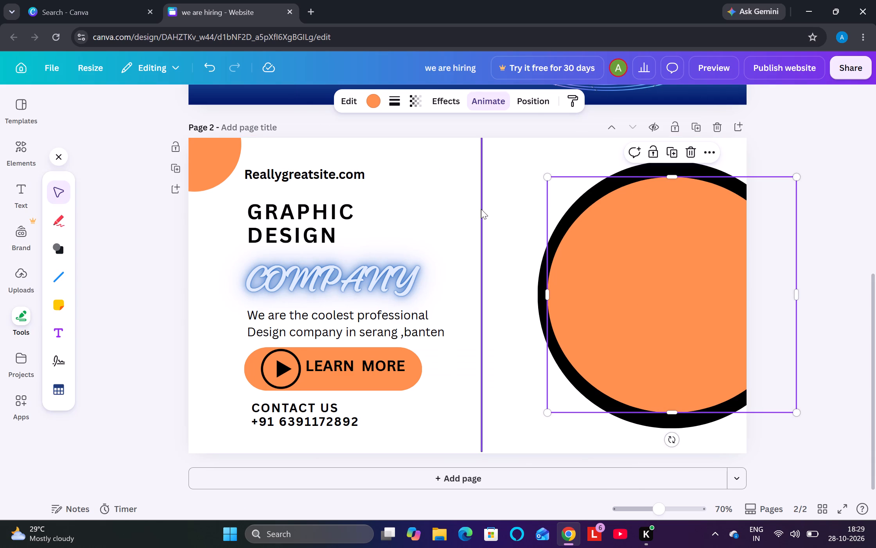
left_click(498, 472)
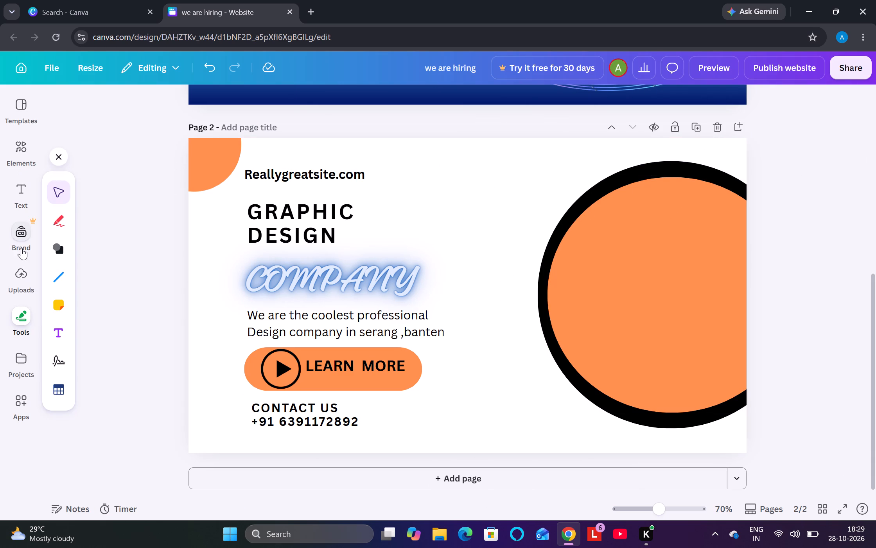
Try the Corporate, Simple and Sleek page animations on page 2, and settle on Fun for both enter and exit.
left_click(501, 149)
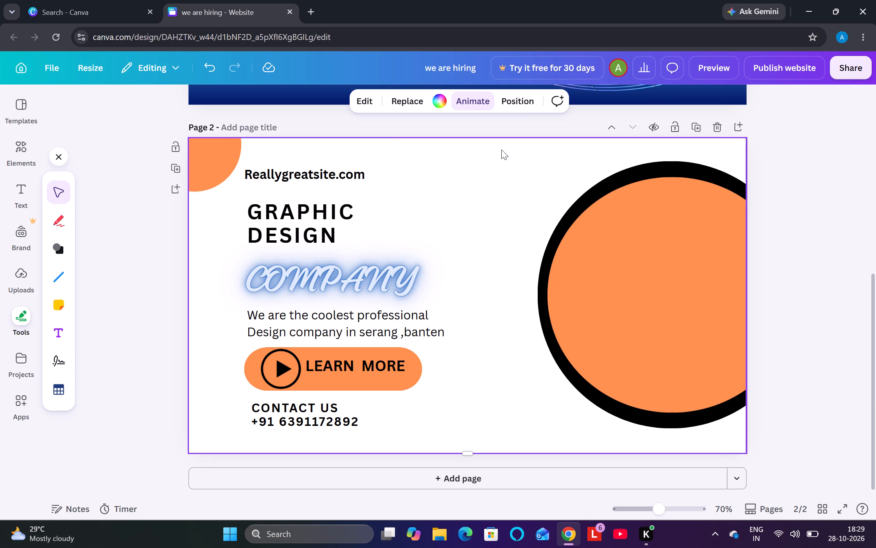
left_click(483, 103)
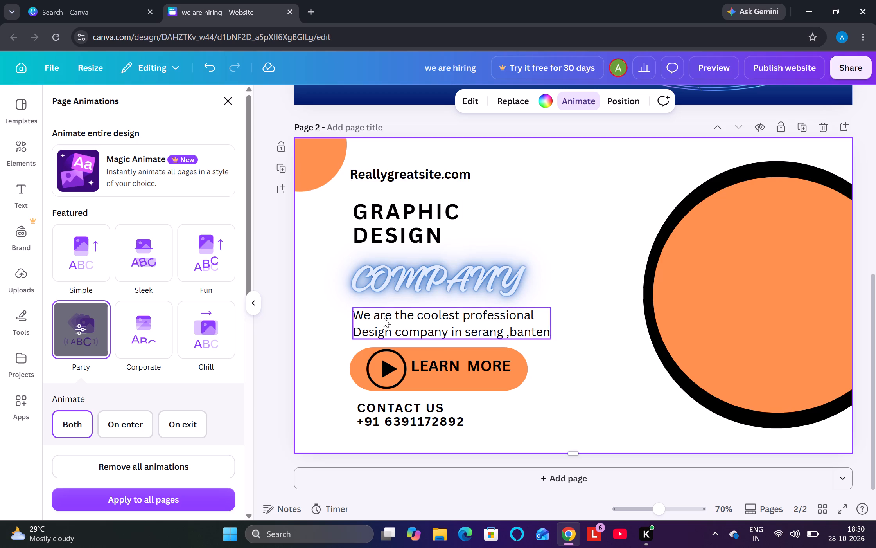
left_click(160, 339)
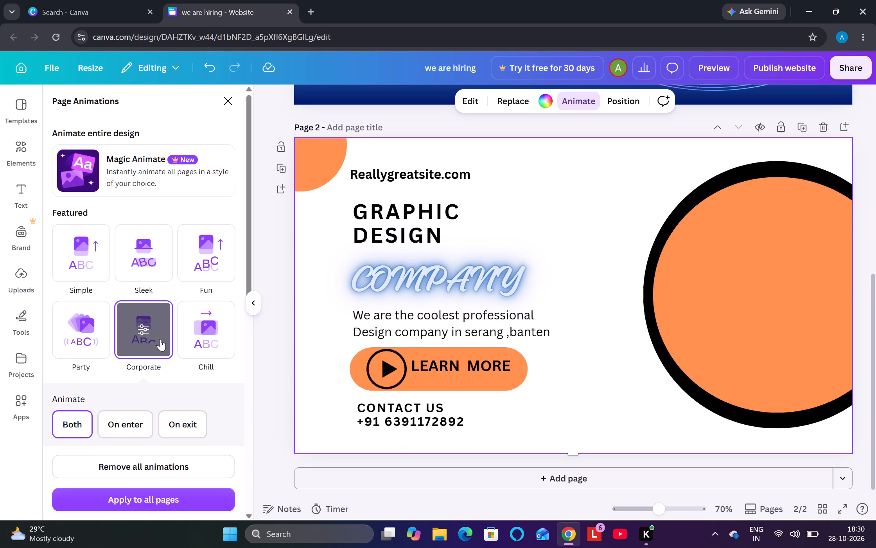
left_click(160, 339)
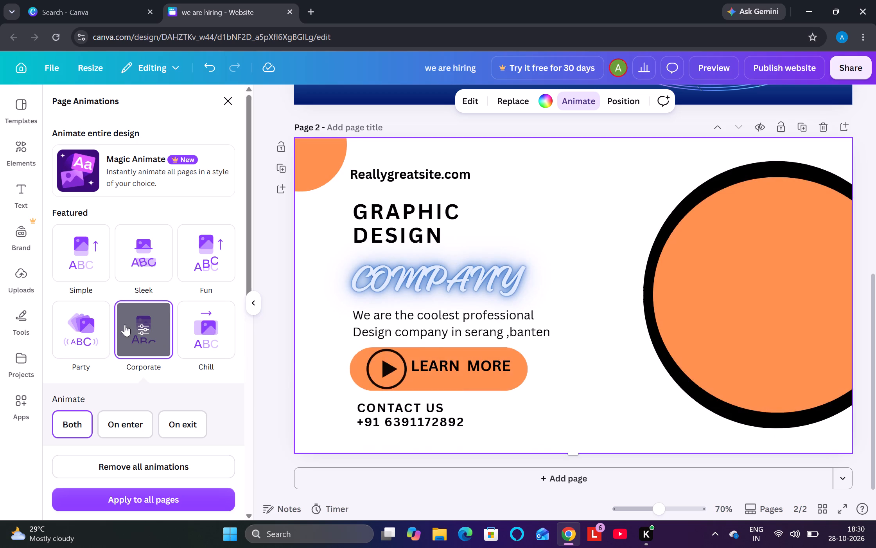
left_click(79, 238)
left_click(144, 231)
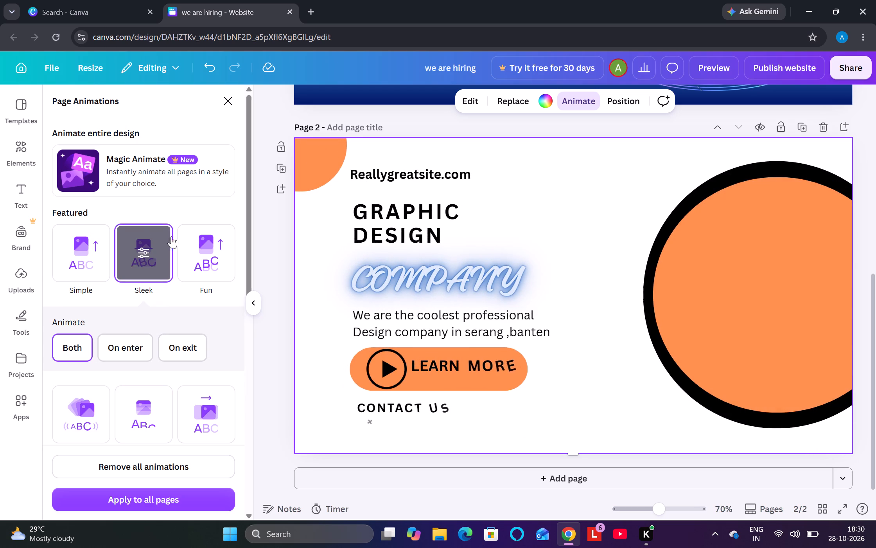
left_click(188, 238)
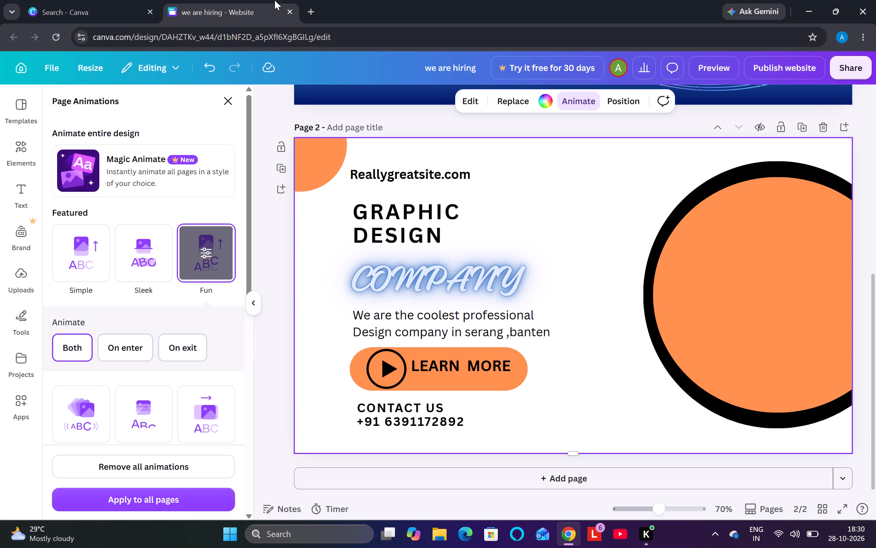
left_click(138, 236)
left_click(76, 249)
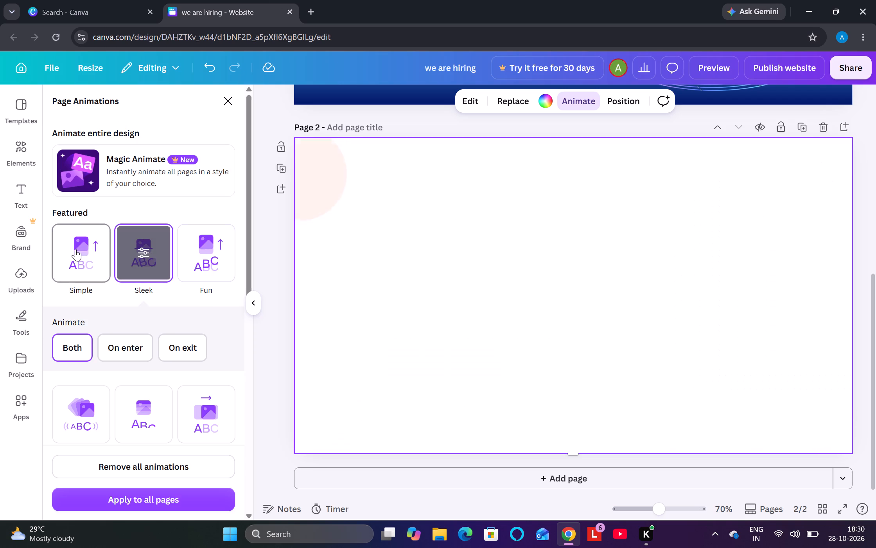
left_click(118, 240)
left_click(197, 250)
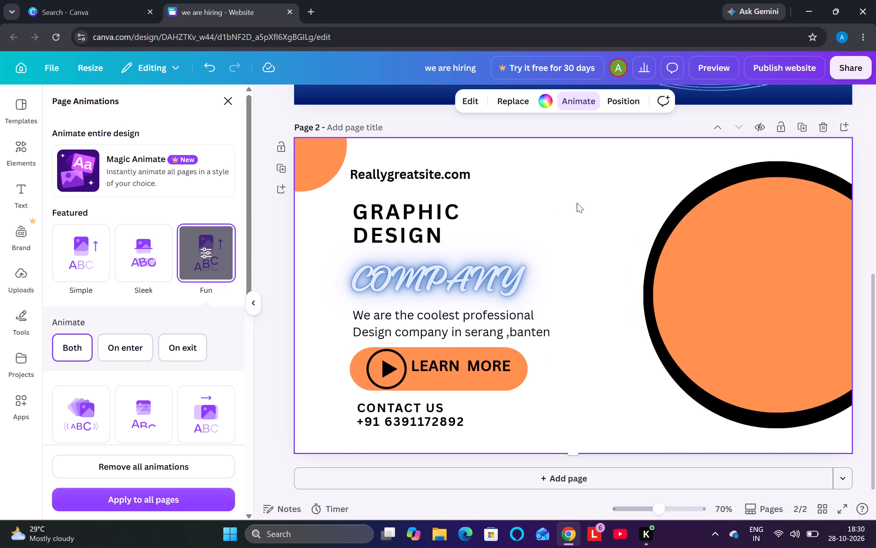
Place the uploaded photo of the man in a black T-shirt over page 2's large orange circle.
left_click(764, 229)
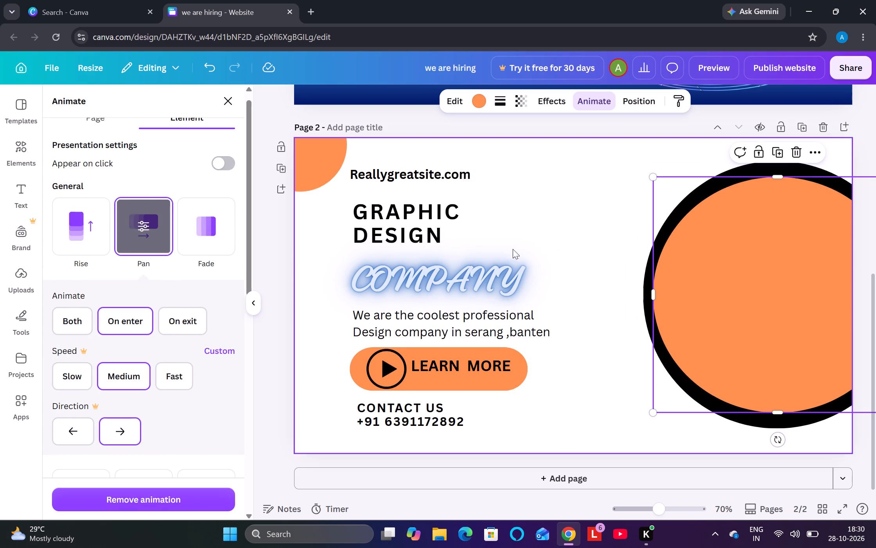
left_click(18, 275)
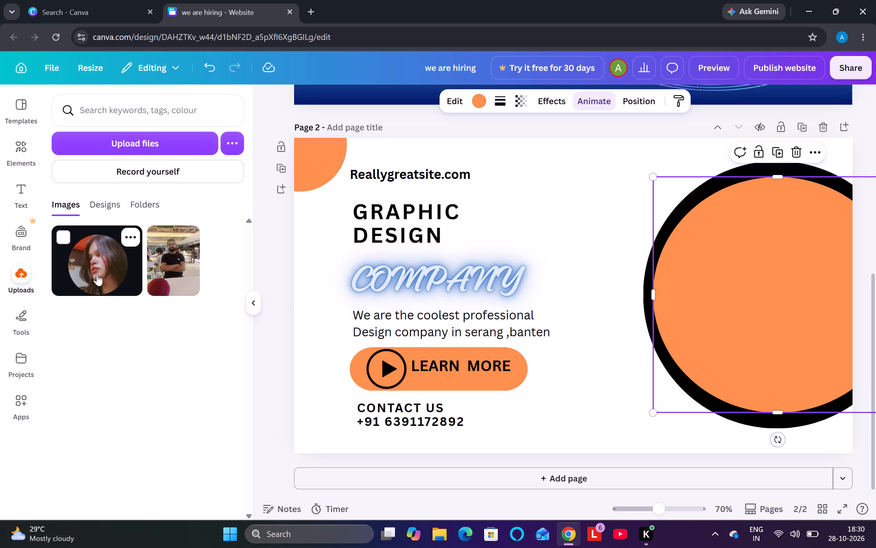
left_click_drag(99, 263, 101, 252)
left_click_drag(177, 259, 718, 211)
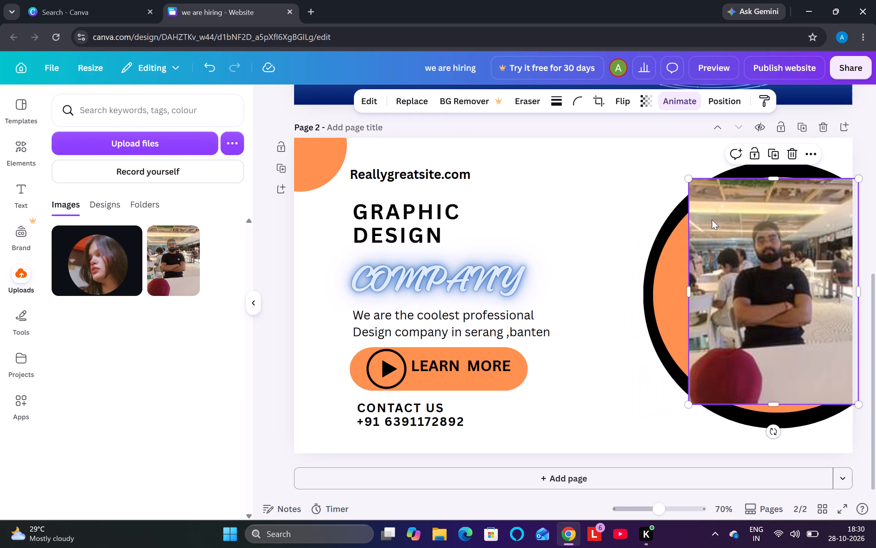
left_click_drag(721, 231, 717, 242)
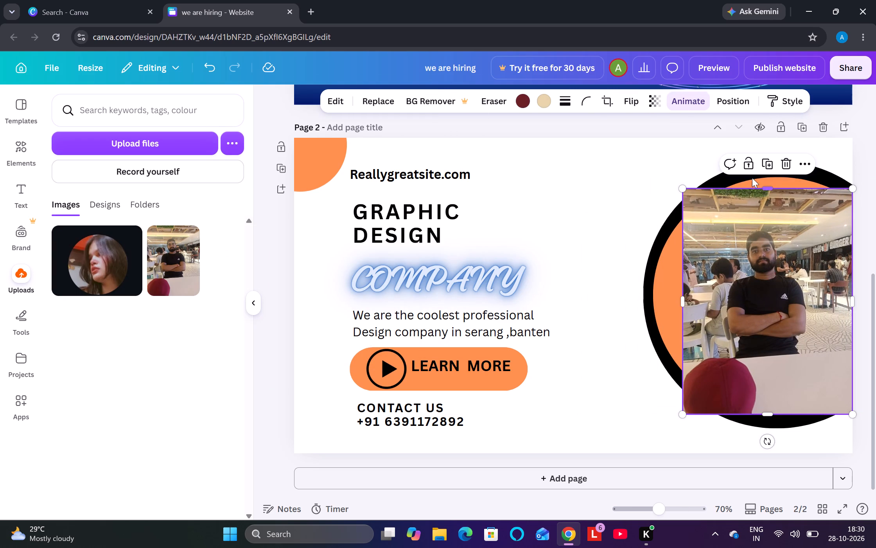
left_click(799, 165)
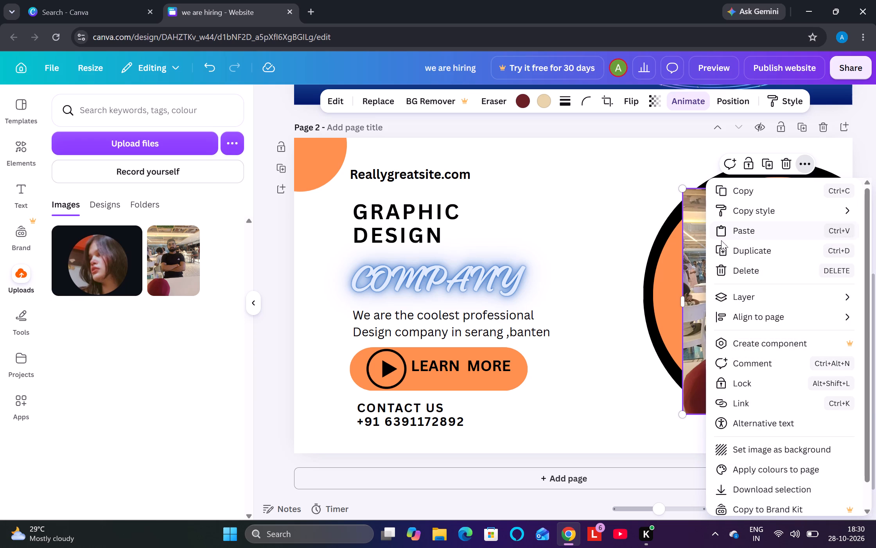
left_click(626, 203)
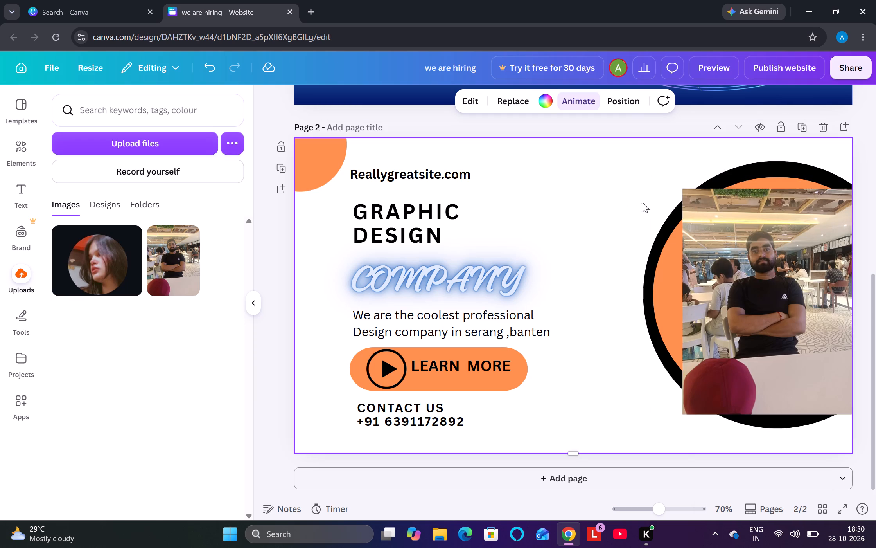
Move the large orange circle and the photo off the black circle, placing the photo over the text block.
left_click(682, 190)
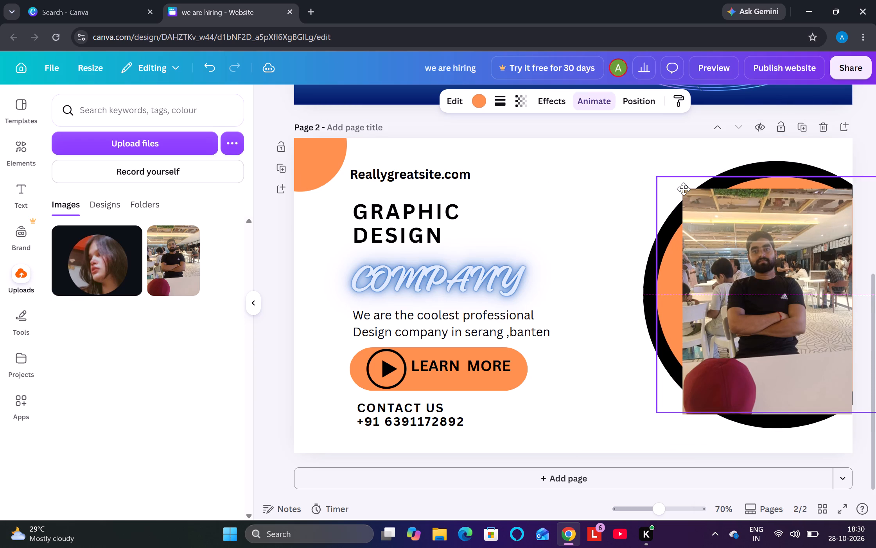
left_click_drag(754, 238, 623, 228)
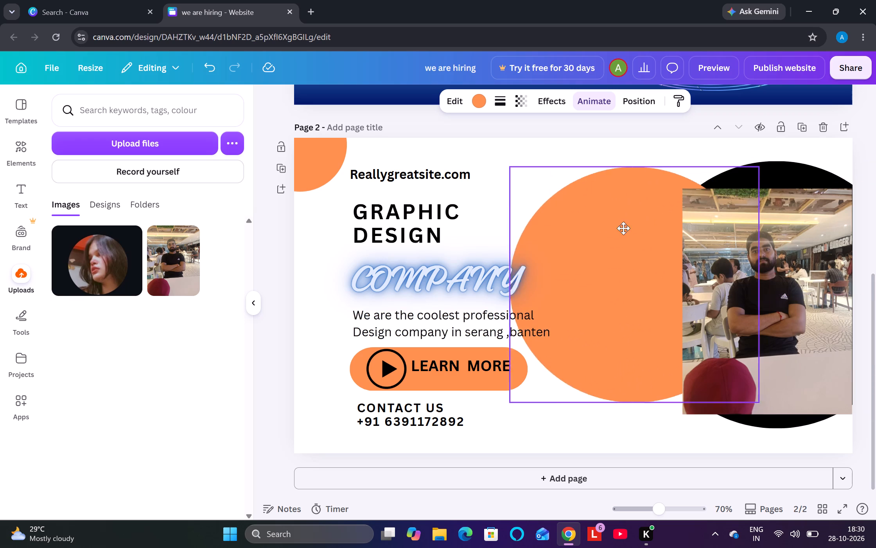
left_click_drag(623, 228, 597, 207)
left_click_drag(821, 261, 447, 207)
Move the orange circle back over the black one and stretch its top and bottom edges outward, thinning the black ring evenly.
left_click_drag(634, 226, 787, 254)
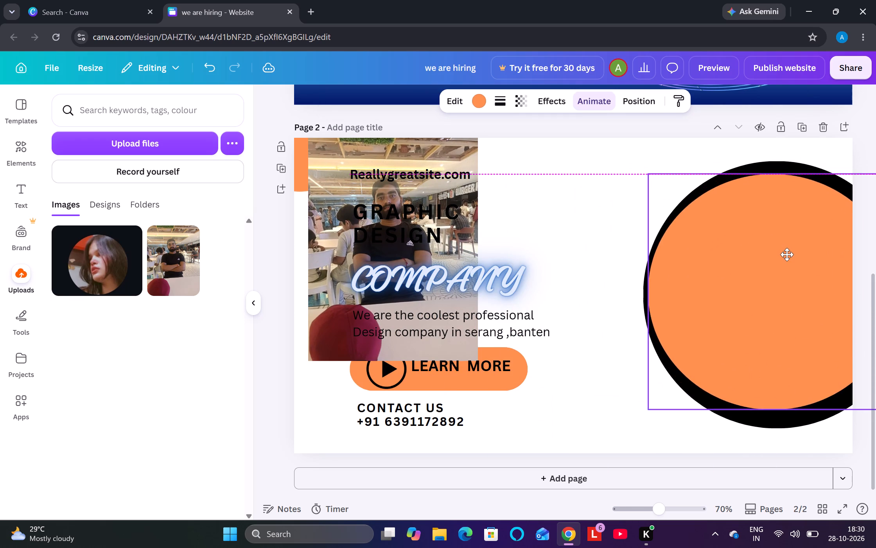
left_click_drag(787, 254, 788, 254)
left_click_drag(789, 257, 792, 260)
left_click_drag(777, 177, 777, 175)
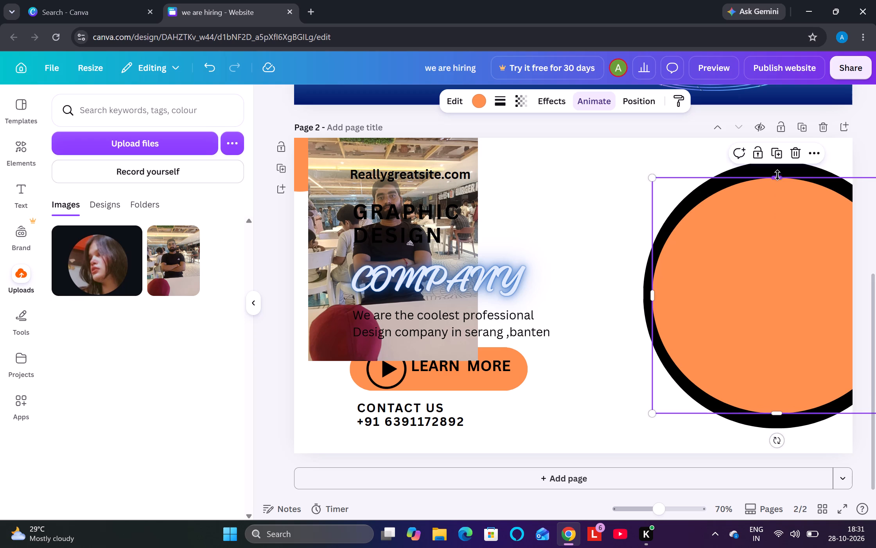
left_click_drag(777, 175, 778, 171)
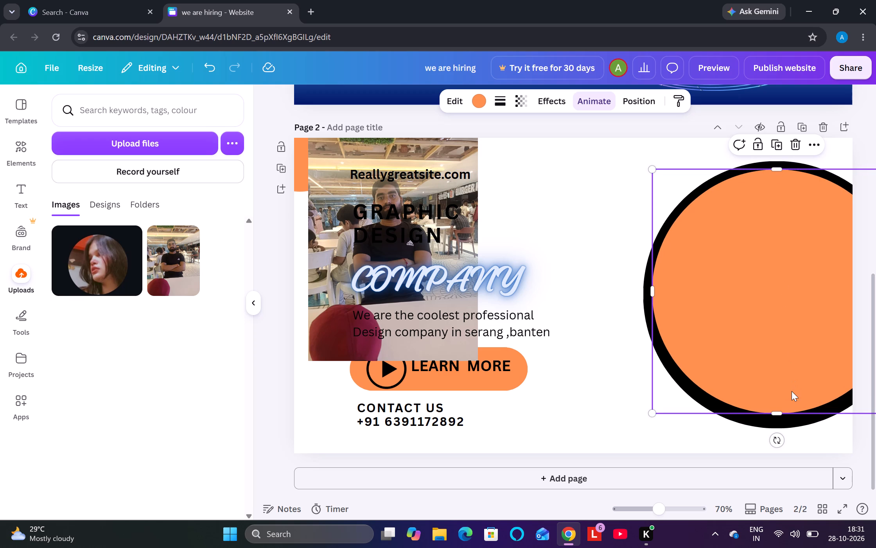
left_click_drag(777, 410, 777, 418)
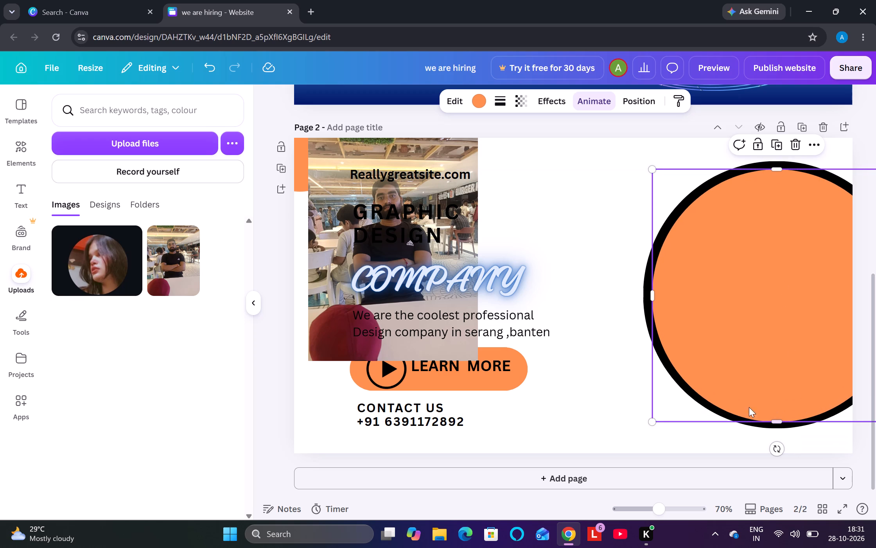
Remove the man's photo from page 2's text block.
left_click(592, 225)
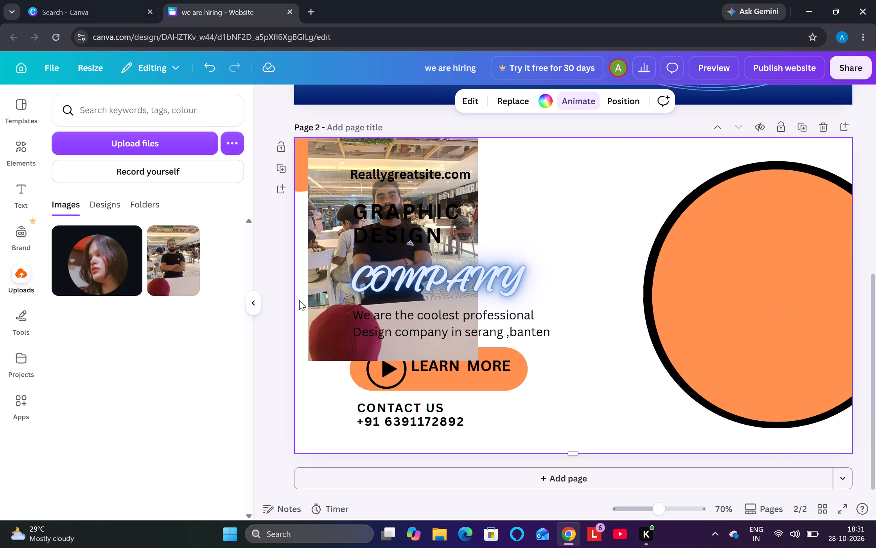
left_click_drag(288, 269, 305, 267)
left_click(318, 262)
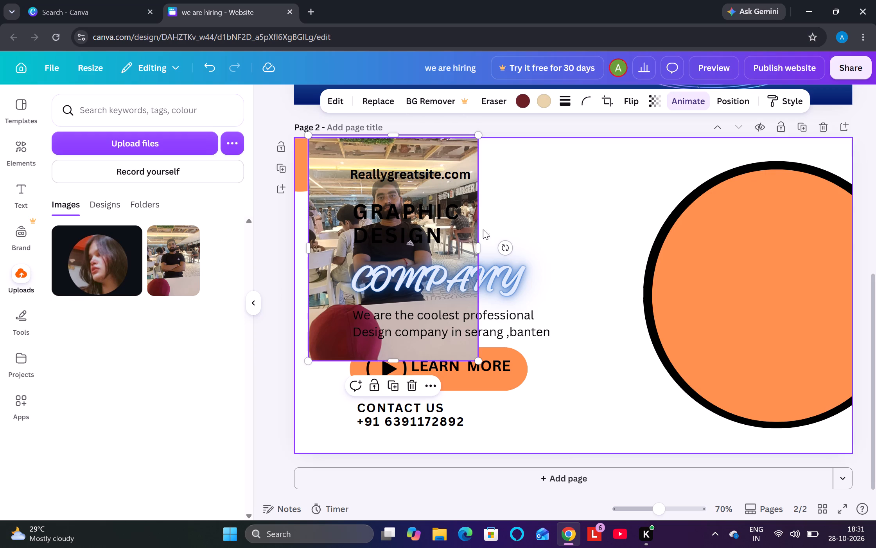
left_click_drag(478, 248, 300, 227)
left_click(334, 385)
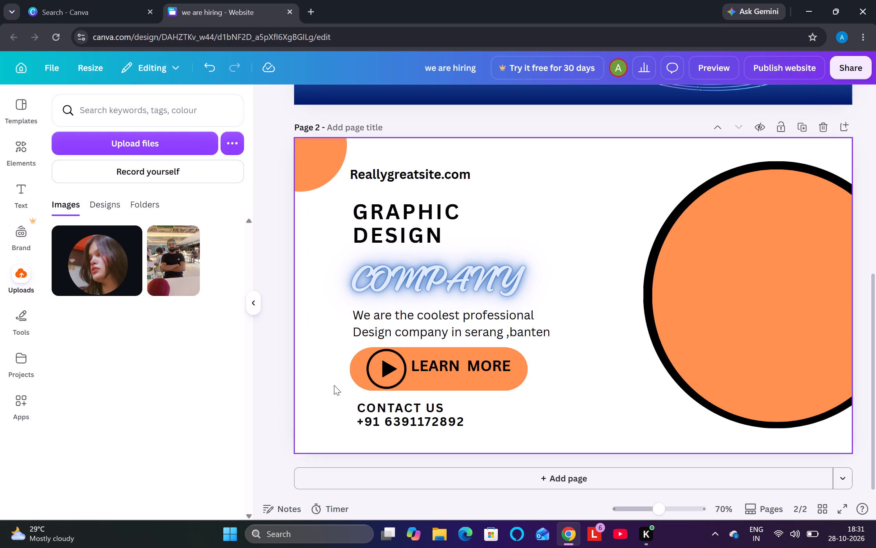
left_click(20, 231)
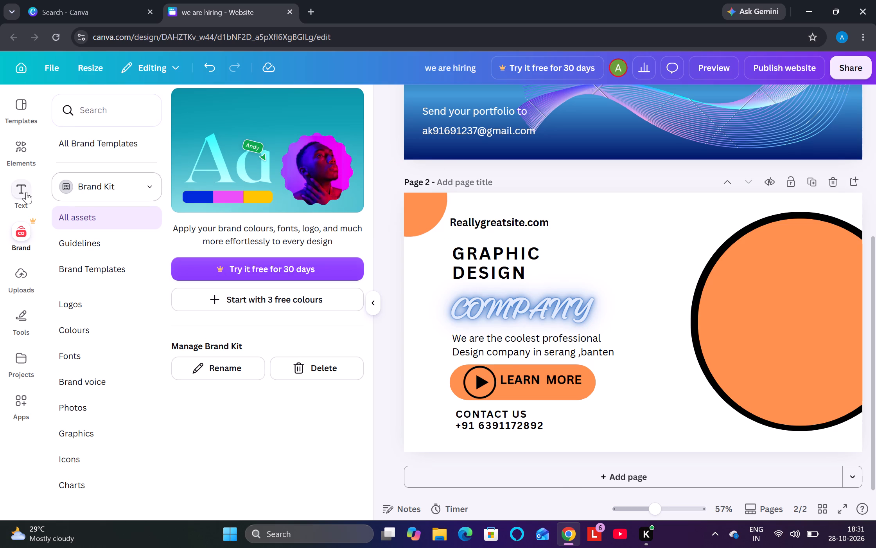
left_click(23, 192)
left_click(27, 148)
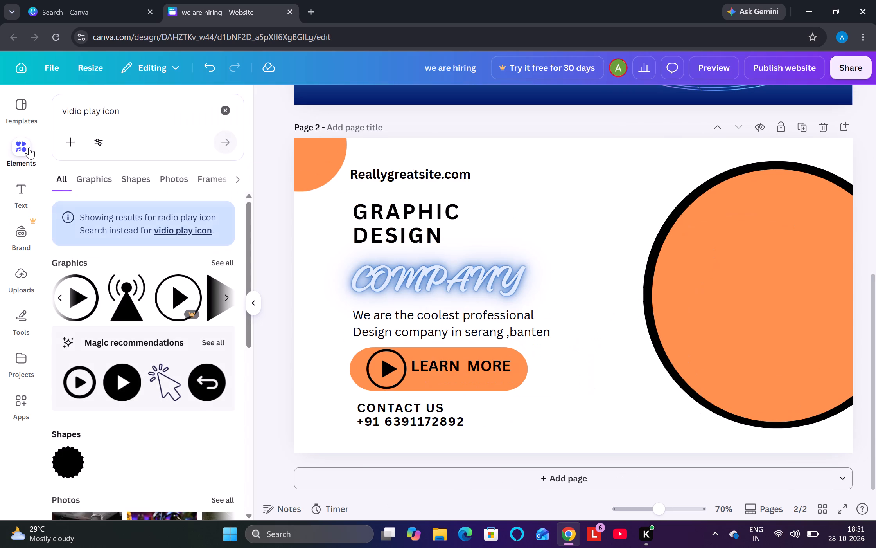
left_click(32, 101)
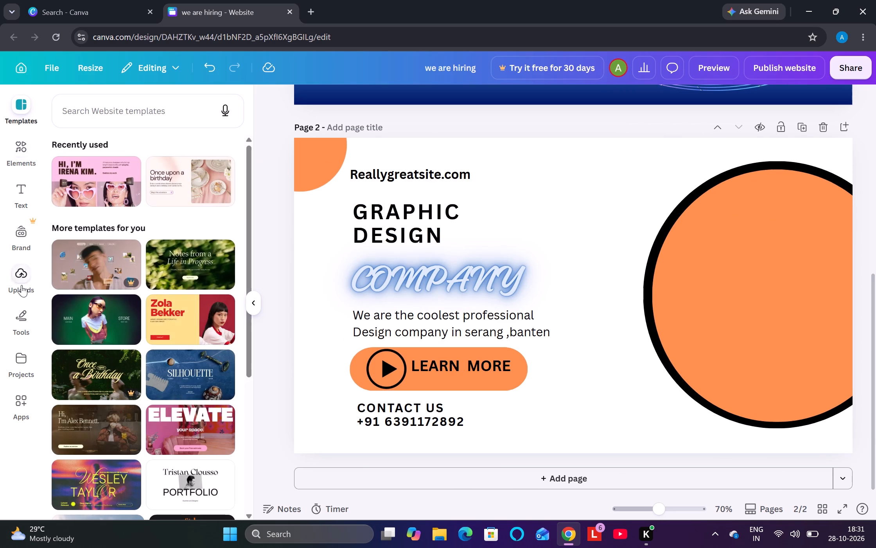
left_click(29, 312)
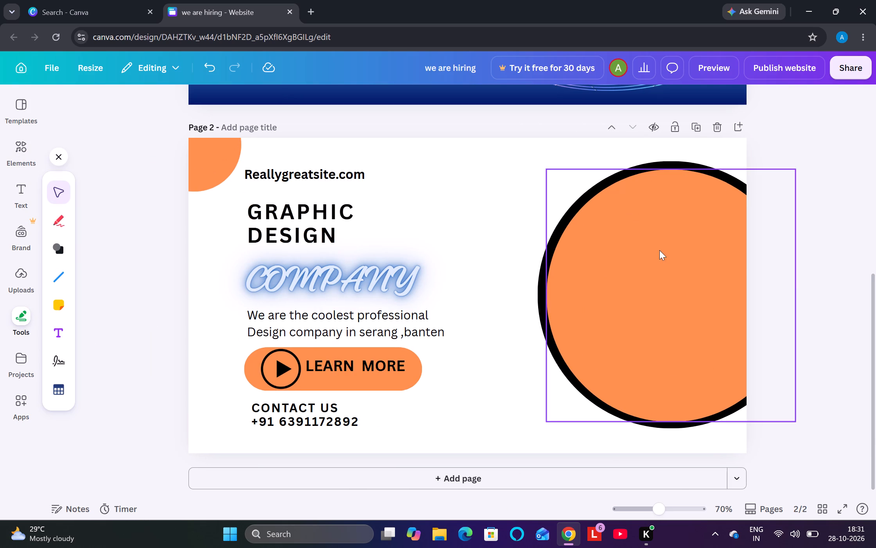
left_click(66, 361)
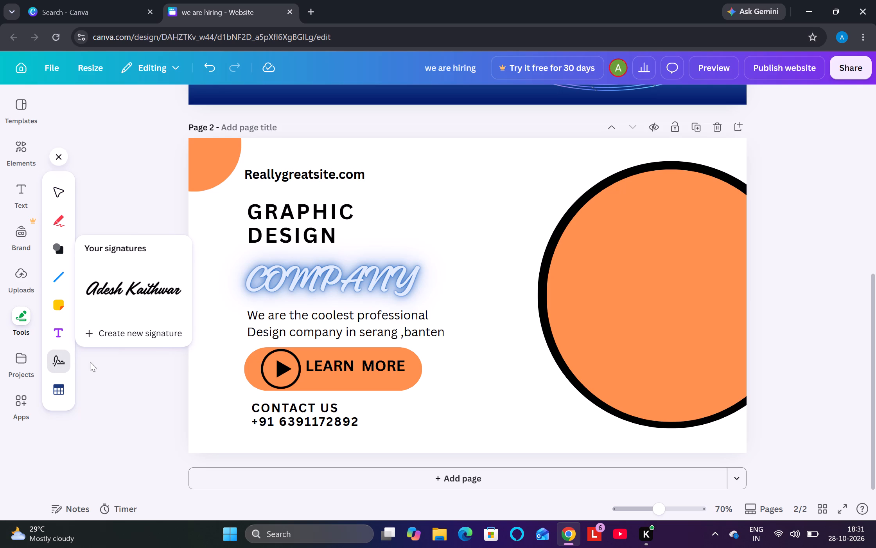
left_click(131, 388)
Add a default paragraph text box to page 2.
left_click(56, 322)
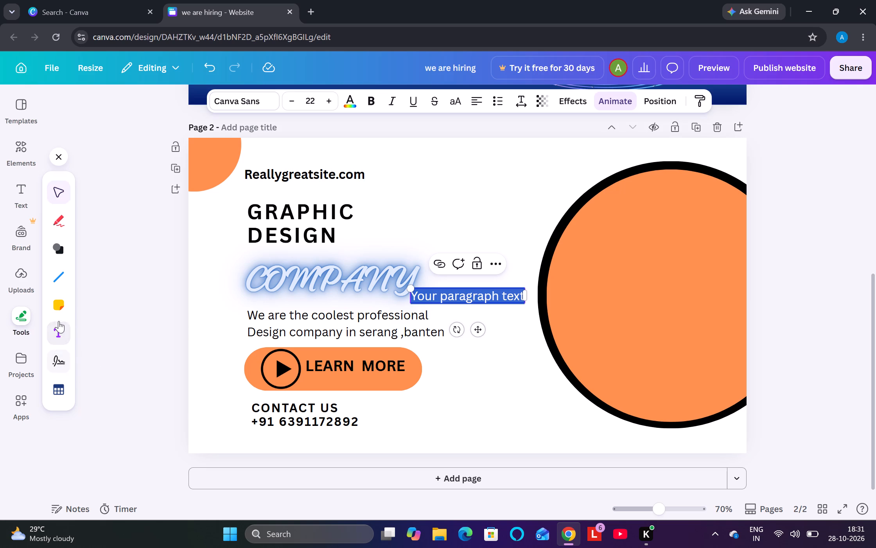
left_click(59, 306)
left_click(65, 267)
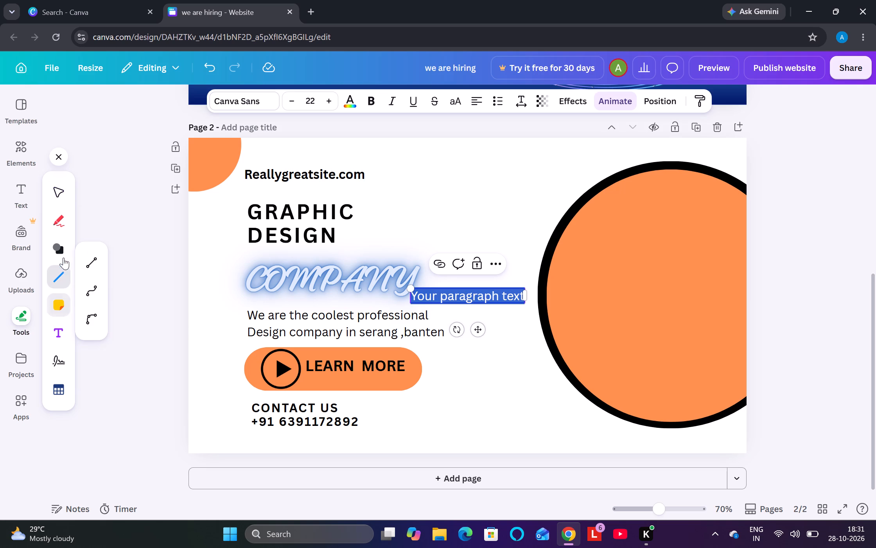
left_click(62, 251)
Mark a small red pen dot near the middle of page 2's large orange circle.
left_click(61, 226)
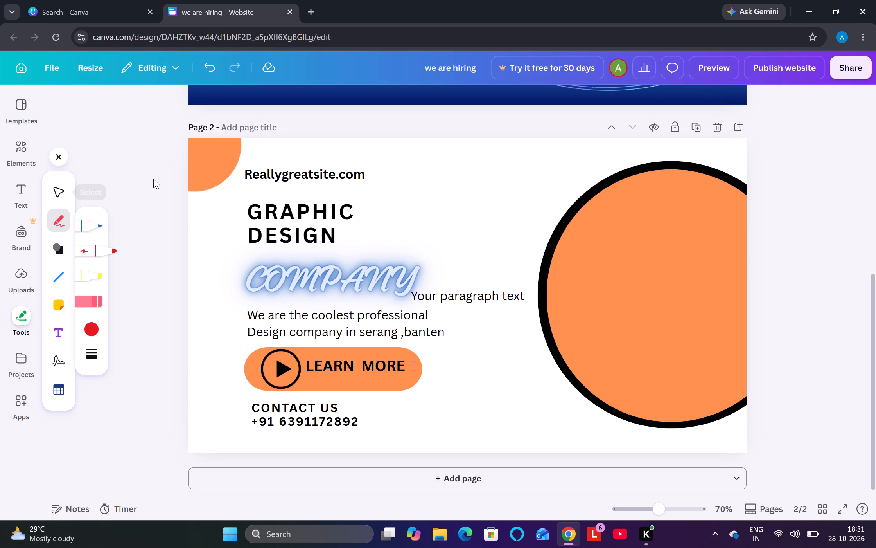
left_click(153, 179)
left_click(648, 289)
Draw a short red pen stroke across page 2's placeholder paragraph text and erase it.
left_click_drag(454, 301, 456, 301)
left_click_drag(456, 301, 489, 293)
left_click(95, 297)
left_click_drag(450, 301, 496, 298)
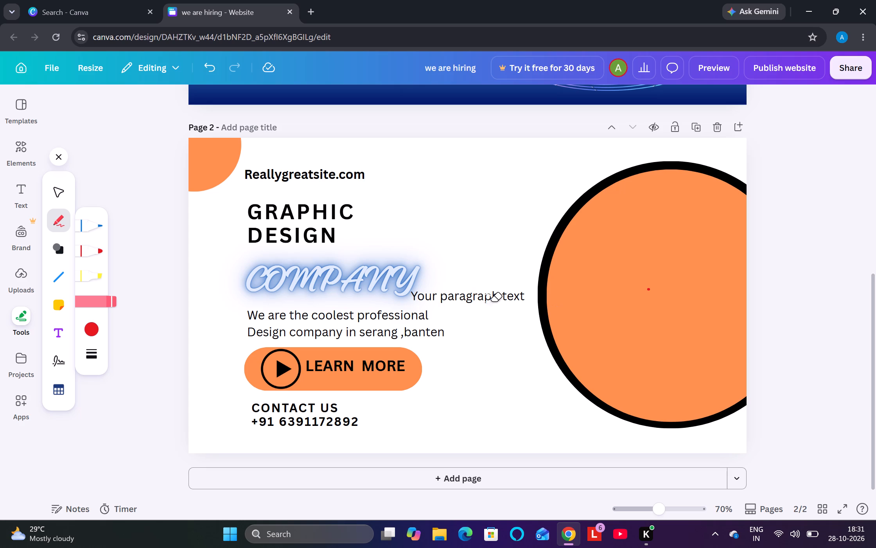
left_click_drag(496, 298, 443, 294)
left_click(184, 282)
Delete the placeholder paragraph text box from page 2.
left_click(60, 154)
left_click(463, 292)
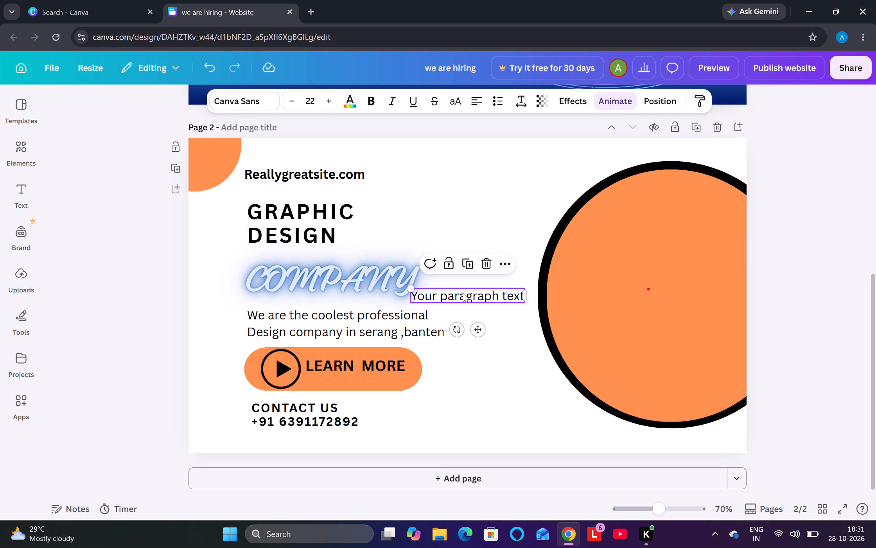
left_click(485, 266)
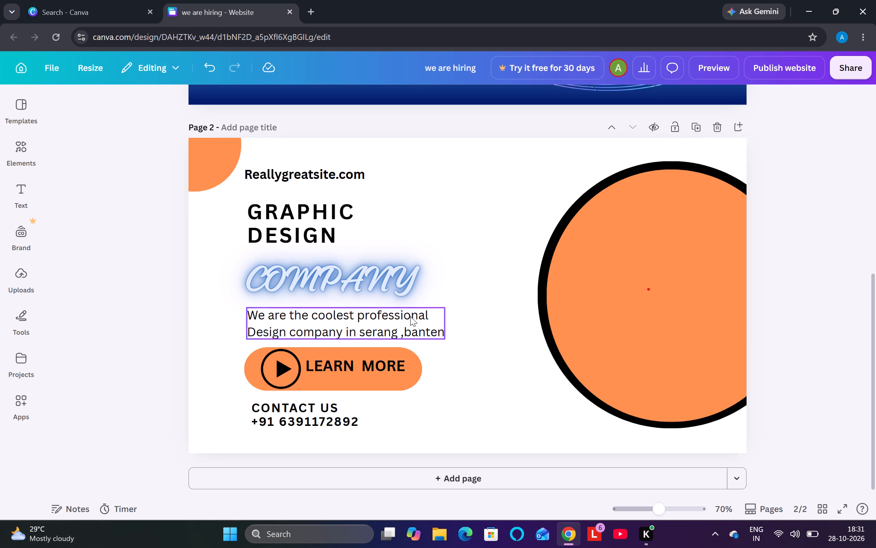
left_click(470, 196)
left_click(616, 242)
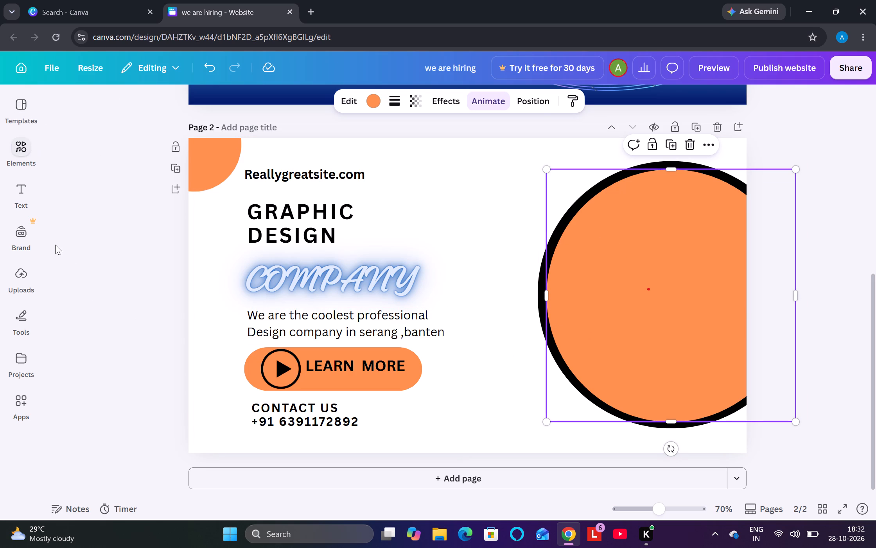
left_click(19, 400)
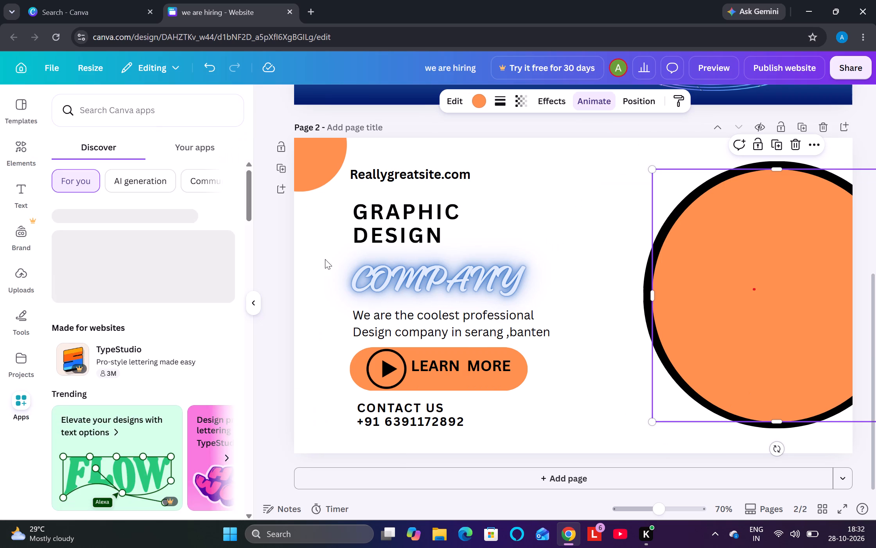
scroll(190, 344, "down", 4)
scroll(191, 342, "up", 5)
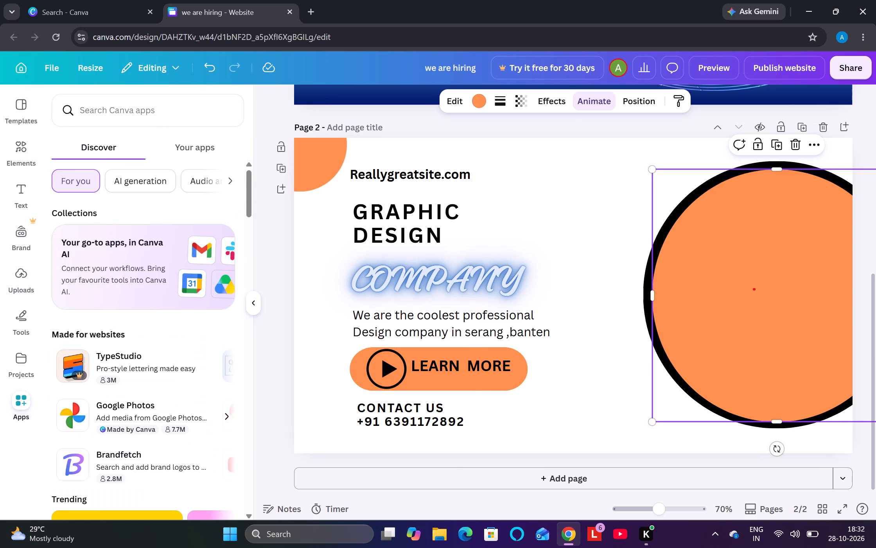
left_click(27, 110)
Add a blank third page after page 2.
left_click(553, 483)
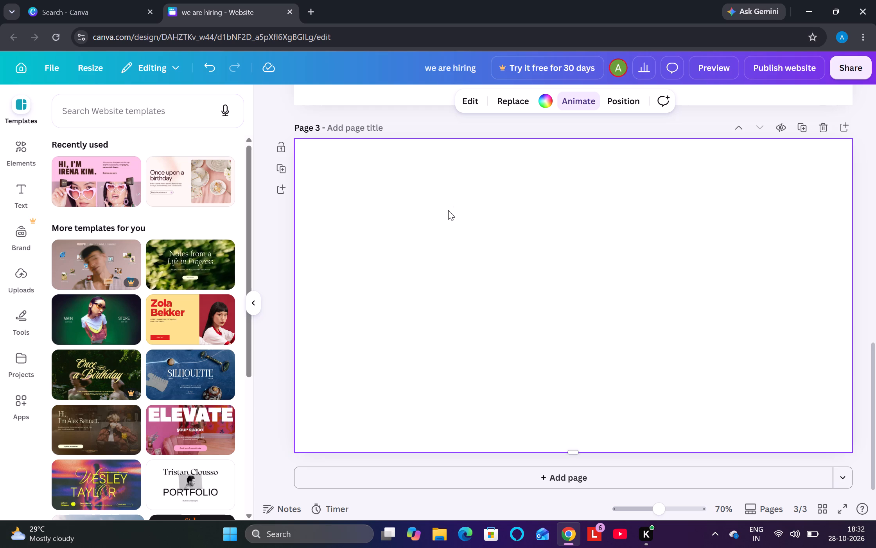
left_click(448, 208)
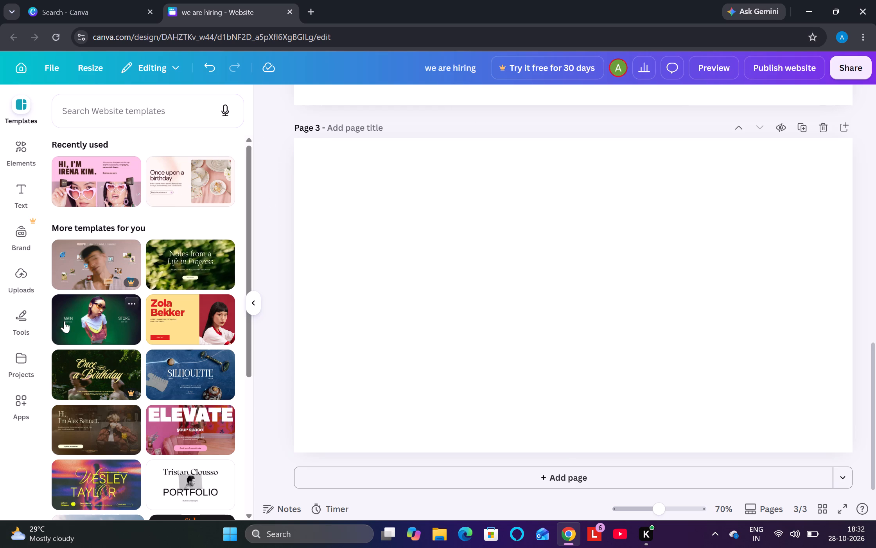
Insert a circle on page 3 and place it at the page's top-left corner, extending partly off the page.
left_click(31, 325)
left_click(67, 256)
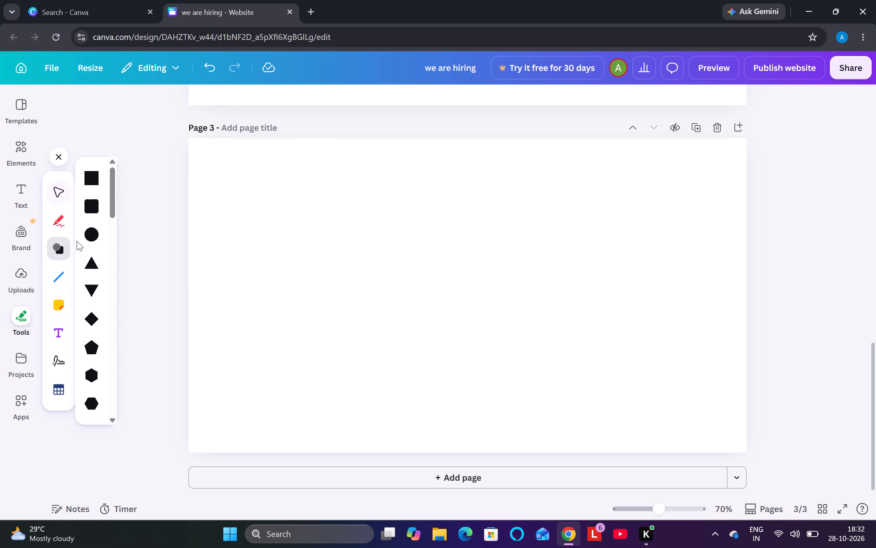
left_click(85, 233)
left_click_drag(457, 297, 351, 274)
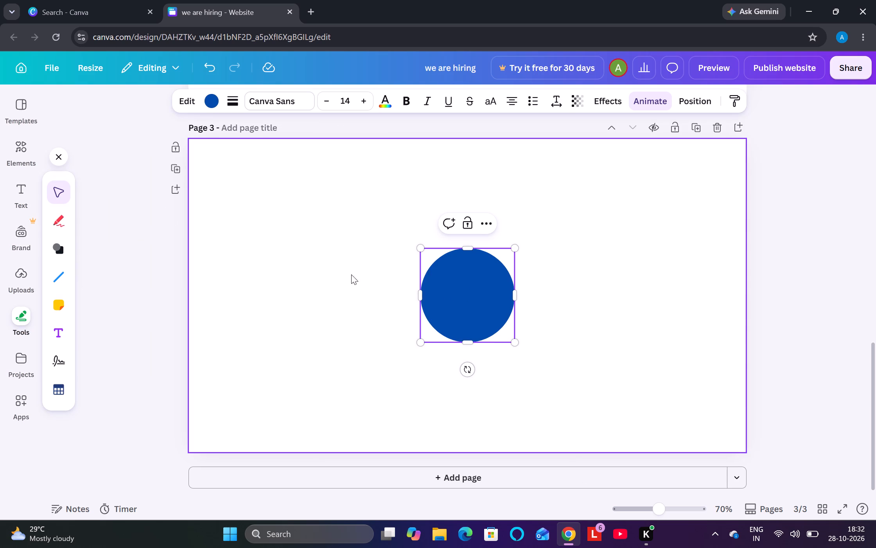
left_click_drag(351, 274, 339, 269)
left_click_drag(479, 286, 222, 147)
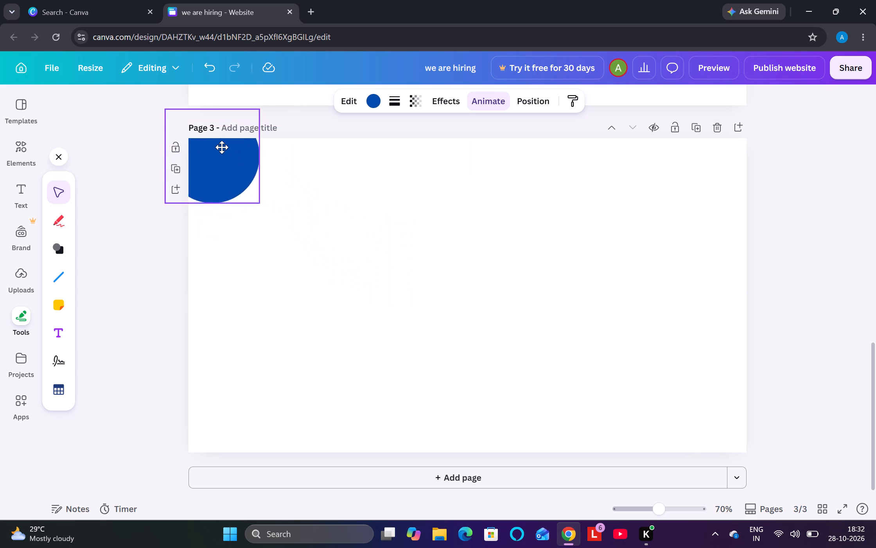
left_click_drag(222, 147, 213, 144)
left_click(145, 252)
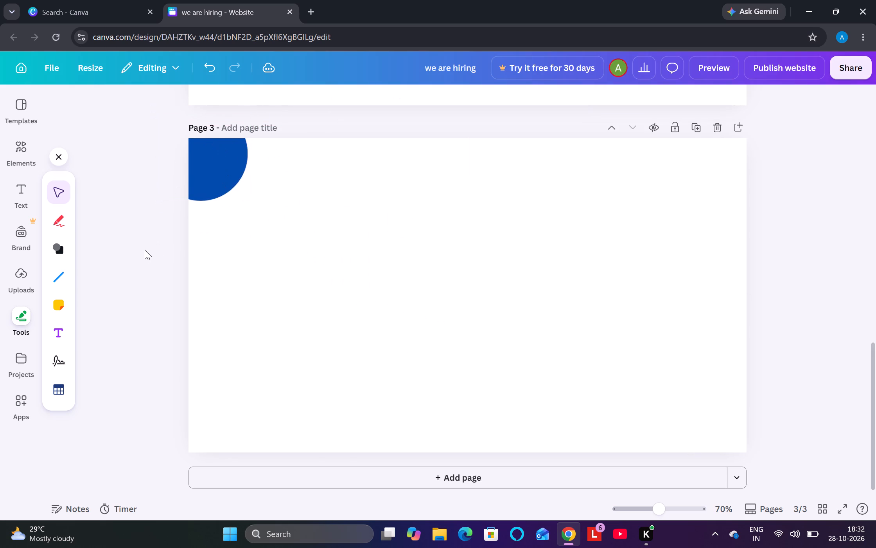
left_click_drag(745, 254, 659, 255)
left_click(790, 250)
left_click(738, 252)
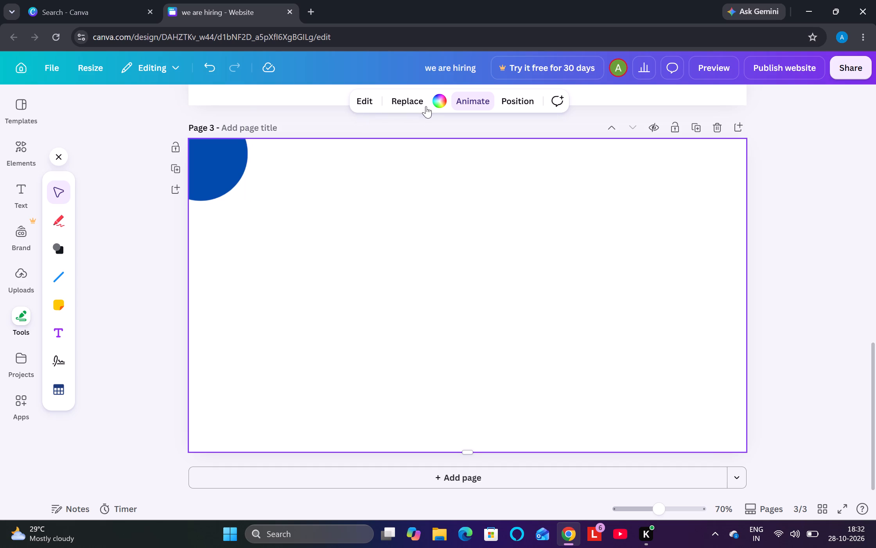
Recolour page 3's corner circle with the red already used in this design.
left_click(234, 169)
left_click(380, 108)
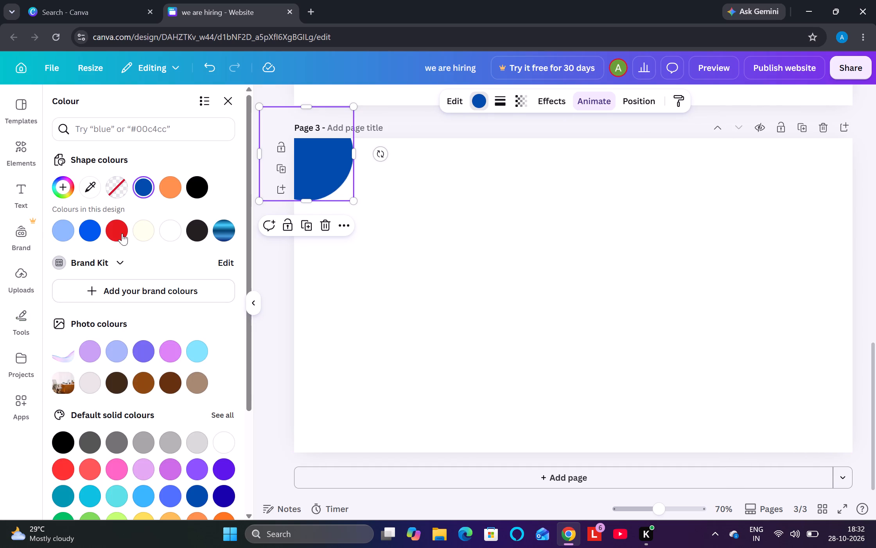
left_click(118, 230)
left_click(354, 252)
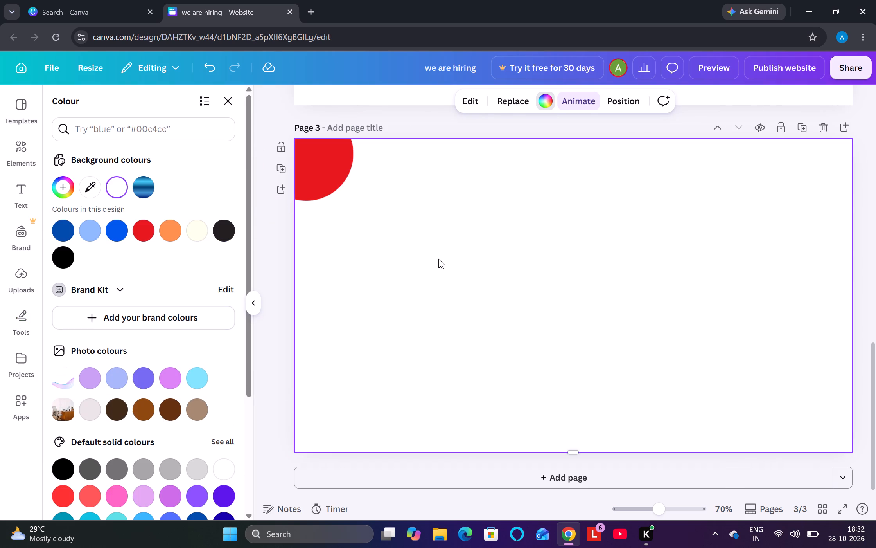
Add a text box to page 3 reading "LOGO HERE".
left_click(28, 323)
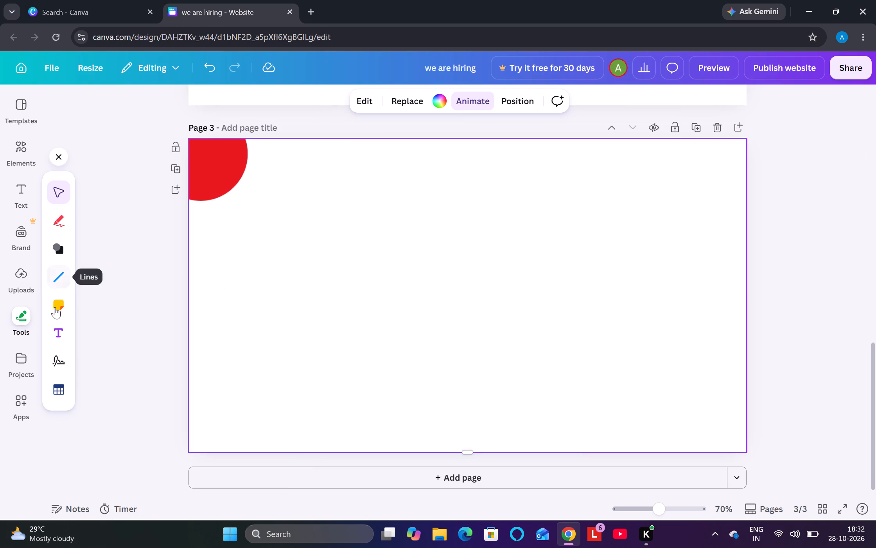
left_click(56, 327)
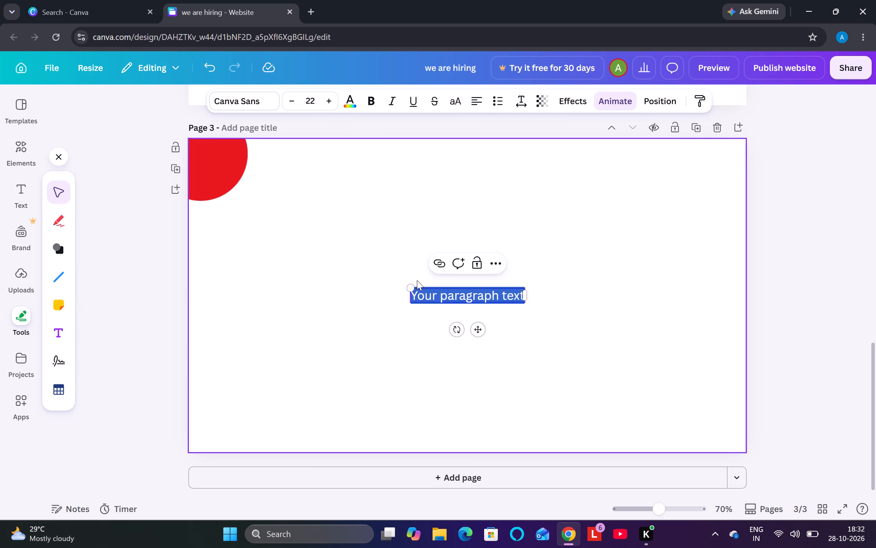
key("backslash")
key("BackSpace")
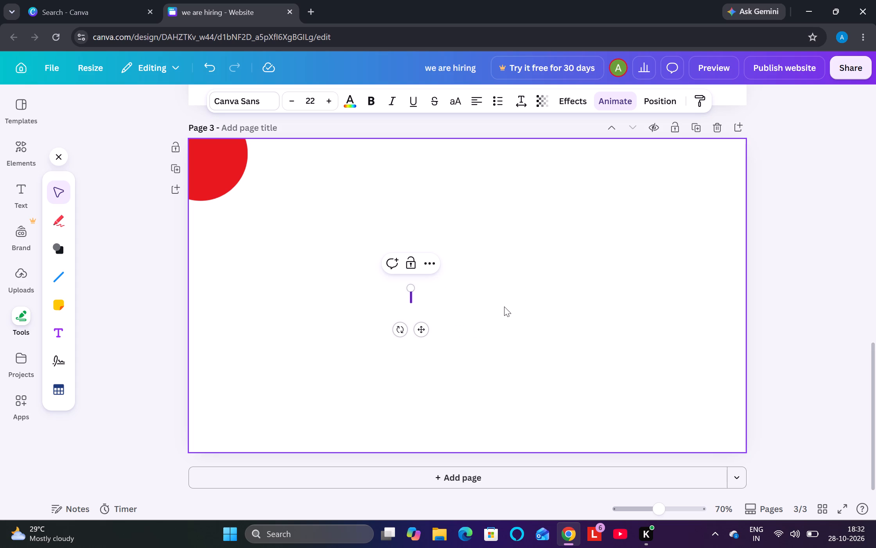
type("LOGO HERE")
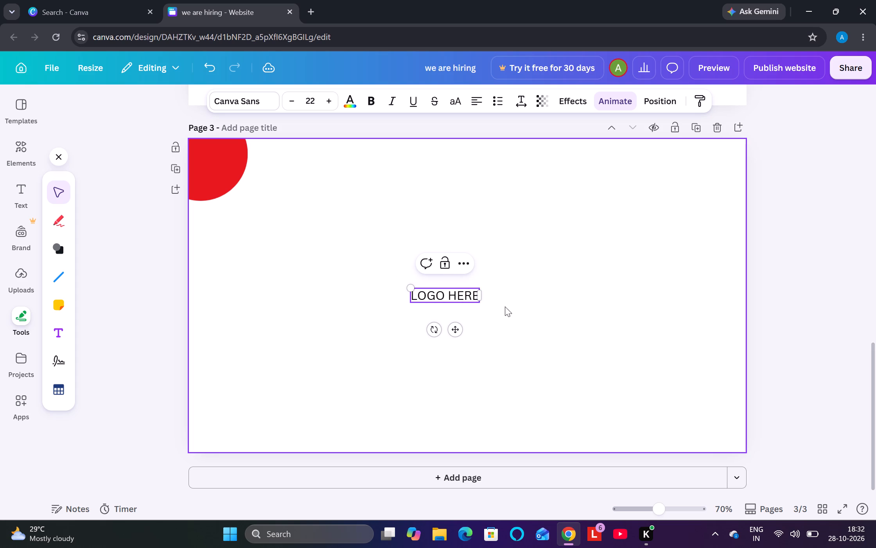
Make page 3's "LOGO HERE" text bold and set its font size to 28.
left_click(370, 103)
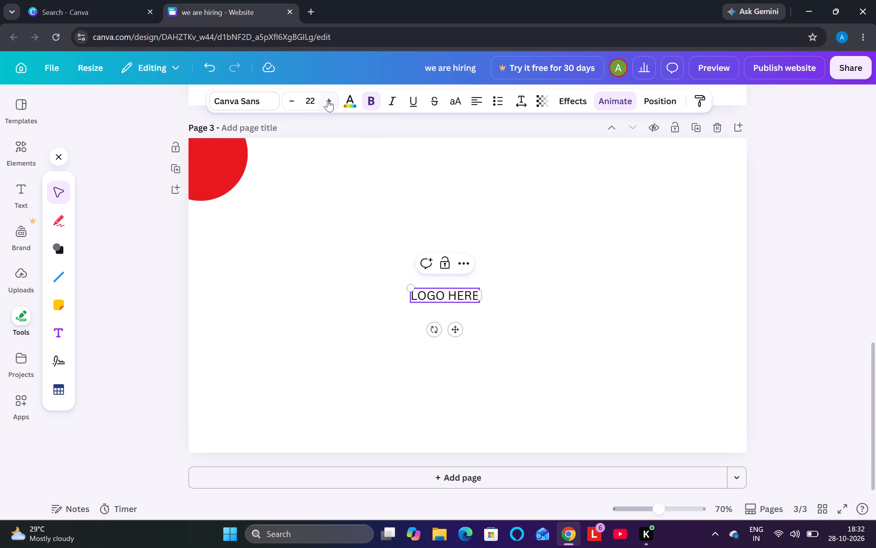
double_click(324, 98)
double_click(373, 101)
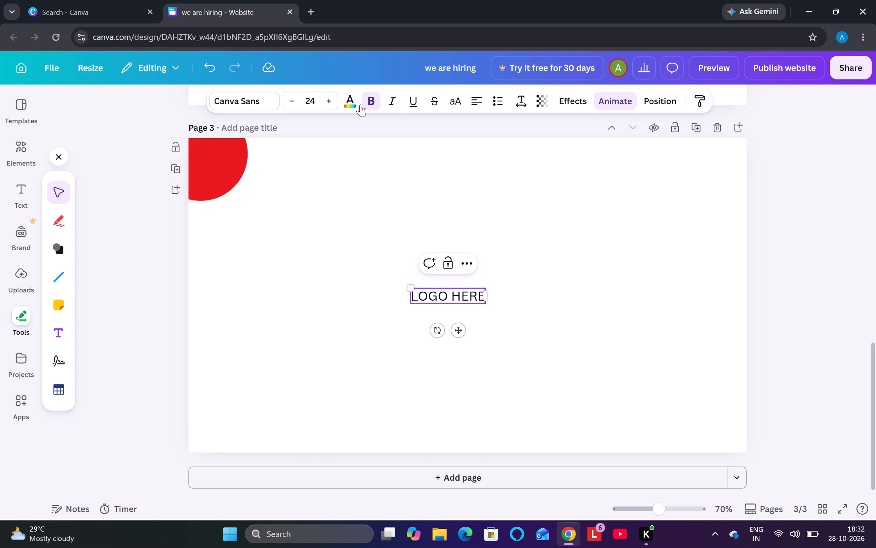
left_click(353, 104)
left_click(510, 106)
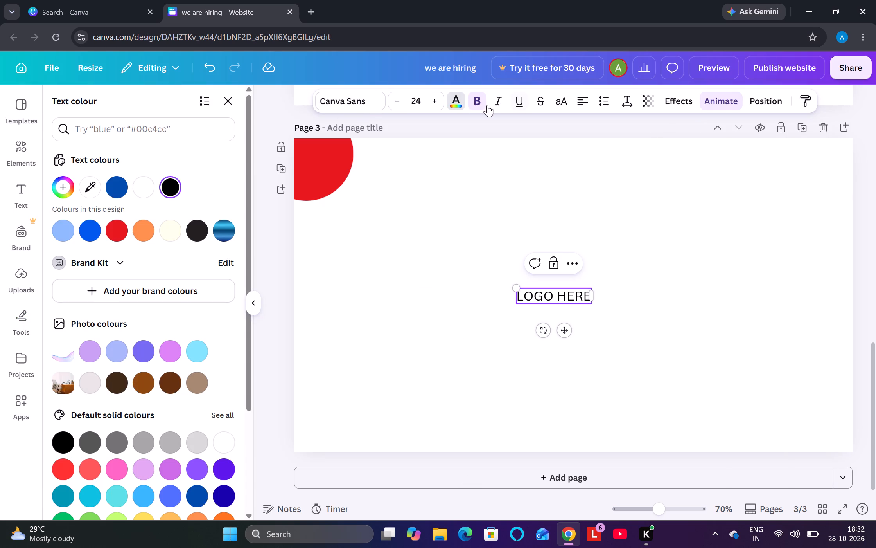
left_click(500, 105)
left_click(480, 107)
left_click(443, 98)
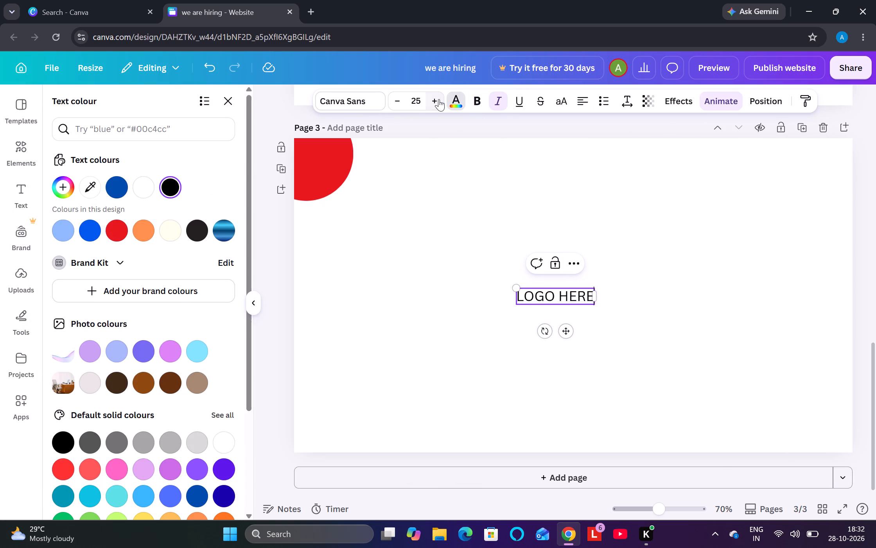
triple_click(439, 99)
left_click(682, 186)
left_click_drag(475, 292, 474, 292)
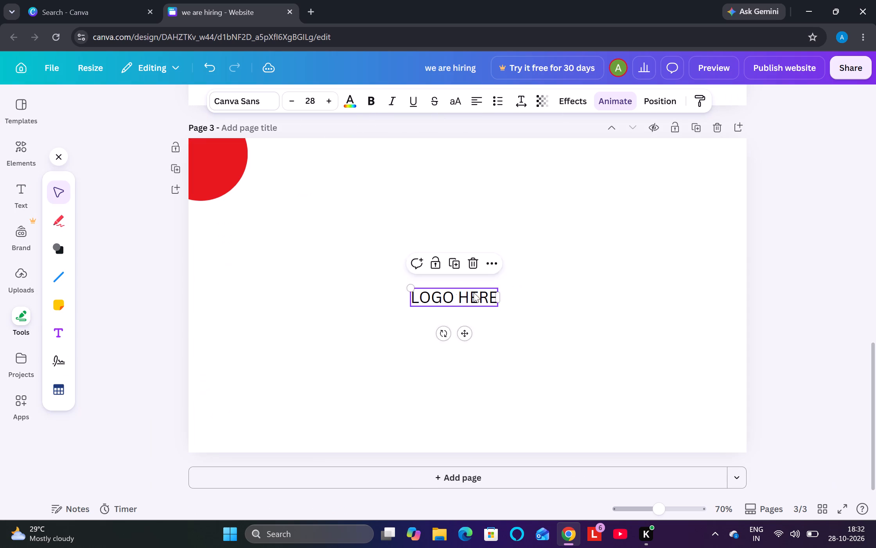
left_click_drag(474, 292, 327, 217)
left_click(377, 105)
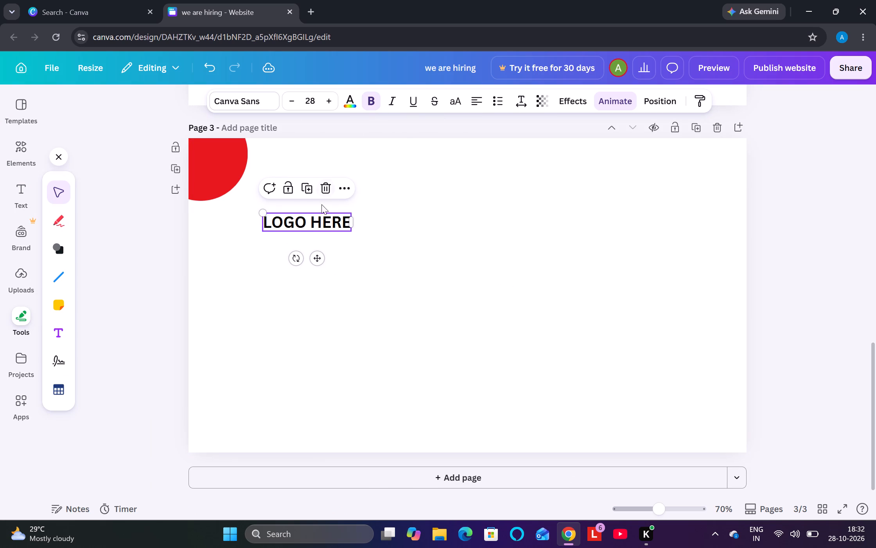
Place the "LOGO HERE" text near page 3's upper edge, just beside the red corner circle.
left_click_drag(316, 216, 318, 152)
left_click(312, 237)
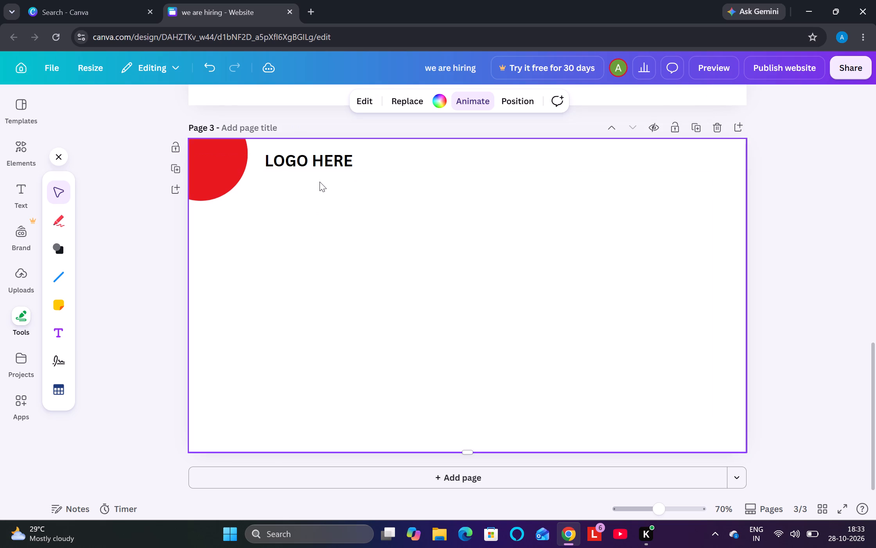
left_click_drag(319, 163, 314, 152)
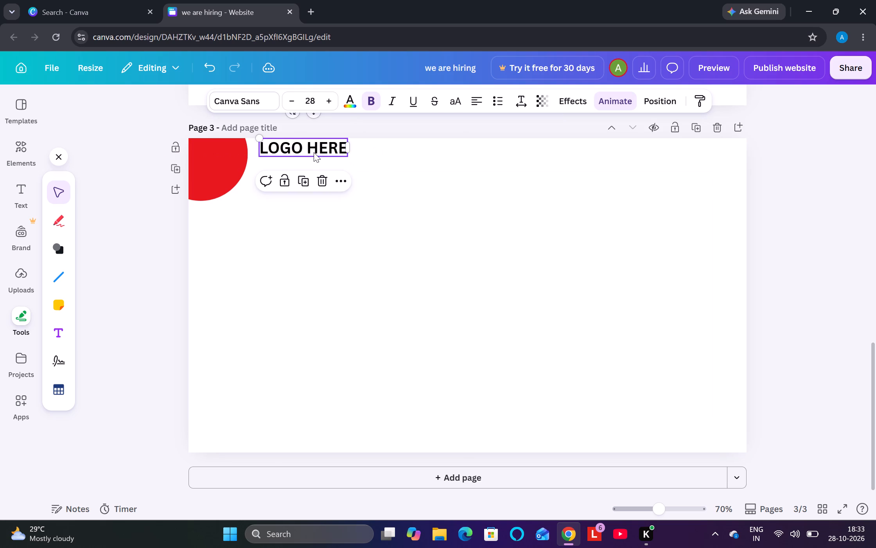
left_click(314, 155)
left_click_drag(315, 152, 316, 158)
left_click_drag(439, 175, 433, 176)
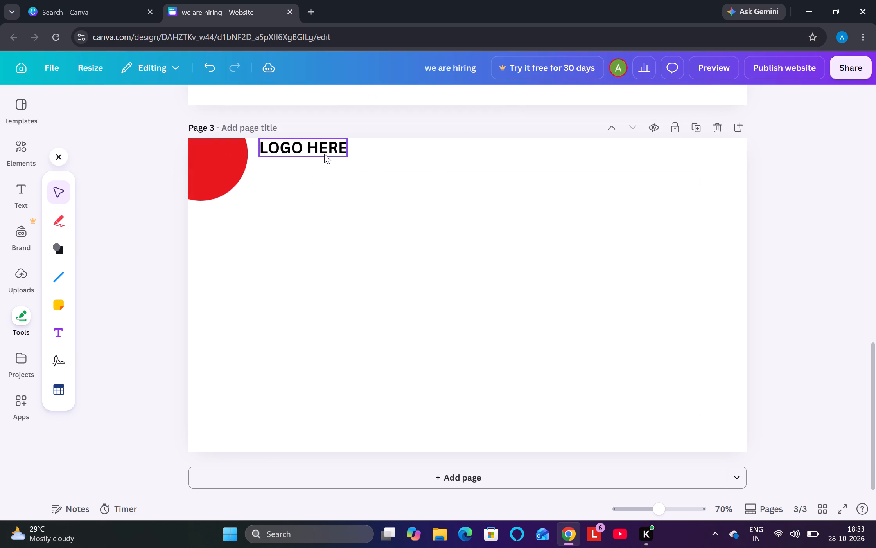
left_click_drag(319, 151, 314, 159)
left_click(465, 201)
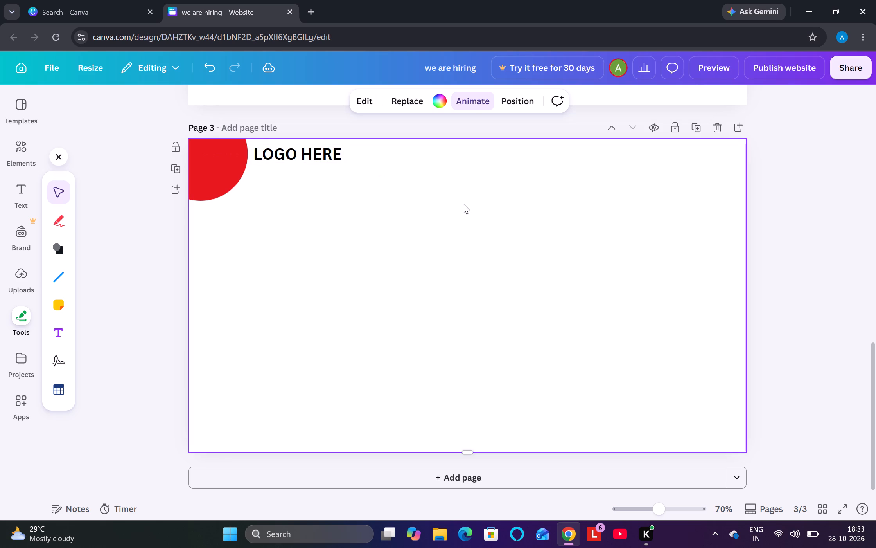
Insert a square on page 3, reshape it into a short horizontal red bar, and place it just below "LOGO HERE".
left_click(56, 252)
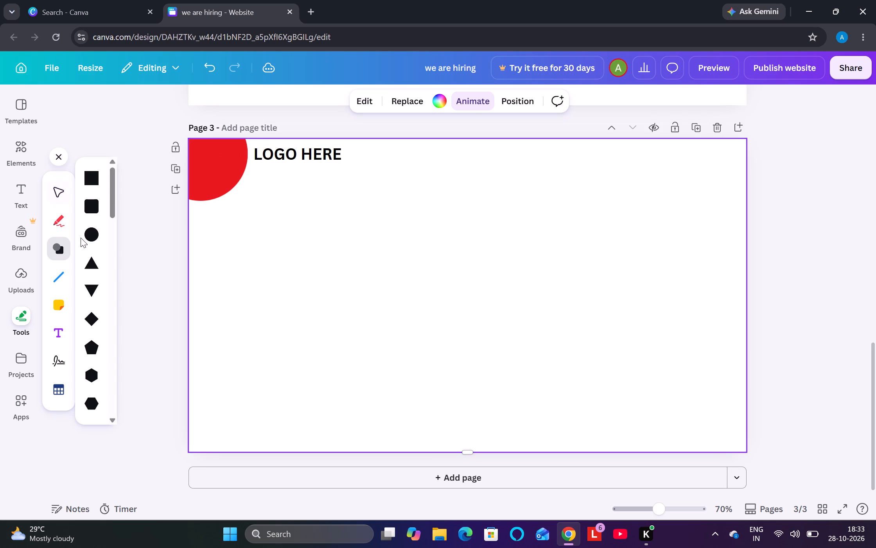
left_click(90, 182)
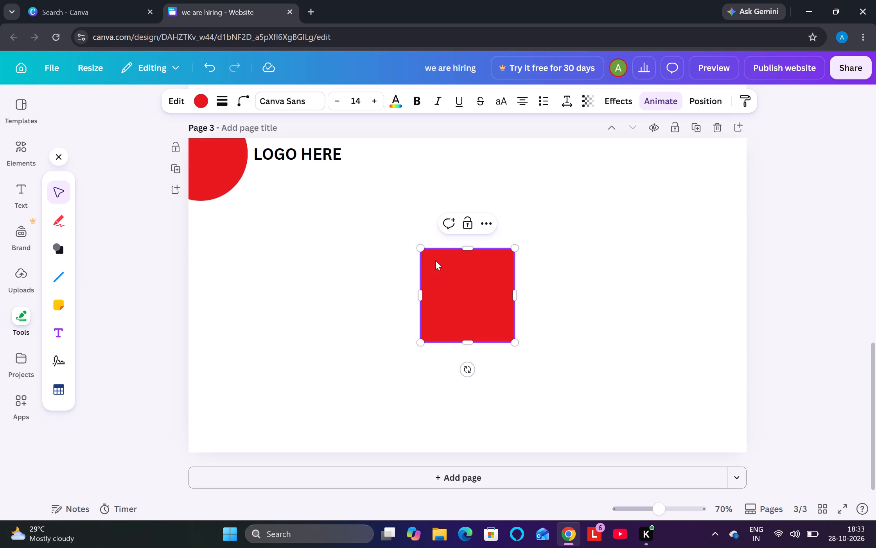
left_click_drag(420, 296, 247, 277)
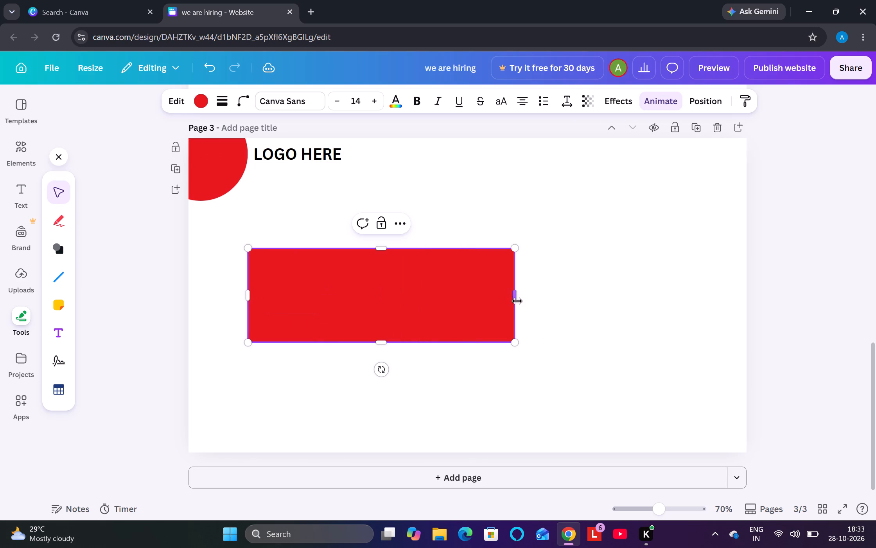
left_click_drag(382, 345, 389, 281)
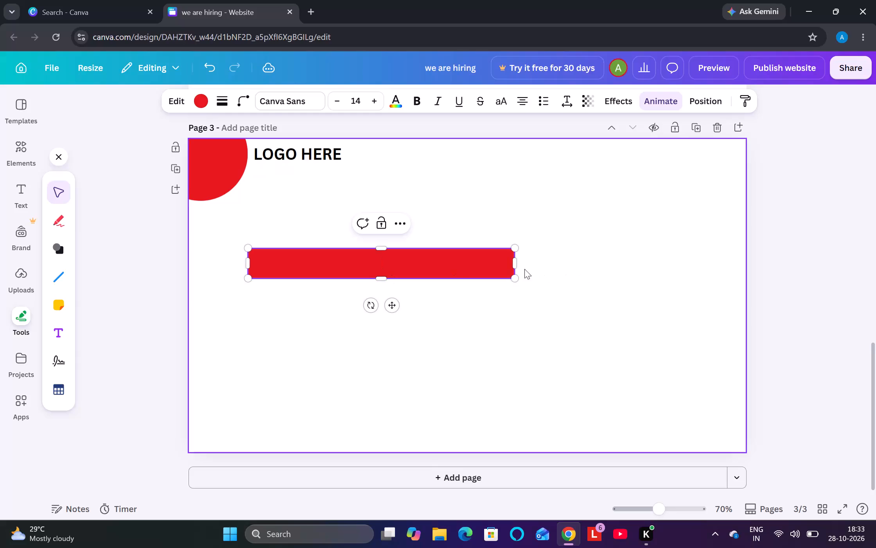
left_click_drag(513, 264, 395, 263)
left_click_drag(308, 261, 283, 229)
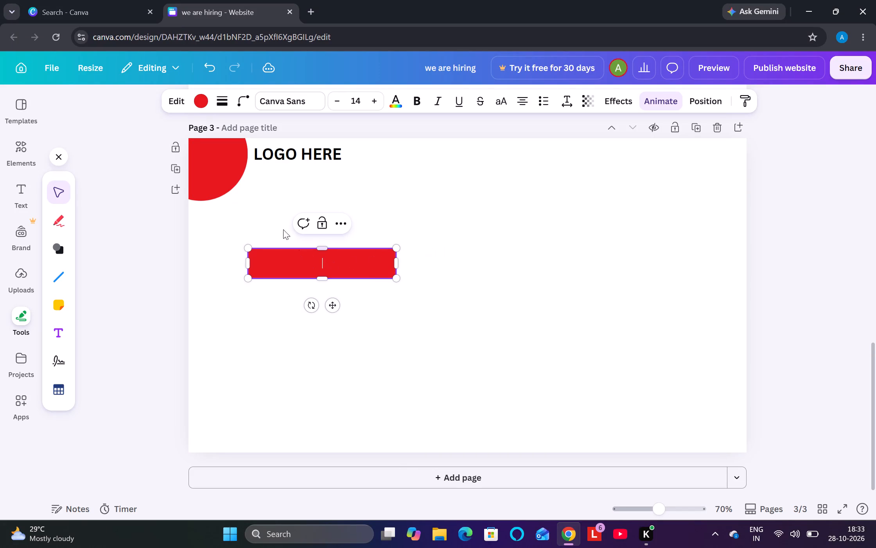
left_click_drag(283, 229, 277, 216)
left_click_drag(587, 204, 573, 213)
left_click_drag(339, 263, 339, 198)
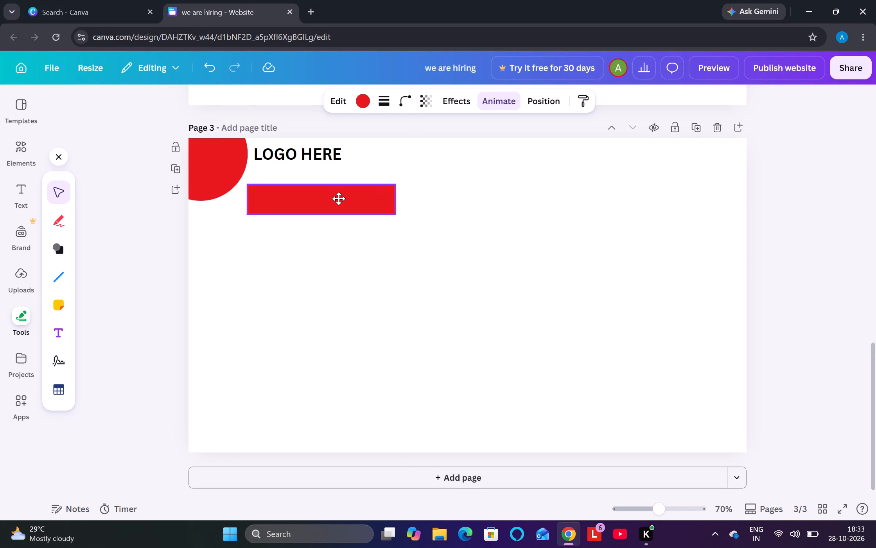
left_click_drag(339, 198, 340, 195)
left_click(683, 202)
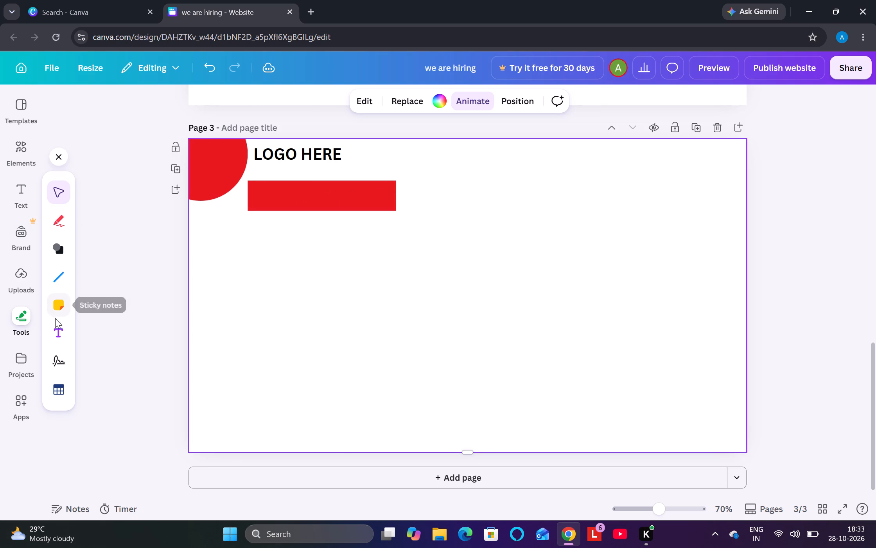
Add a text box to page 3 reading "FASQUE" in bold at font size 23.
left_click(56, 328)
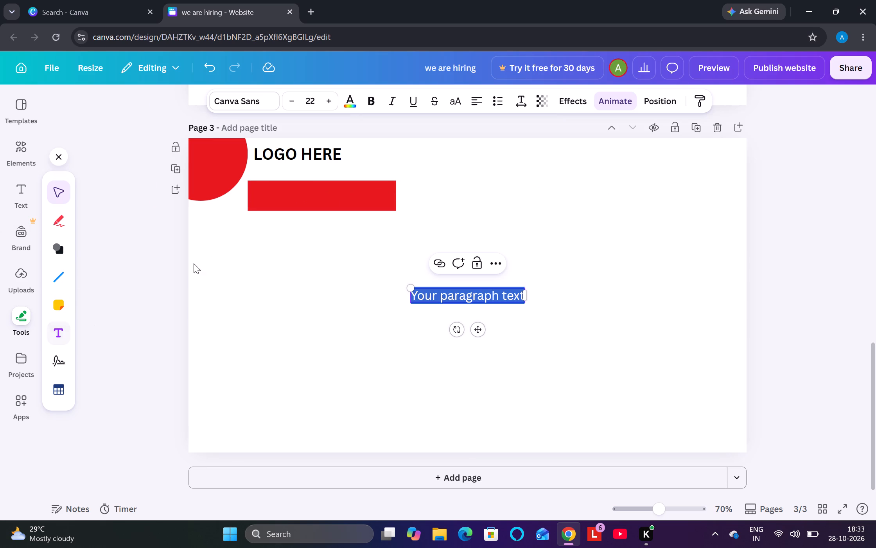
key("BackSpace")
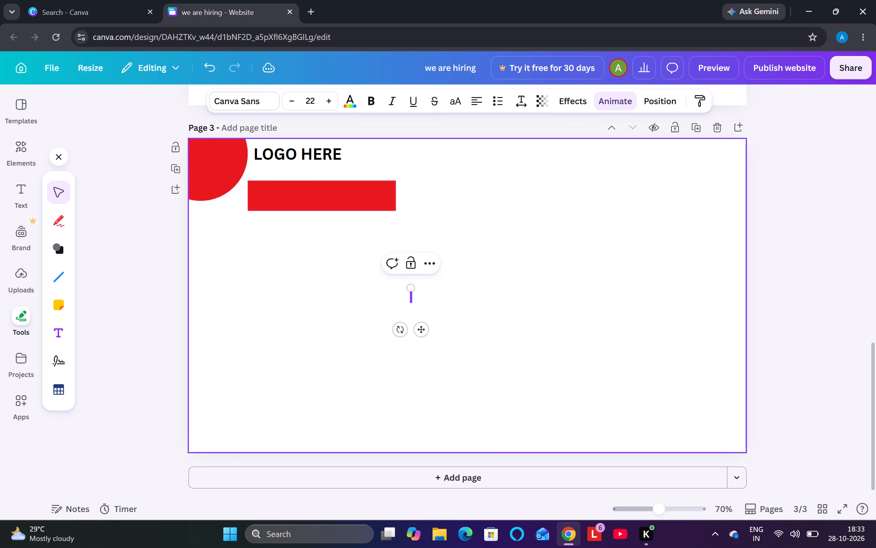
type("FAL")
key("BackSpace")
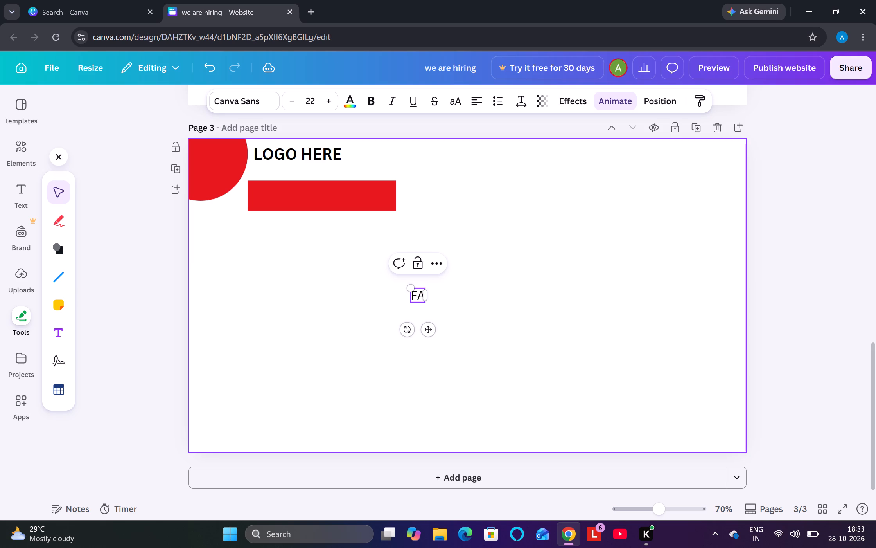
key("s")
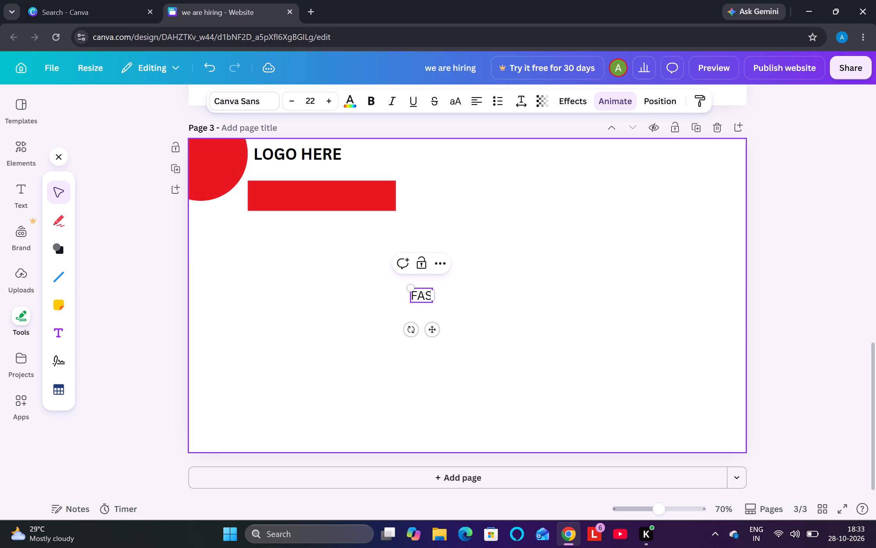
key("q")
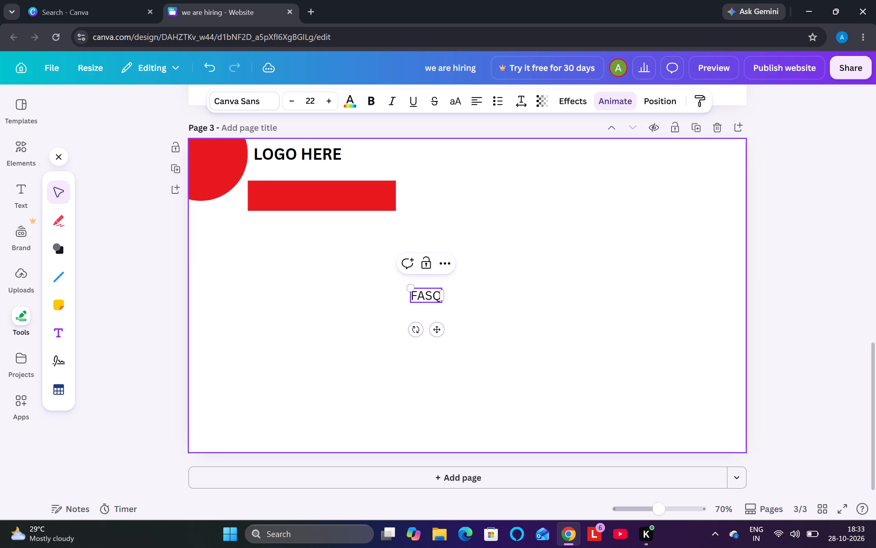
type("UE")
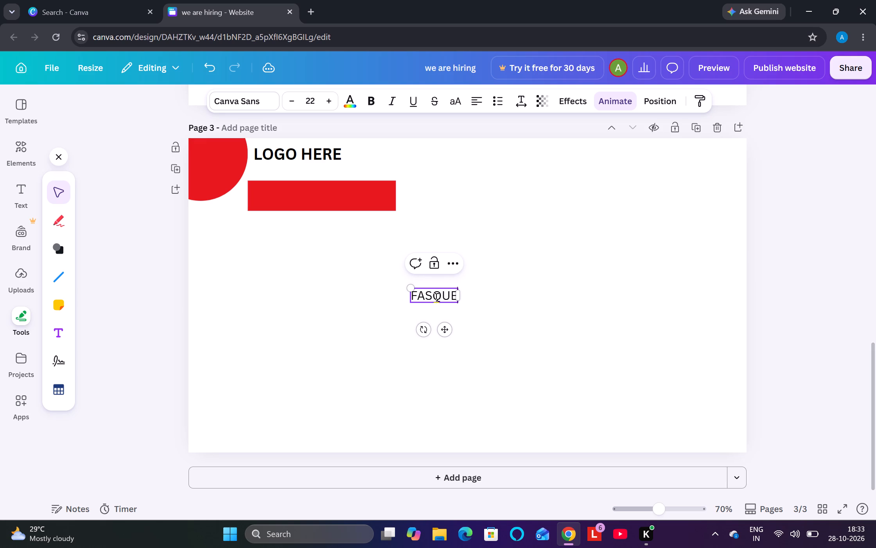
left_click(299, 274)
left_click(441, 289)
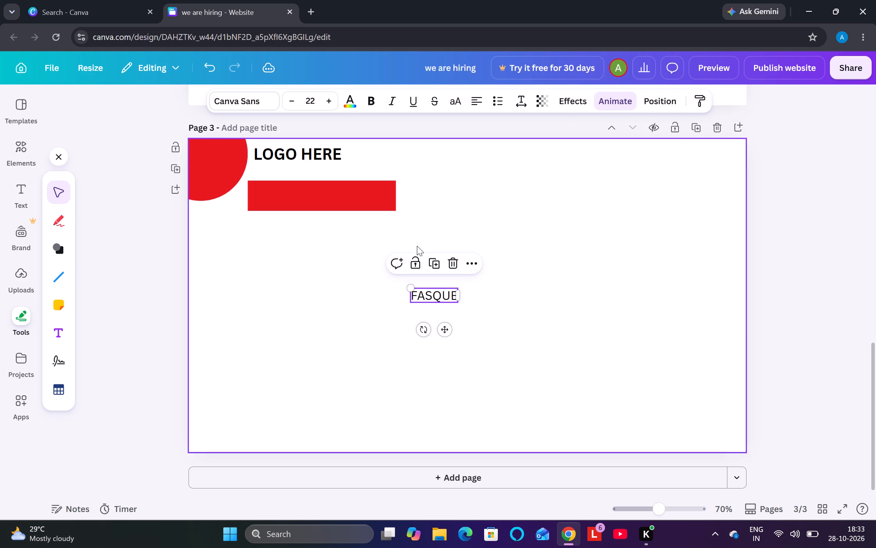
left_click(366, 104)
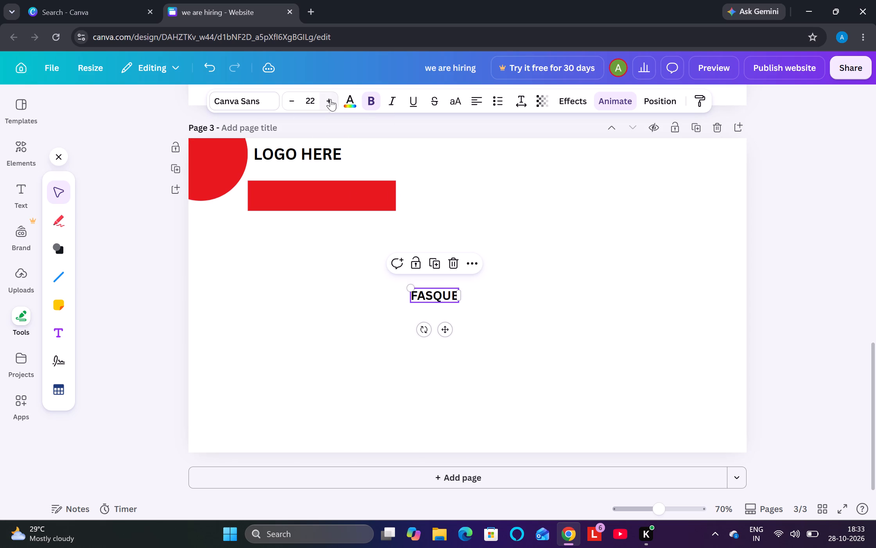
left_click(330, 99)
left_click(275, 280)
Move the "FASQUE" text onto the red bar and widen its text box slightly.
left_click_drag(442, 296, 348, 203)
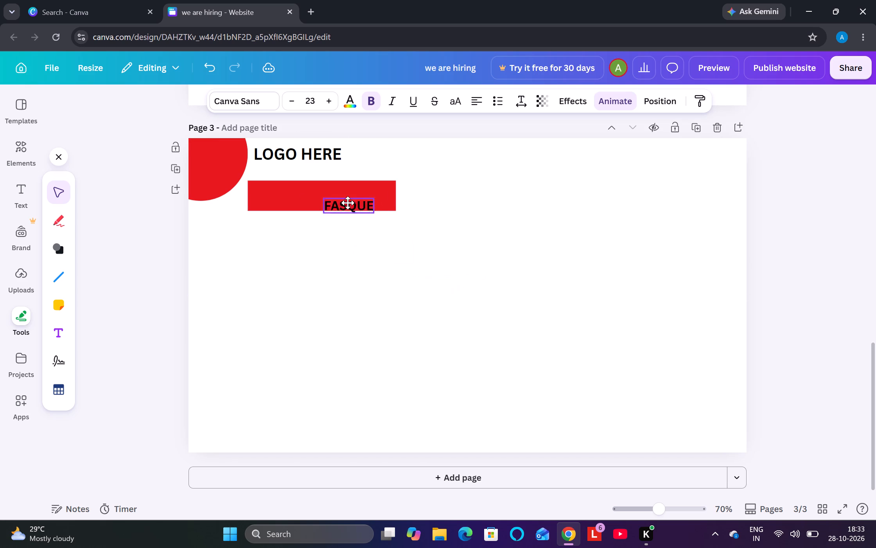
left_click_drag(348, 203, 334, 196)
left_click_drag(354, 198, 370, 197)
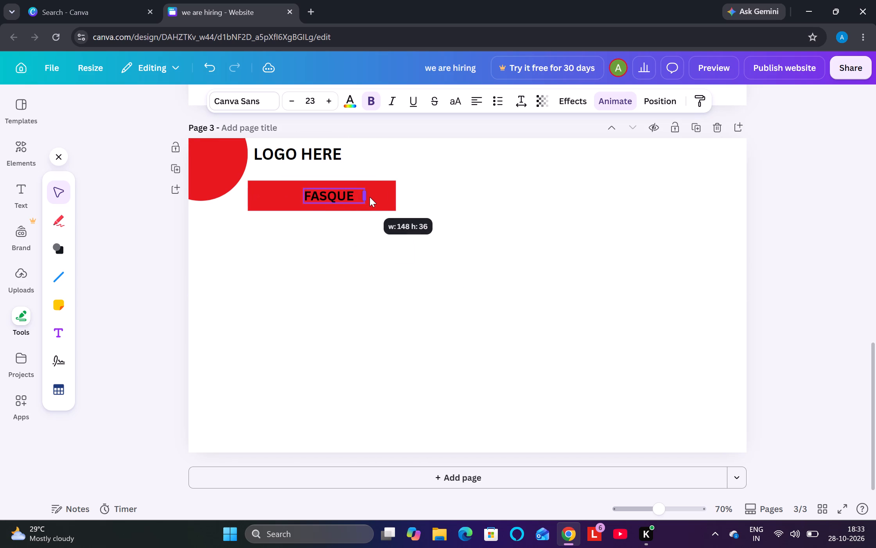
left_click_drag(370, 197, 374, 198)
left_click(429, 198)
Shorten the red bar to end slightly past the "LOGO HERE" text and move it up closer beneath that text.
left_click(392, 193)
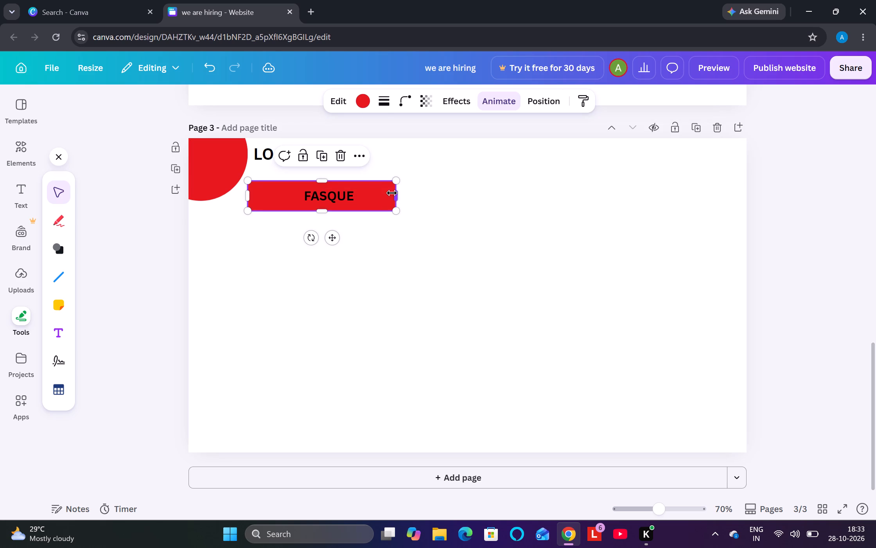
left_click_drag(395, 195, 359, 194)
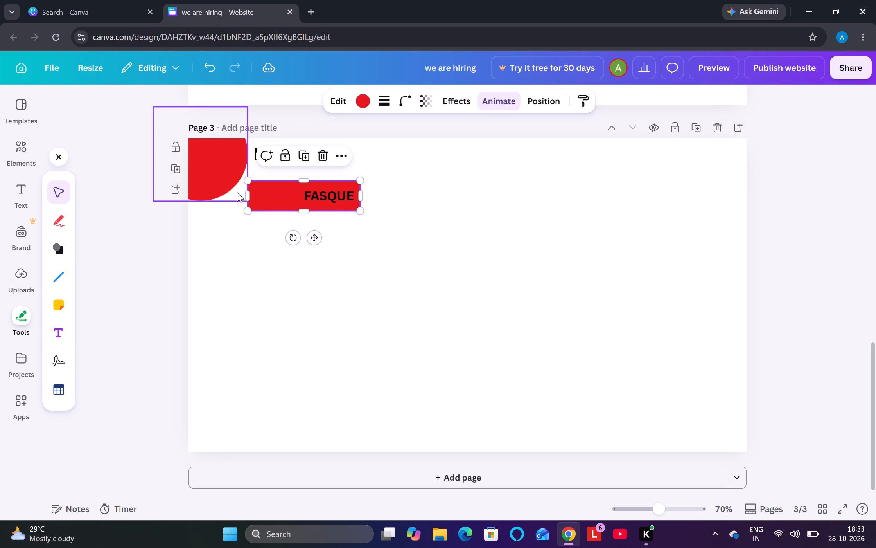
left_click_drag(245, 196, 253, 196)
left_click_drag(287, 194, 281, 186)
left_click(497, 213)
Reposition the "FASQUE" text within the shortened red bar.
left_click_drag(336, 196, 318, 190)
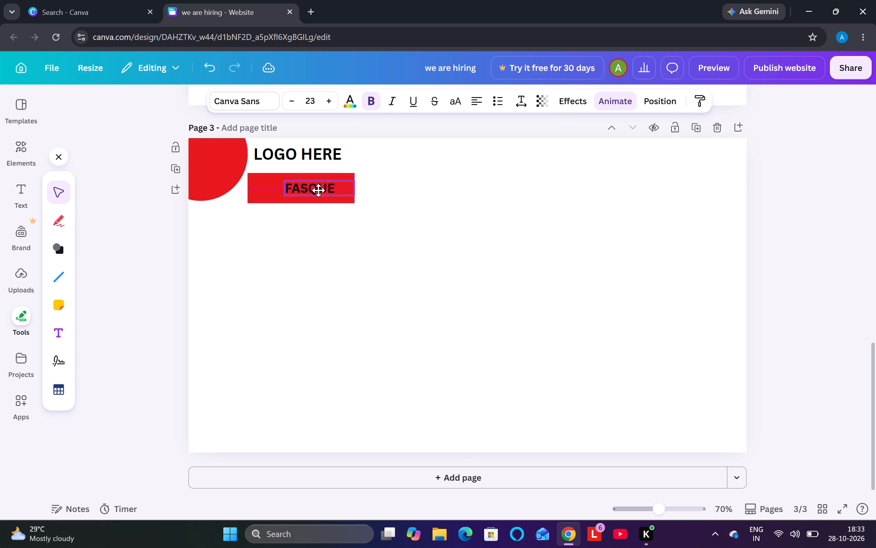
left_click_drag(318, 190, 318, 188)
left_click(500, 202)
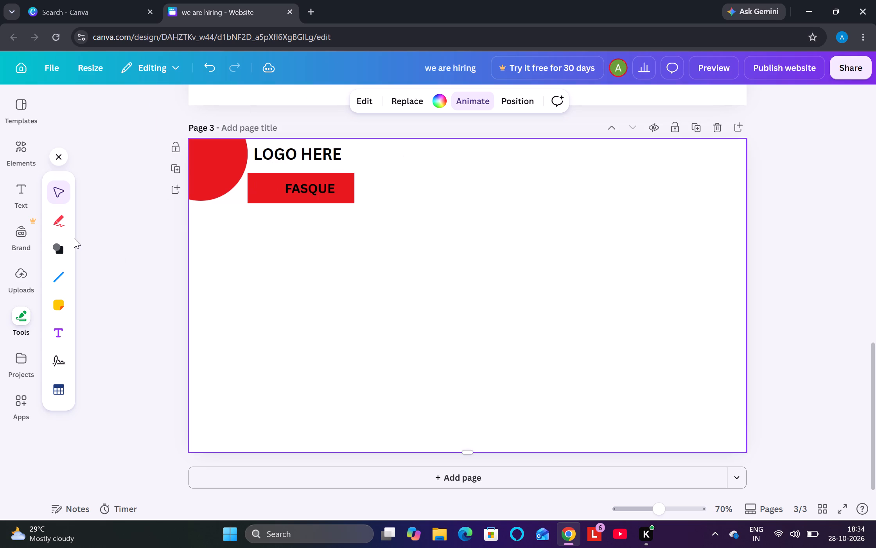
Insert a circle in the middle of page 3 and shrink it to a small dot.
left_click(58, 243)
left_click(85, 233)
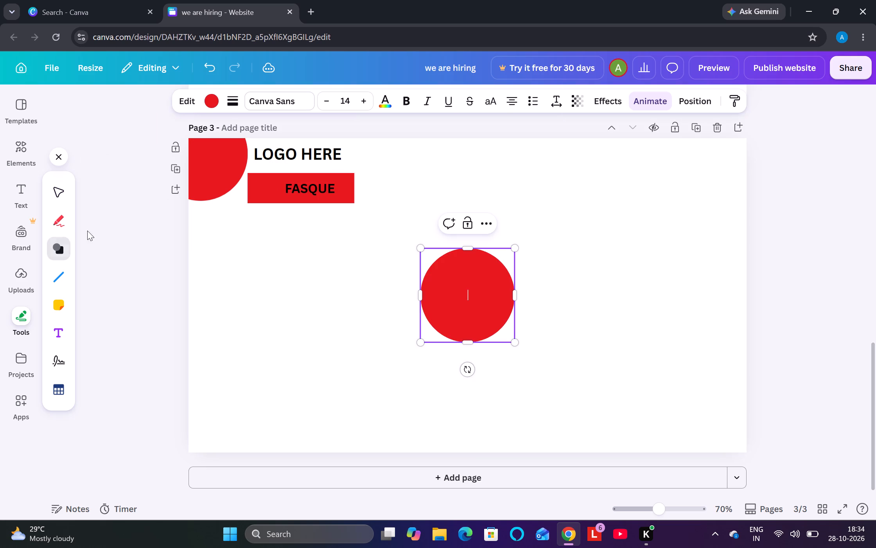
left_click_drag(519, 343, 466, 283)
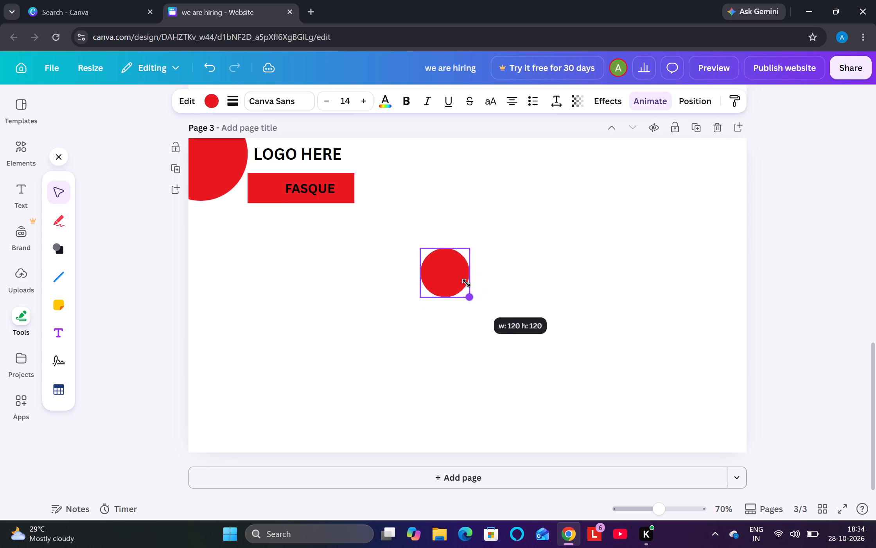
left_click_drag(466, 283, 448, 263)
left_click(480, 234)
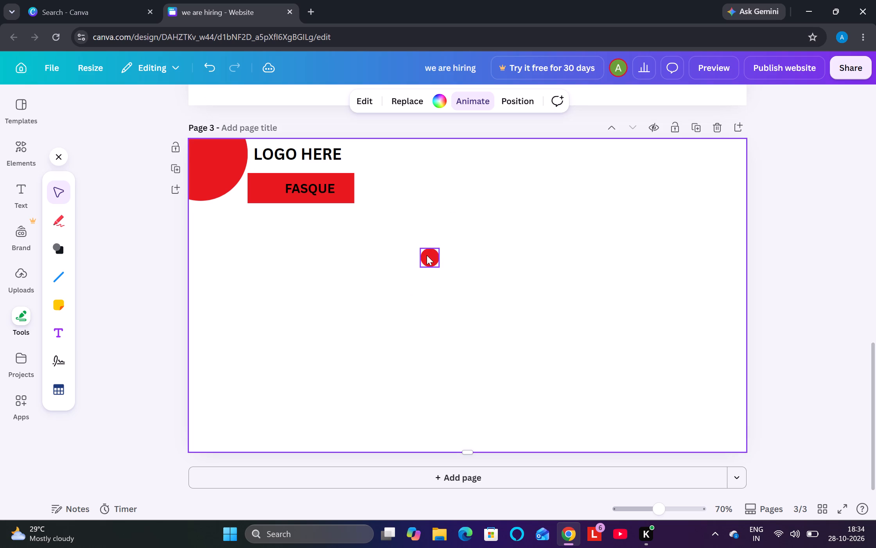
Recolour the small red circle in the middle of page 3 black.
left_click(427, 255)
left_click(379, 98)
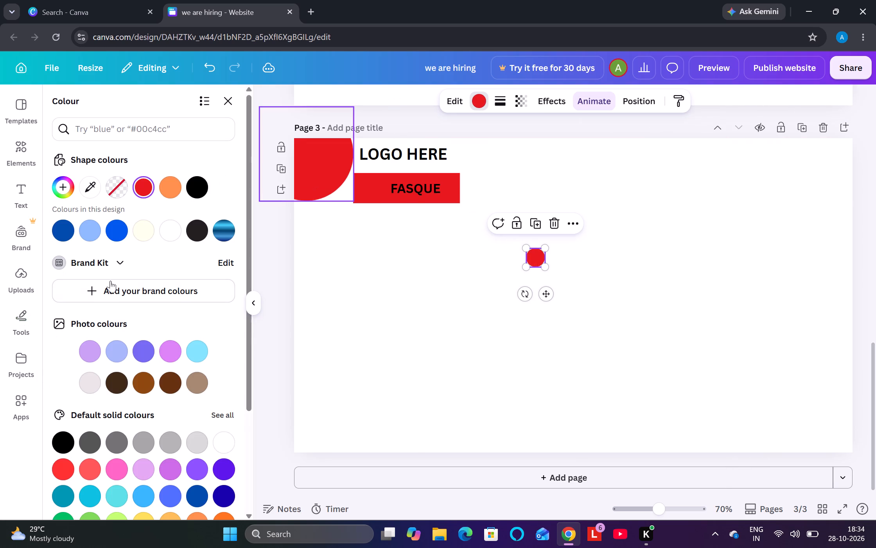
left_click(197, 186)
left_click(393, 258)
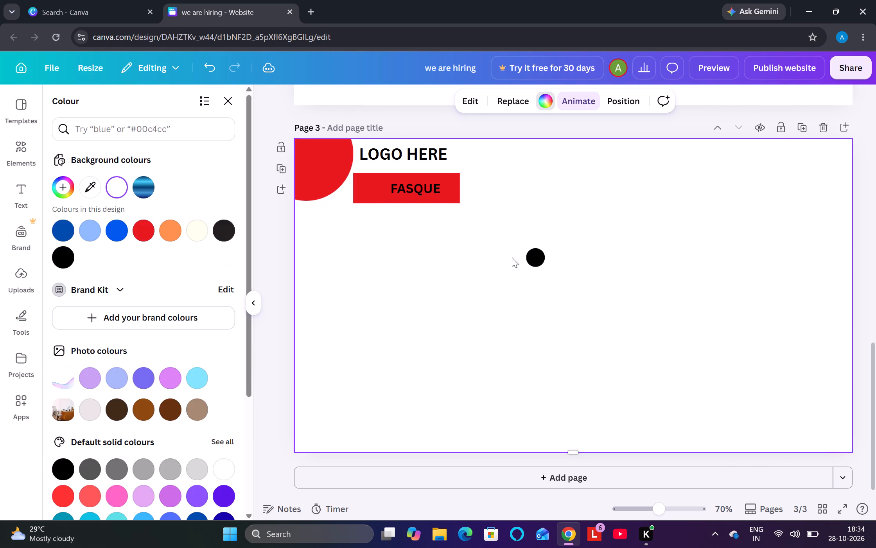
Move the black circle onto the red bar before the "FASQUE" text and enlarge it slightly.
left_click_drag(532, 260, 366, 190)
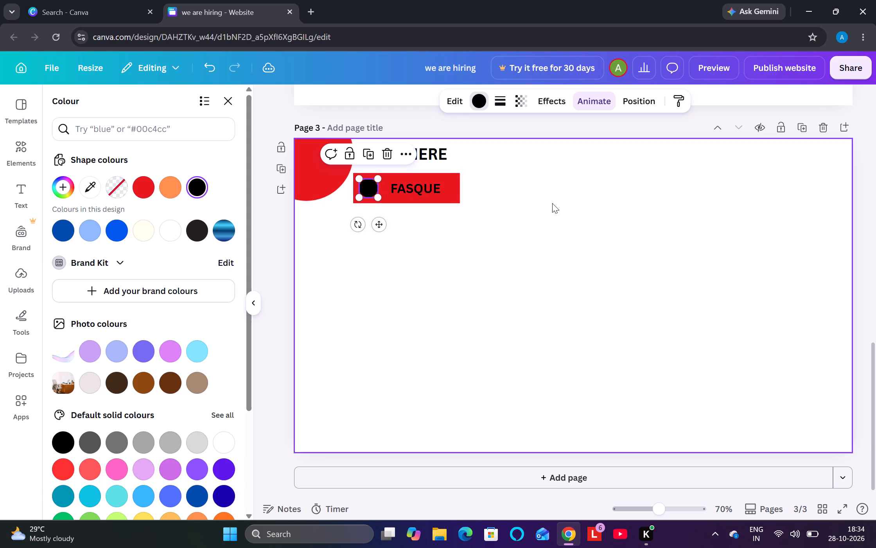
left_click(552, 203)
left_click(374, 190)
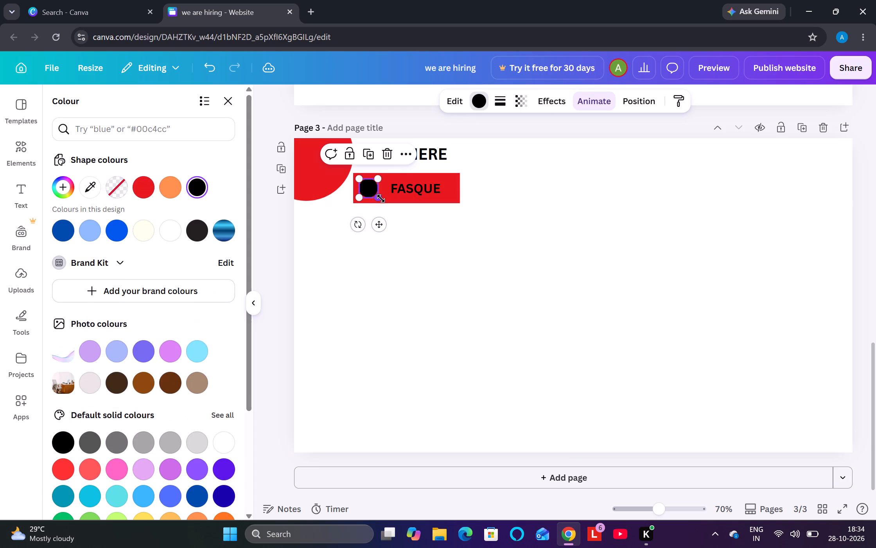
left_click_drag(380, 196, 383, 200)
left_click(367, 188)
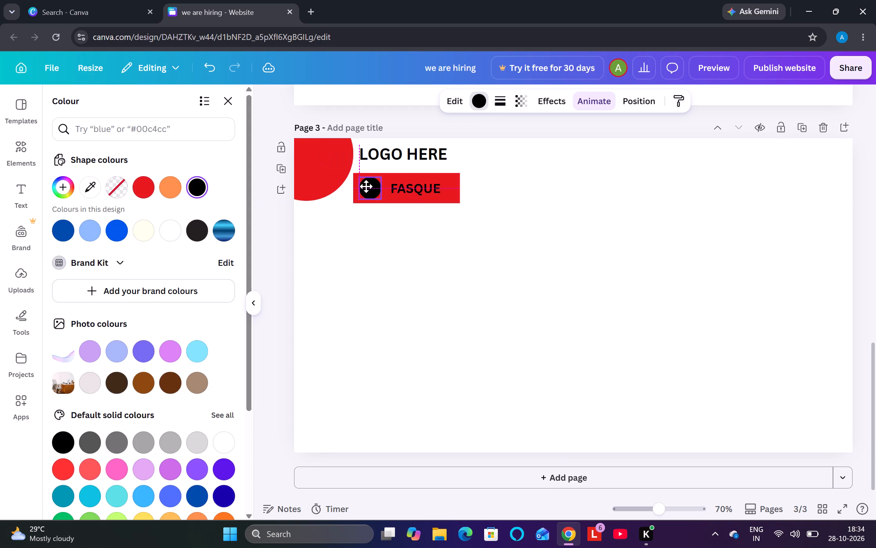
left_click(330, 267)
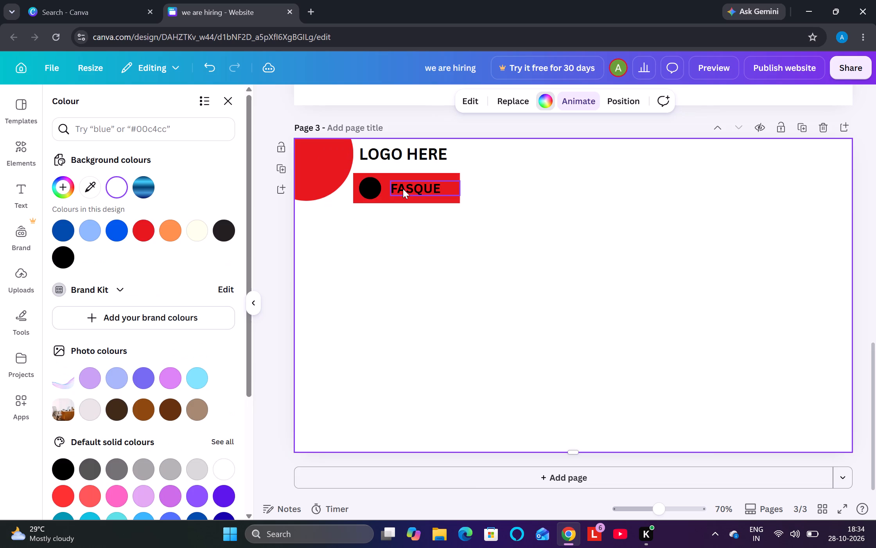
Enlarge the "FASQUE" text to a font size of about 24.2.
left_click(403, 189)
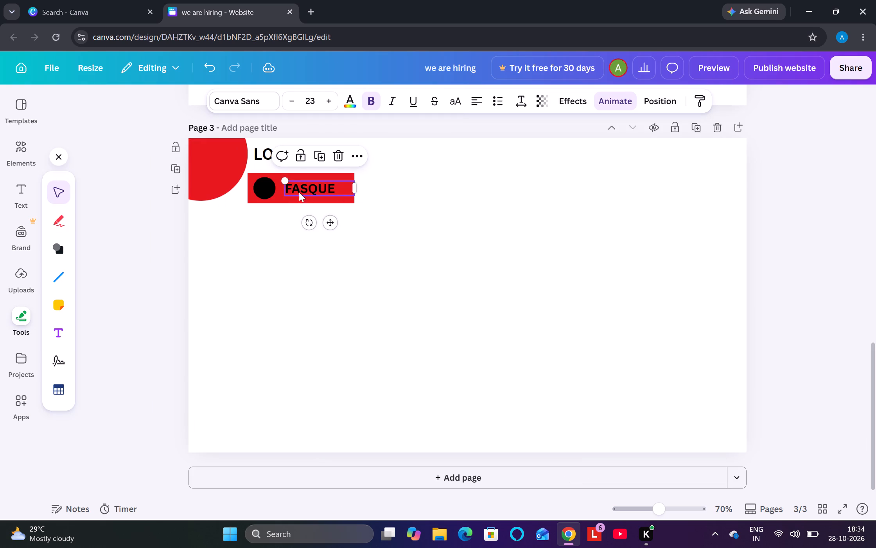
left_click_drag(285, 178, 287, 170)
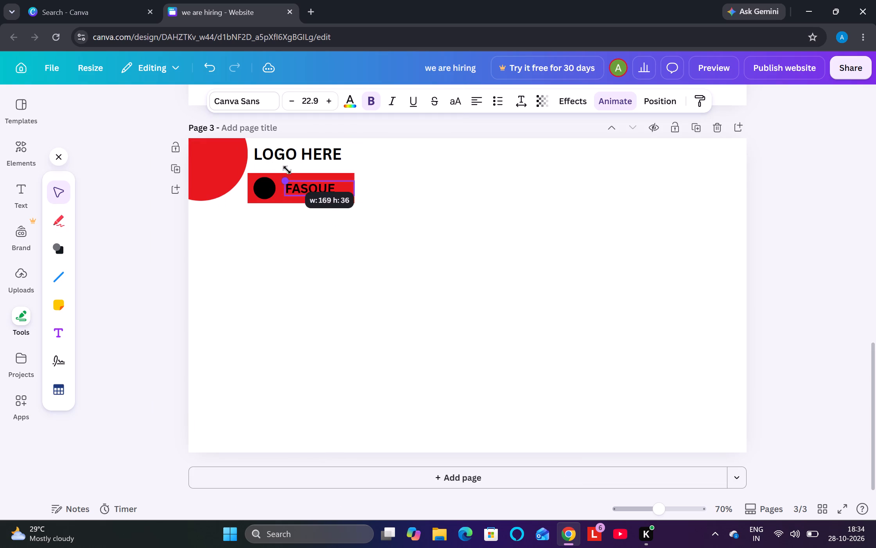
left_click_drag(287, 170, 283, 165)
left_click(434, 187)
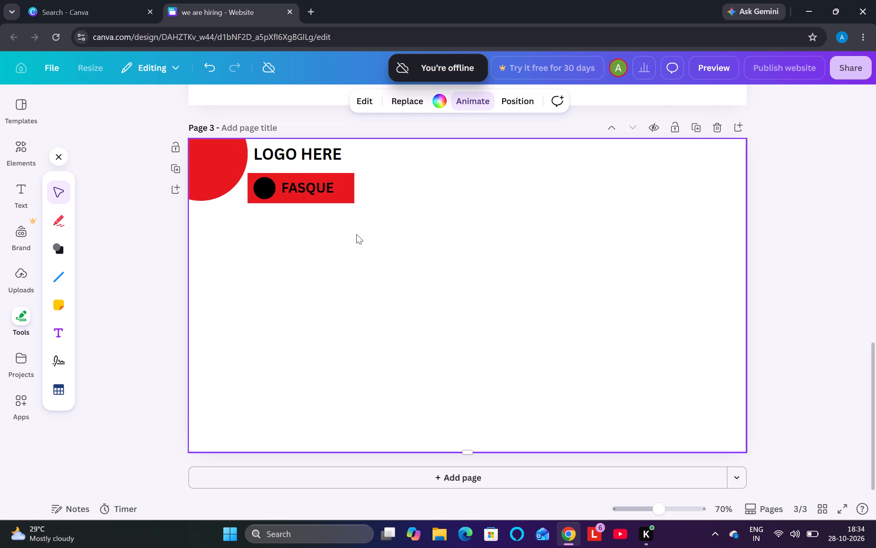
Shorten the red bar so it ends just past the "FASQUE" text.
left_click(343, 191)
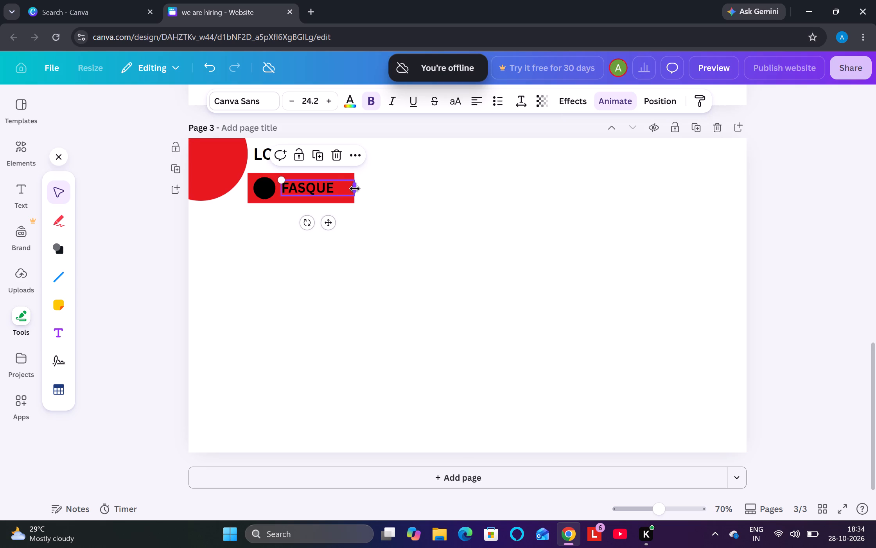
left_click(347, 199)
left_click_drag(355, 187, 344, 187)
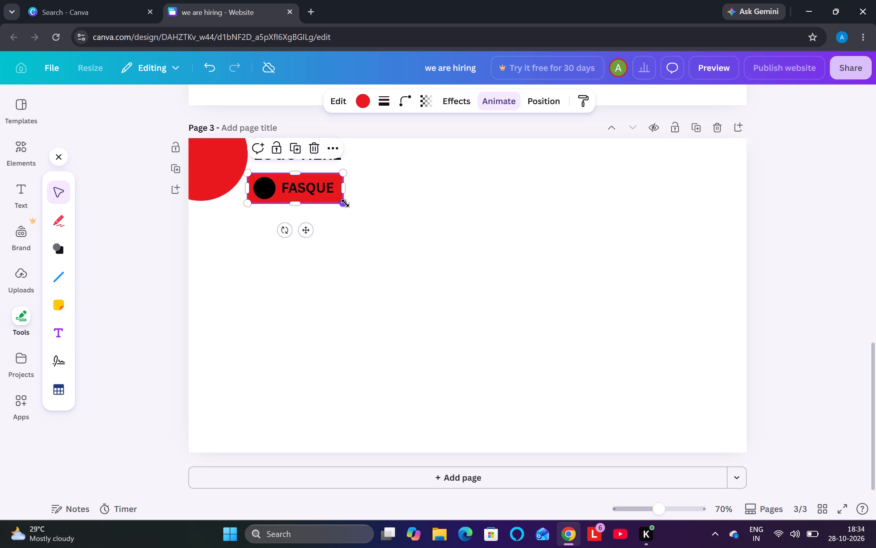
left_click(454, 195)
Recolour the red bar behind "FASQUE" with the medium blue from the default solid colours.
left_click(285, 169)
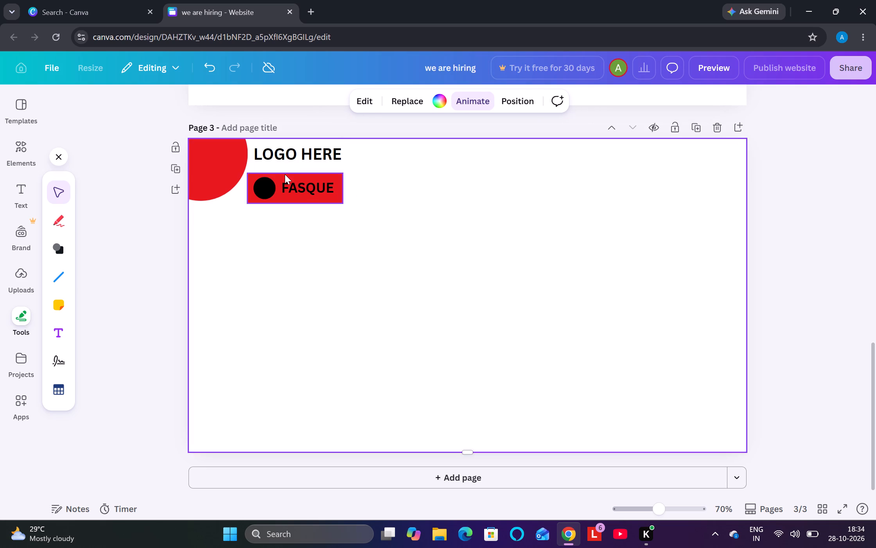
left_click(285, 175)
left_click(364, 102)
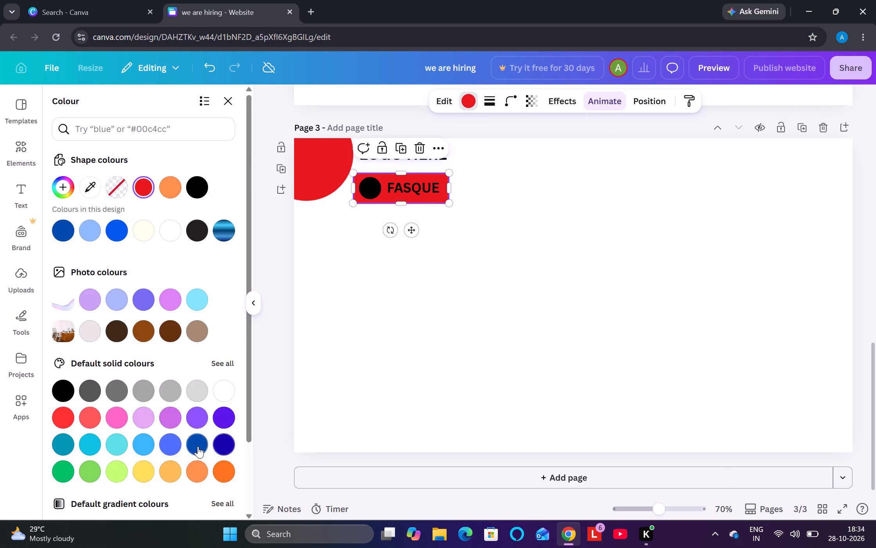
left_click(173, 443)
left_click(360, 323)
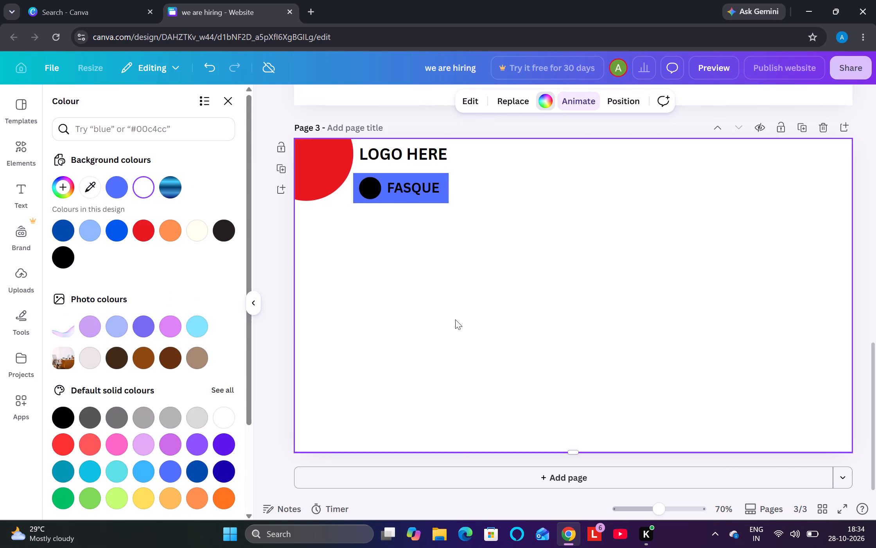
Change the "FASQUE" text colour to the off-white already used in the design.
left_click(411, 191)
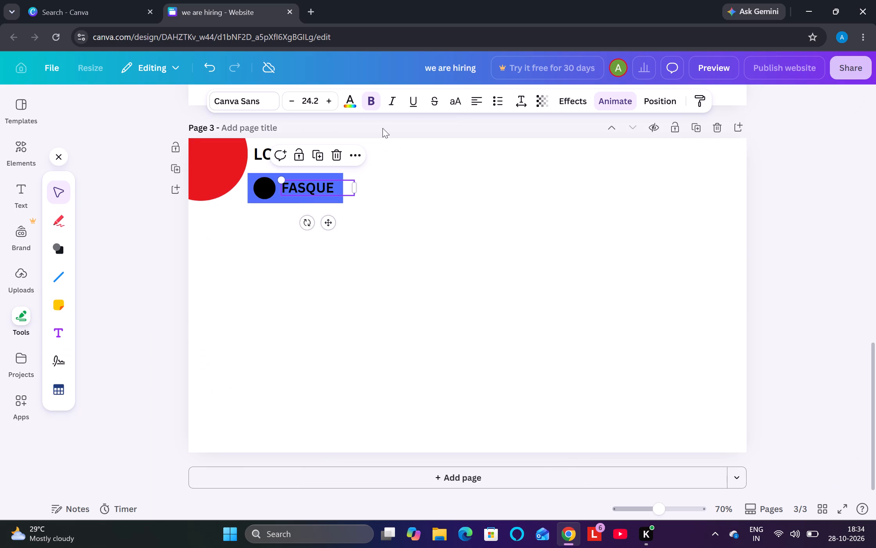
left_click(349, 100)
left_click(198, 228)
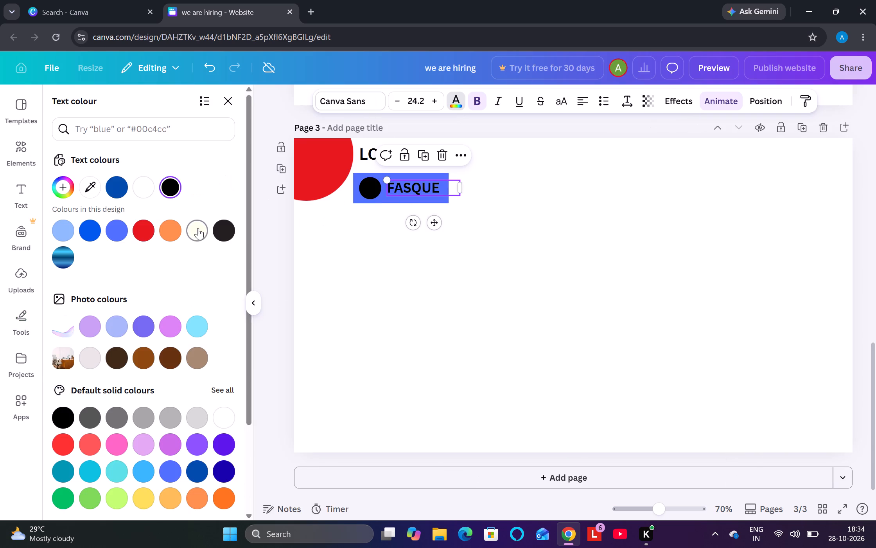
left_click(407, 358)
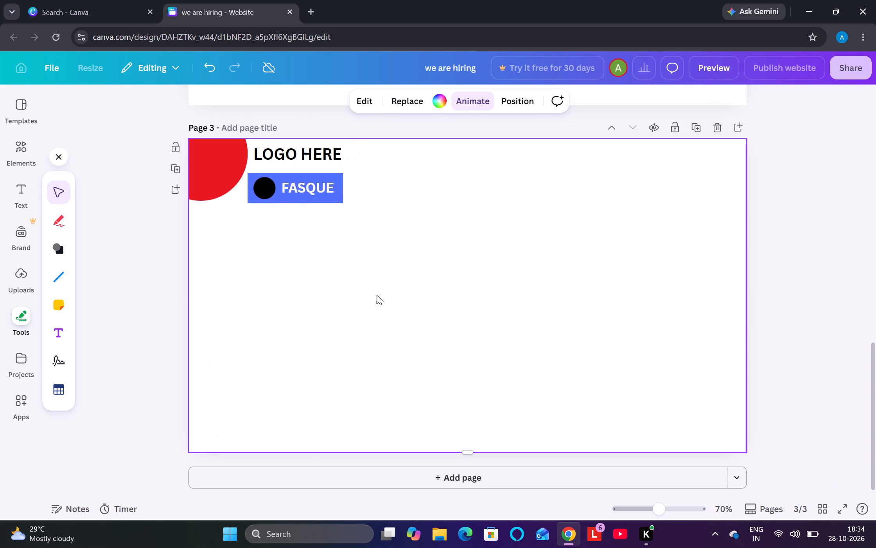
Reduce the blue bar's height from both its bottom and top edges to about 54.
left_click(318, 202)
left_click_drag(293, 203, 293, 202)
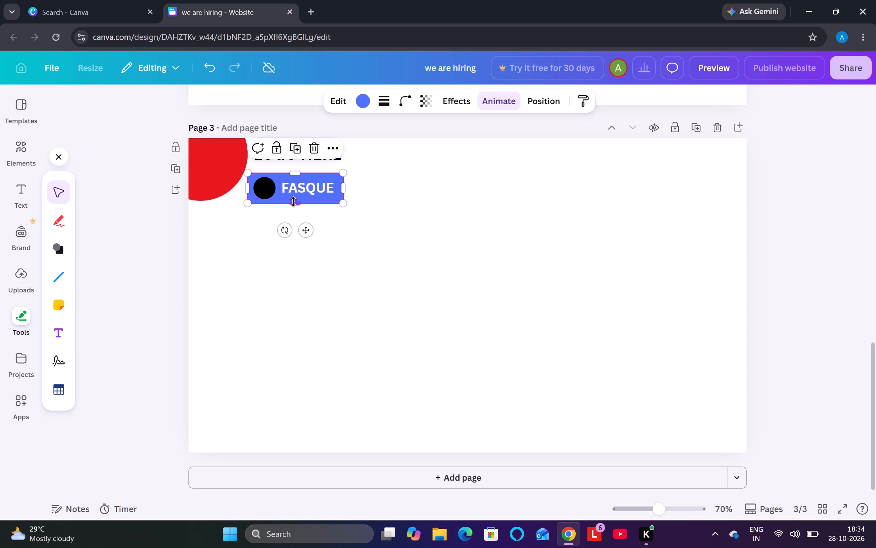
left_click_drag(293, 202, 294, 199)
left_click(295, 176)
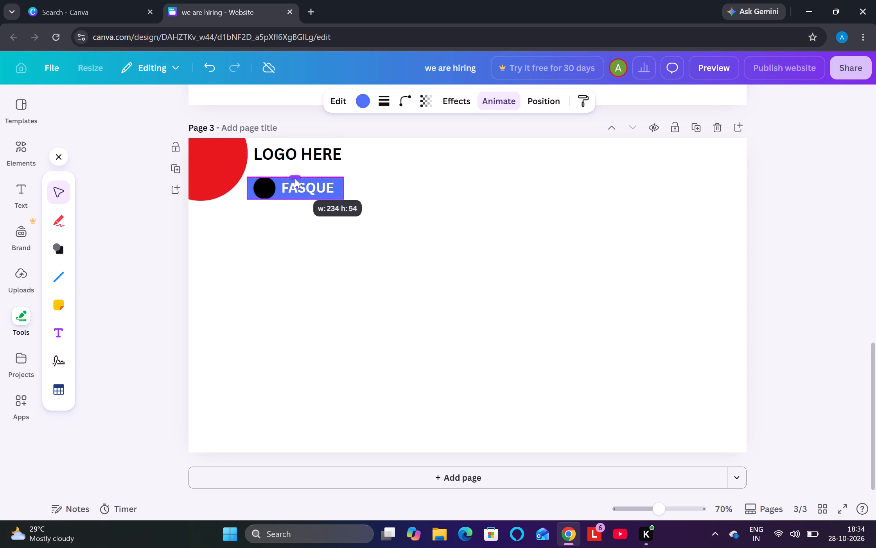
left_click(379, 233)
Review the layouts of page 2 and page 3, comparing their header areas.
scroll(337, 275, "down", 1)
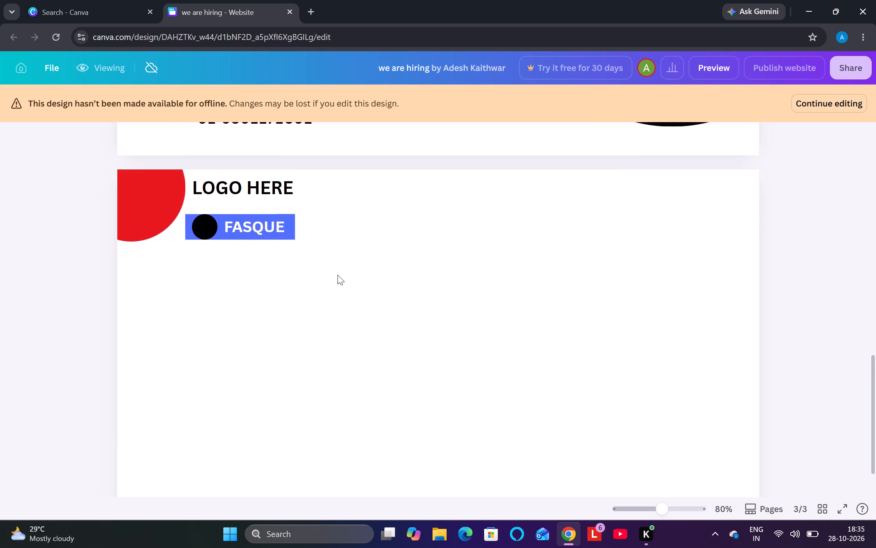
scroll(338, 277, "up", 5)
scroll(340, 219, "up", 10)
scroll(333, 243, "down", 9)
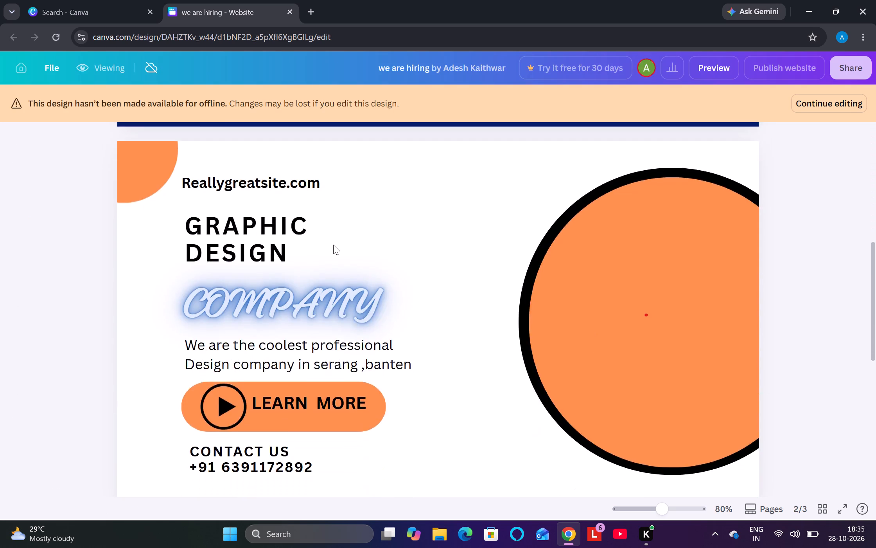
scroll(333, 245, "down", 3)
scroll(333, 243, "up", 1)
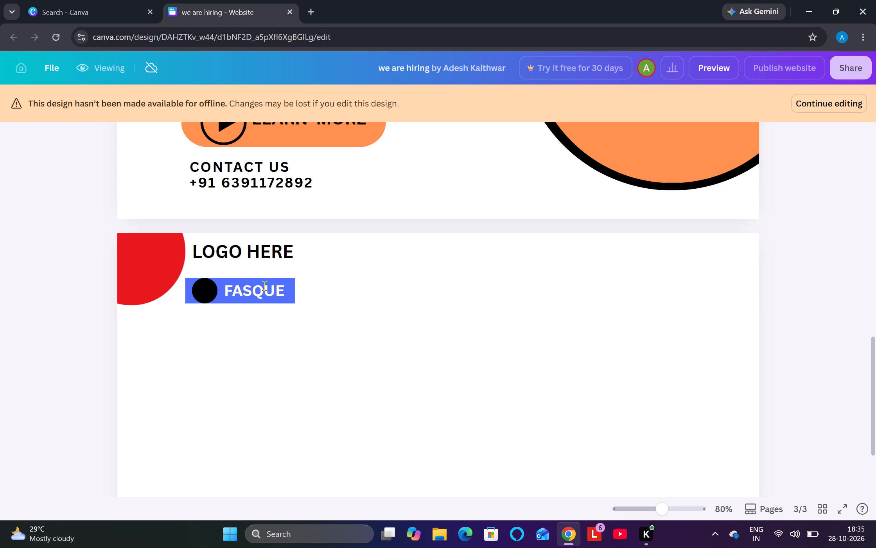
left_click(264, 286)
scroll(373, 237, "down", 8)
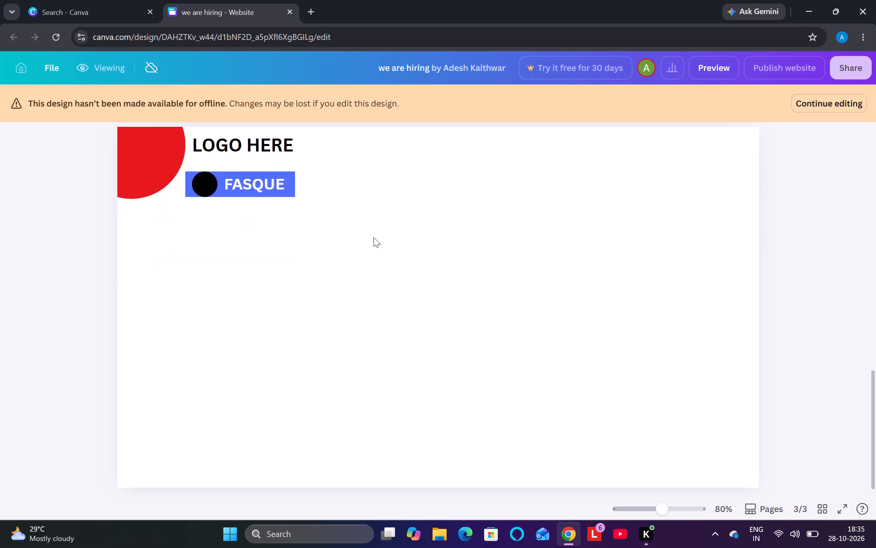
scroll(374, 237, "up", 4)
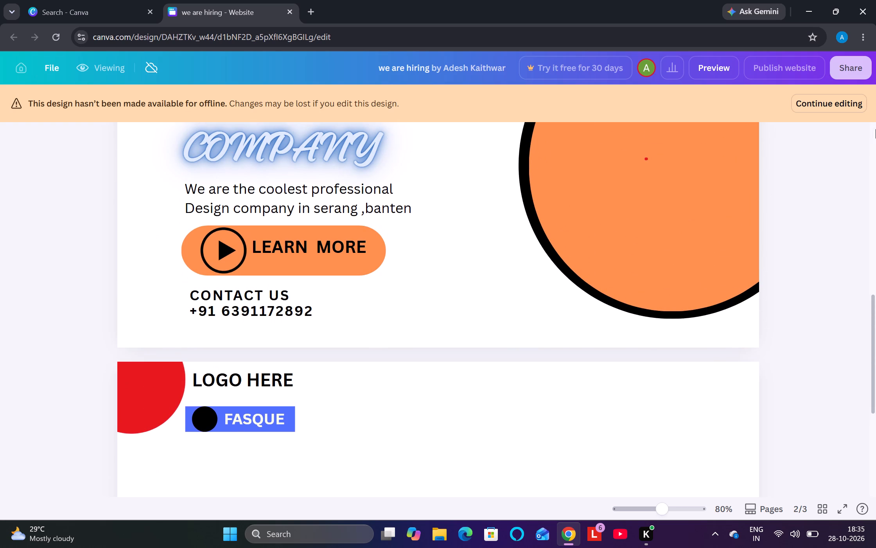
Resume editing the design while offline.
left_click(831, 99)
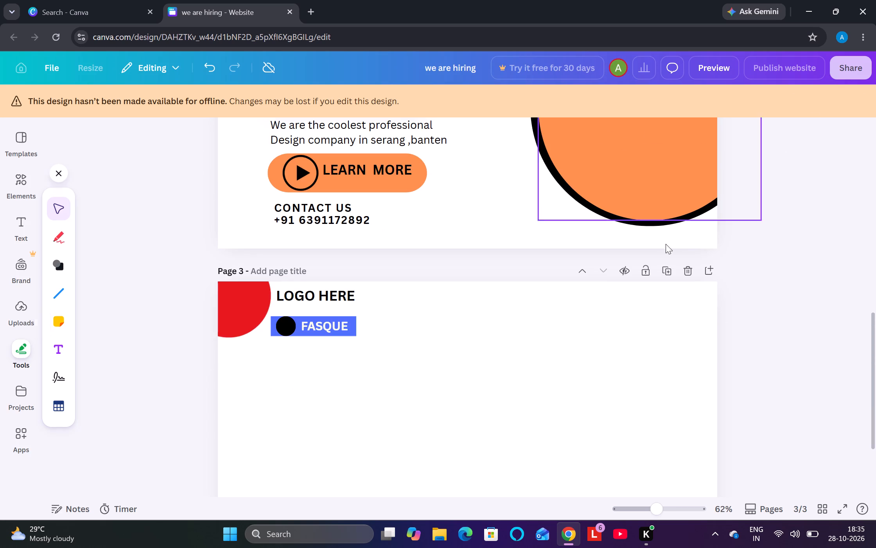
Extend the blue bar upward towards the "LOGO HERE" text, to a height of about 72.
left_click(394, 337)
scroll(398, 329, "down", 2)
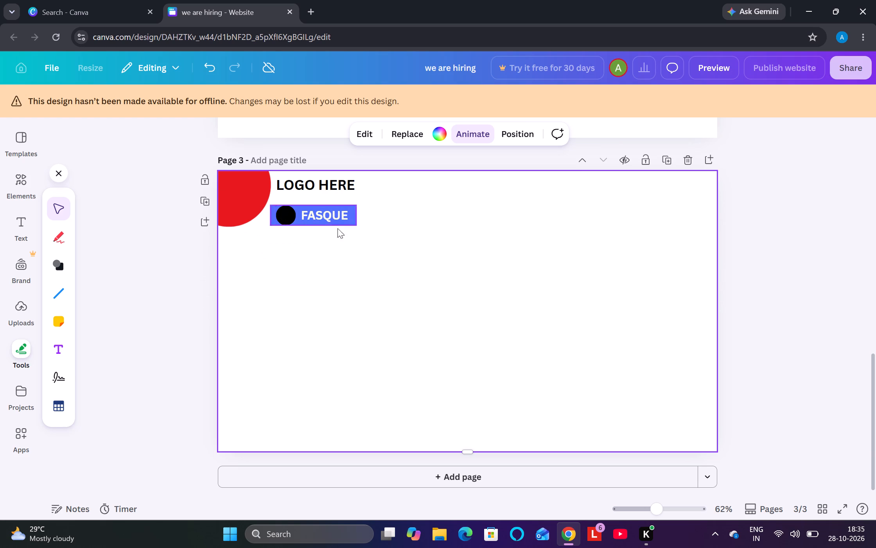
left_click(357, 243)
left_click(294, 205)
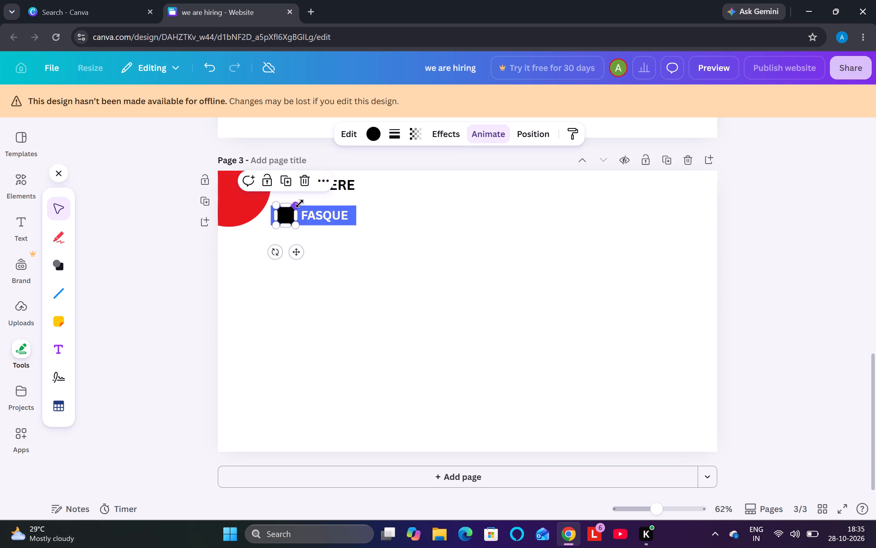
left_click(307, 205)
left_click_drag(313, 204, 315, 199)
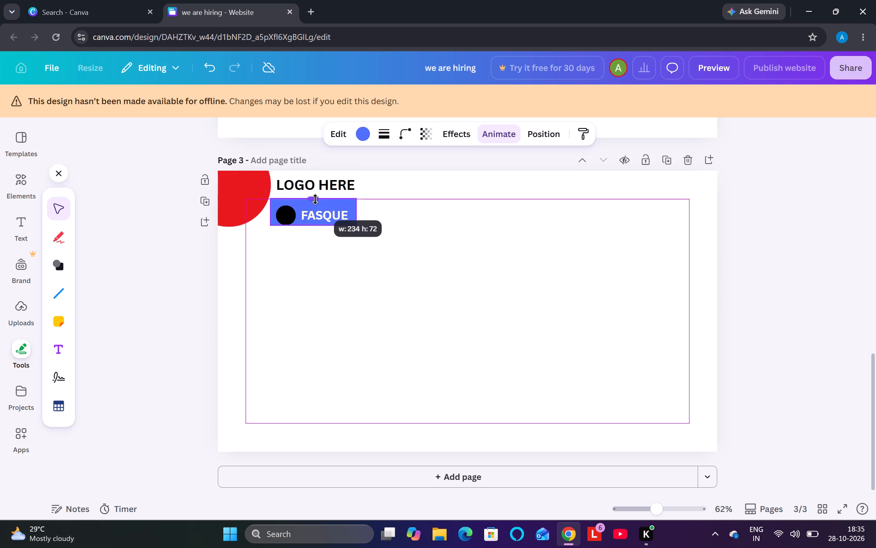
left_click_drag(315, 199, 315, 200)
left_click(310, 223)
Move the black circle and the "FASQUE" text up slightly to centre them vertically in the blue bar.
left_click_drag(289, 217, 290, 215)
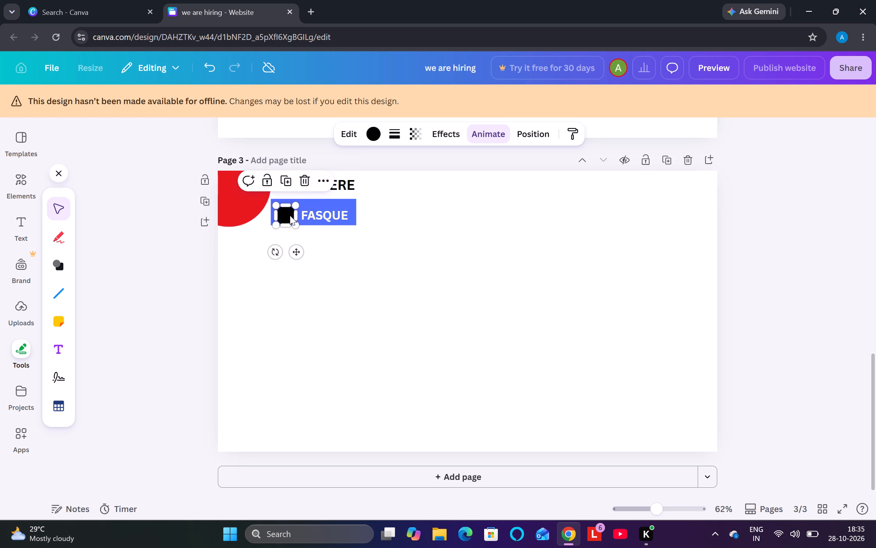
left_click_drag(290, 215, 291, 213)
left_click_drag(334, 212, 334, 209)
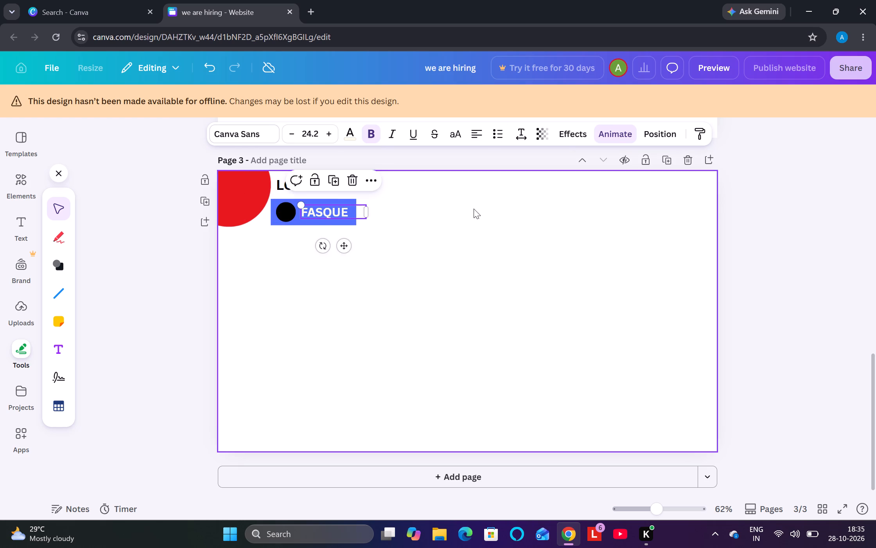
left_click(491, 209)
Nudge the blue bar slightly to the right behind the circle and "FASQUE" text, keeping its height on the page.
left_click_drag(296, 222, 299, 215)
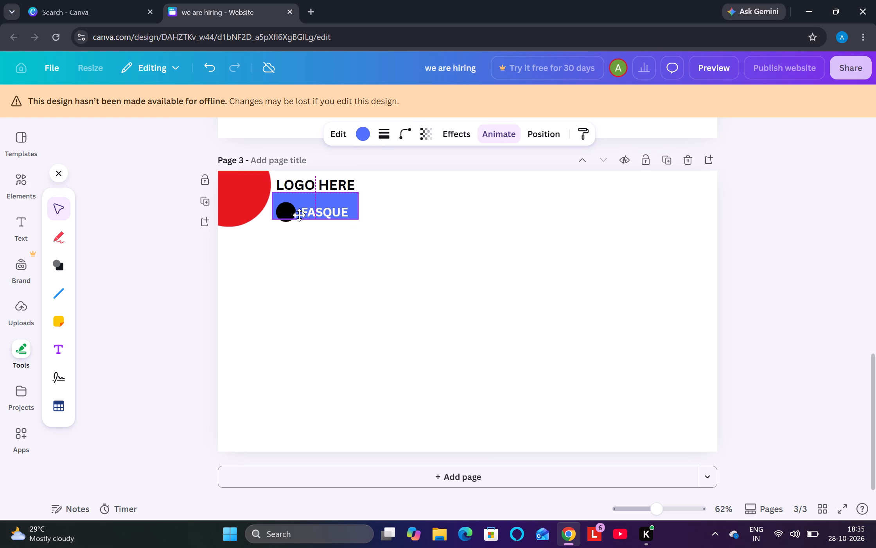
left_click_drag(299, 215, 300, 221)
double_click(515, 225)
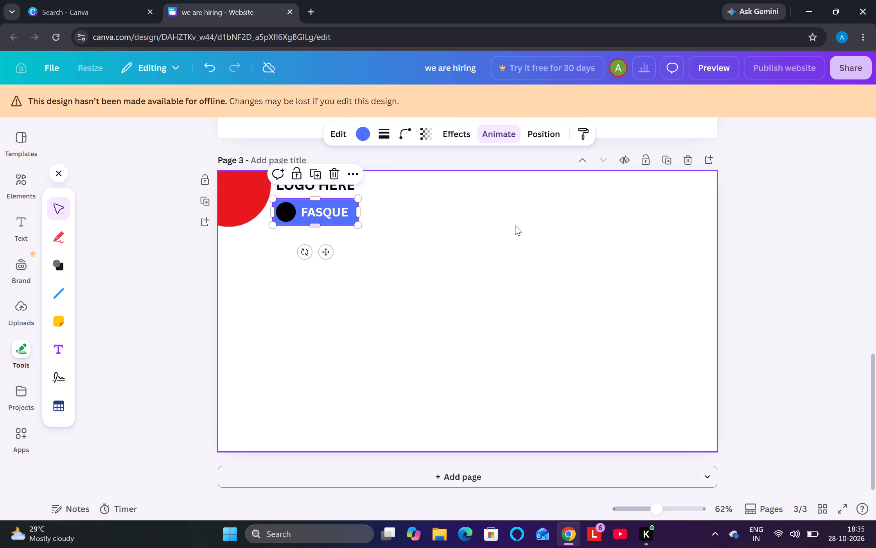
left_click(446, 223)
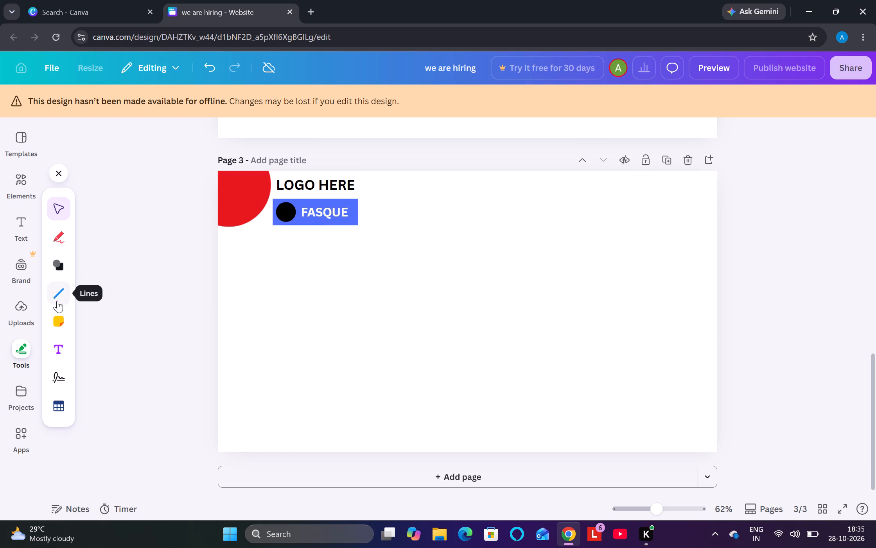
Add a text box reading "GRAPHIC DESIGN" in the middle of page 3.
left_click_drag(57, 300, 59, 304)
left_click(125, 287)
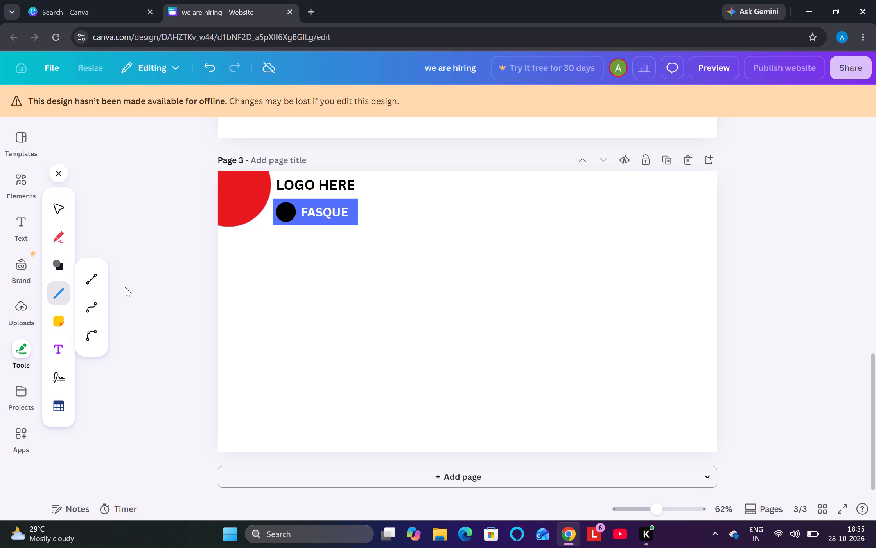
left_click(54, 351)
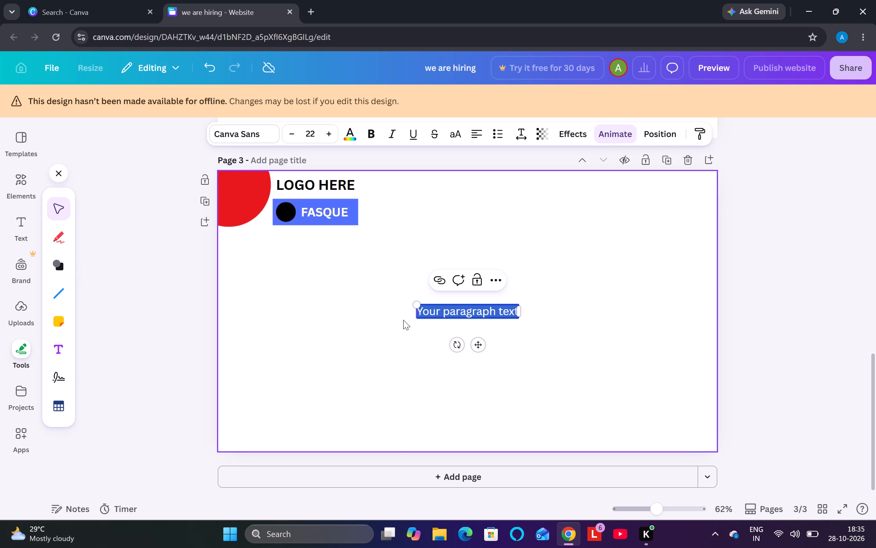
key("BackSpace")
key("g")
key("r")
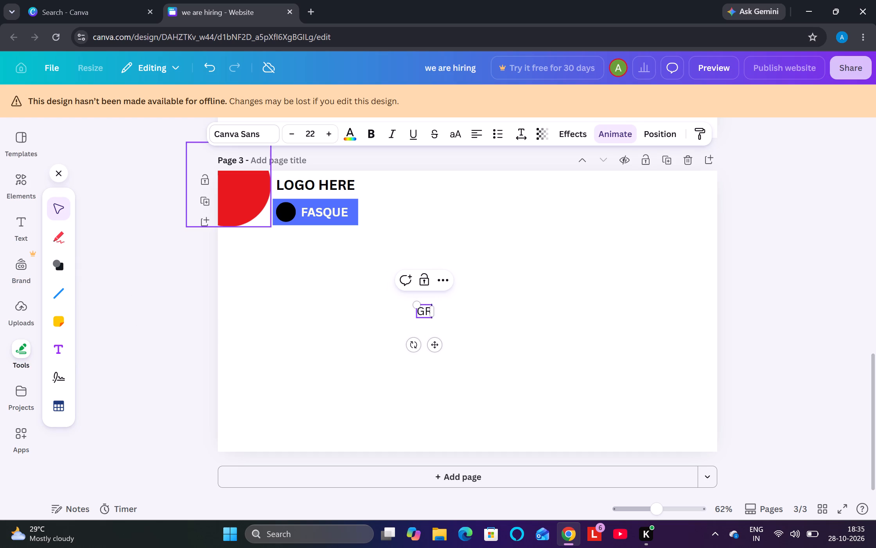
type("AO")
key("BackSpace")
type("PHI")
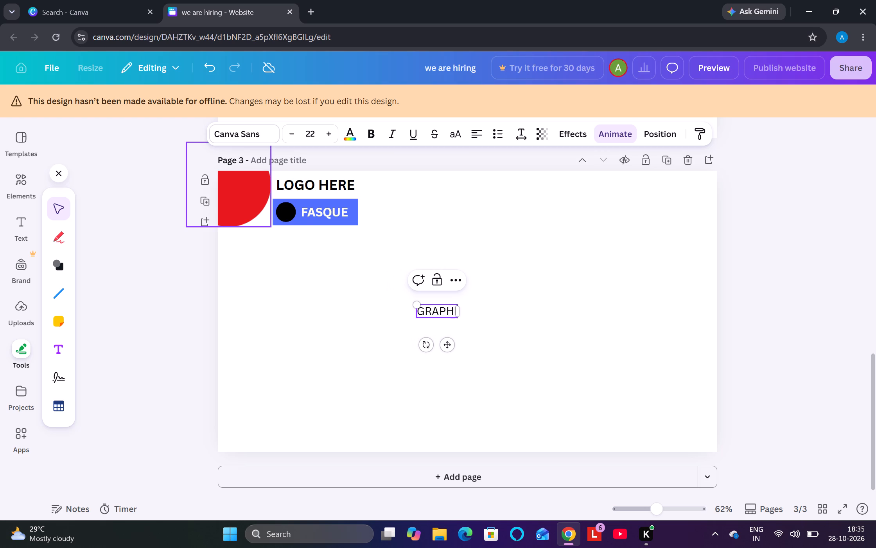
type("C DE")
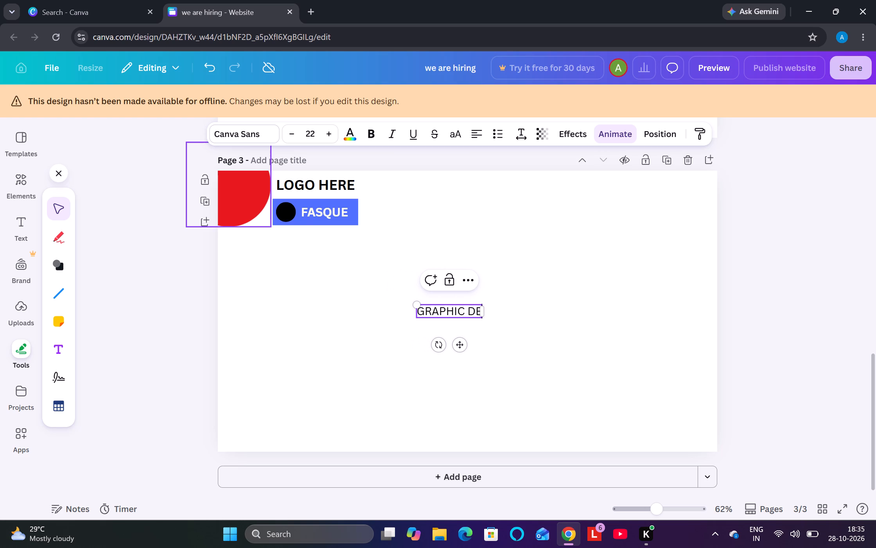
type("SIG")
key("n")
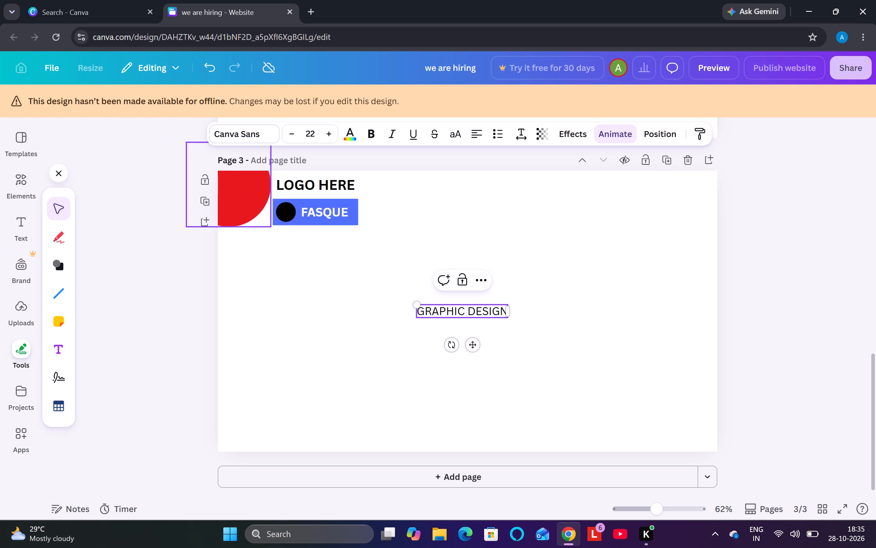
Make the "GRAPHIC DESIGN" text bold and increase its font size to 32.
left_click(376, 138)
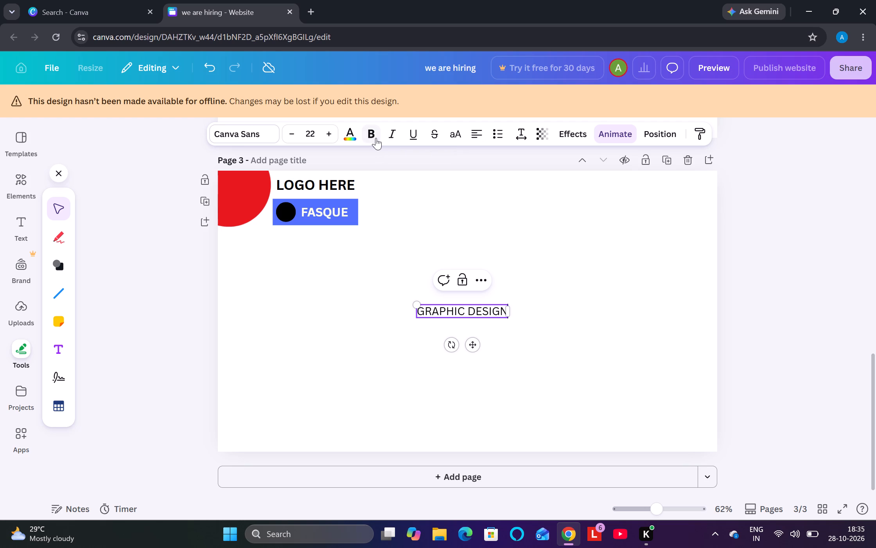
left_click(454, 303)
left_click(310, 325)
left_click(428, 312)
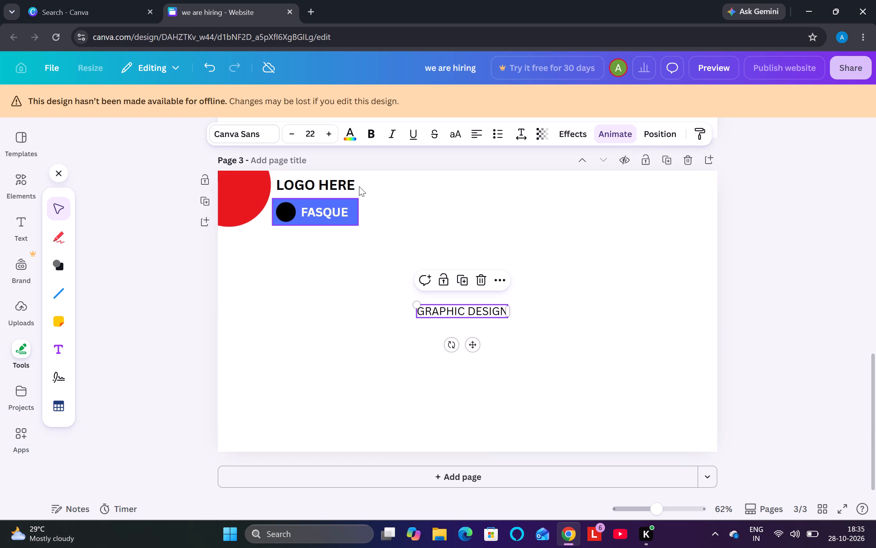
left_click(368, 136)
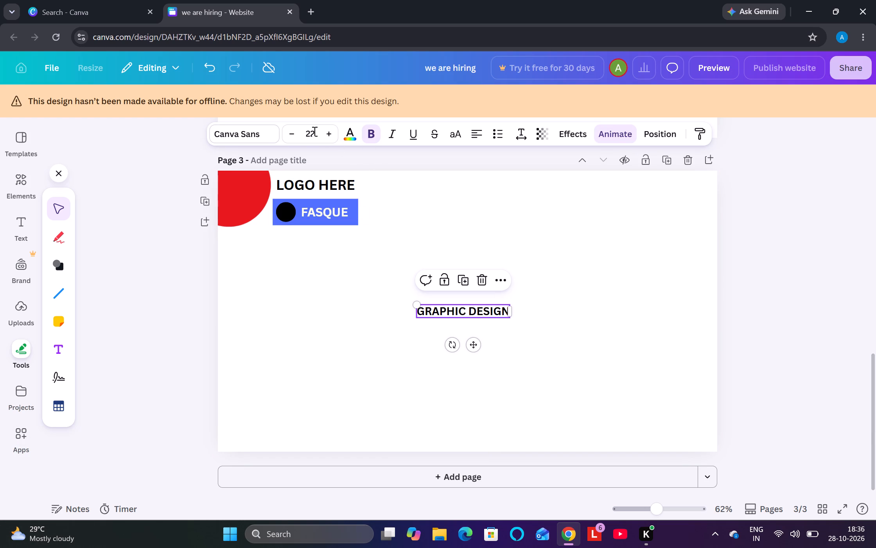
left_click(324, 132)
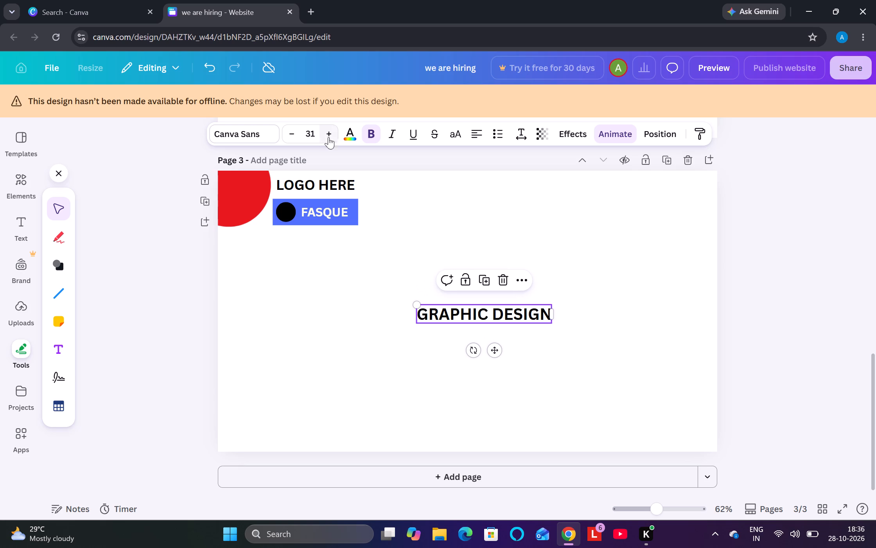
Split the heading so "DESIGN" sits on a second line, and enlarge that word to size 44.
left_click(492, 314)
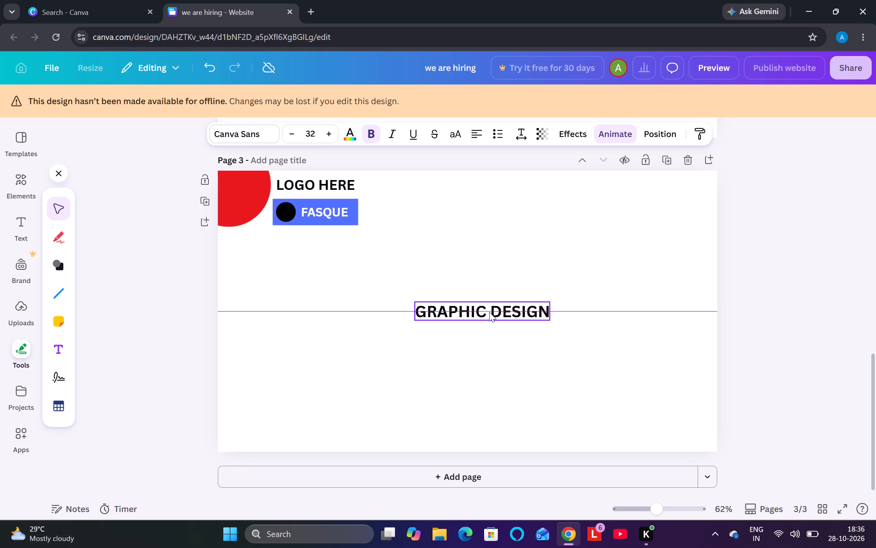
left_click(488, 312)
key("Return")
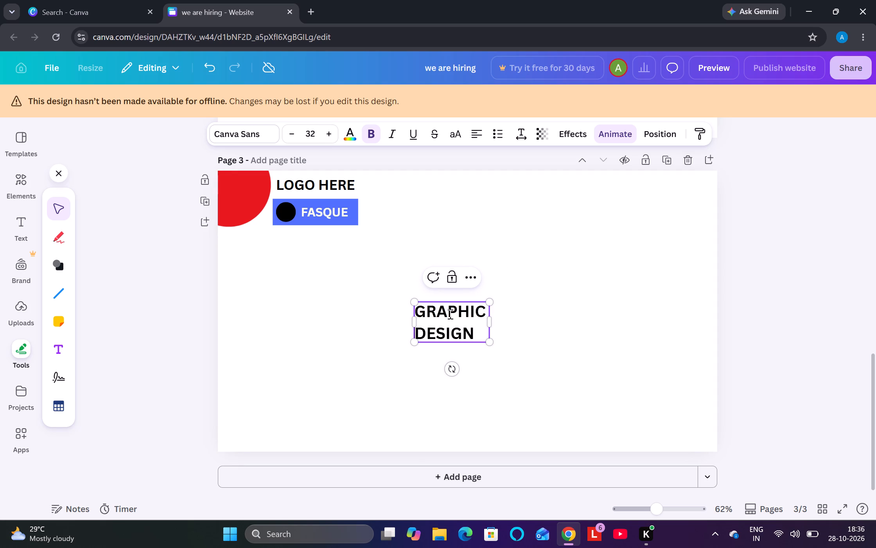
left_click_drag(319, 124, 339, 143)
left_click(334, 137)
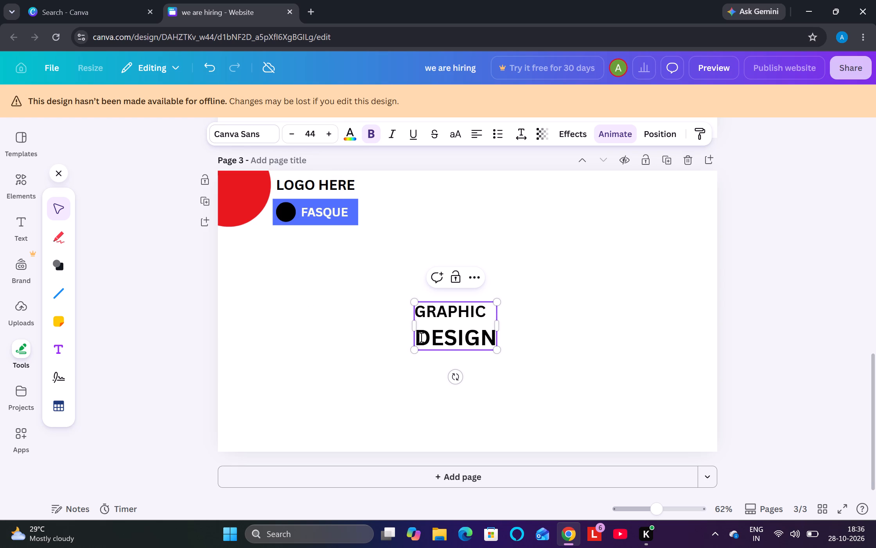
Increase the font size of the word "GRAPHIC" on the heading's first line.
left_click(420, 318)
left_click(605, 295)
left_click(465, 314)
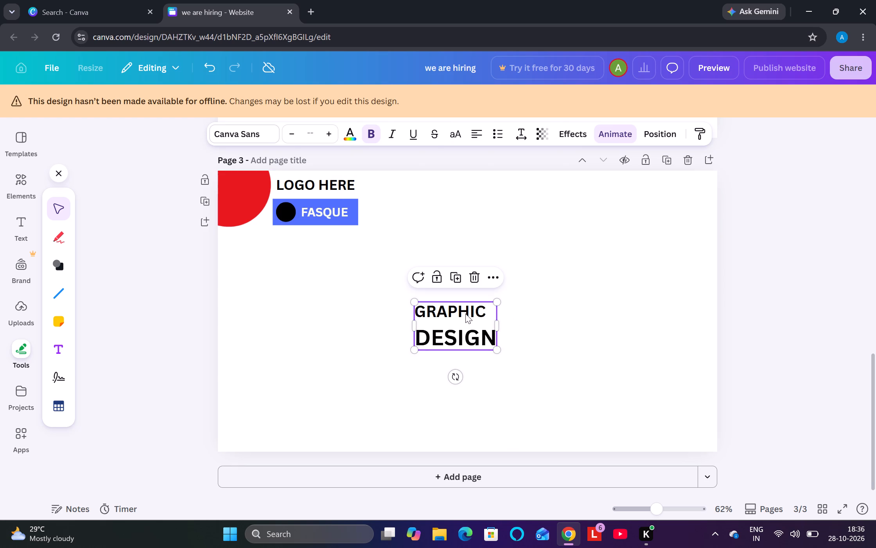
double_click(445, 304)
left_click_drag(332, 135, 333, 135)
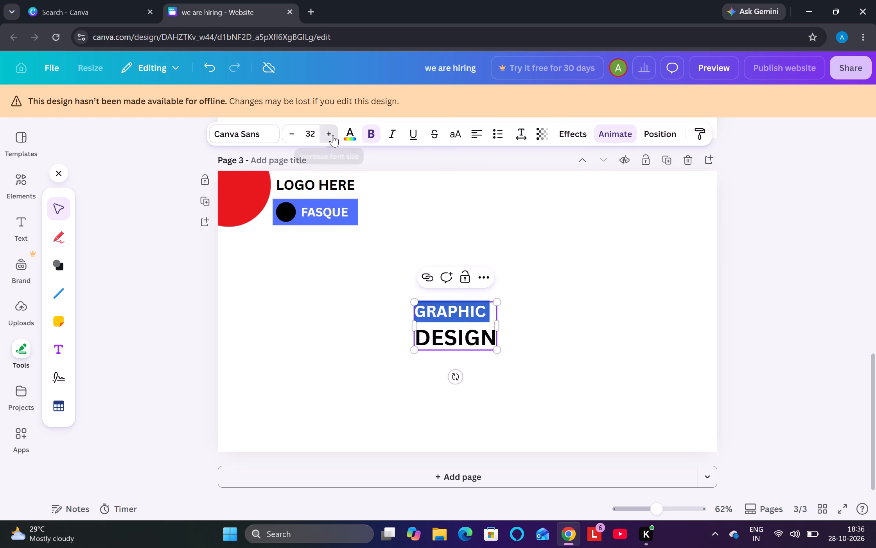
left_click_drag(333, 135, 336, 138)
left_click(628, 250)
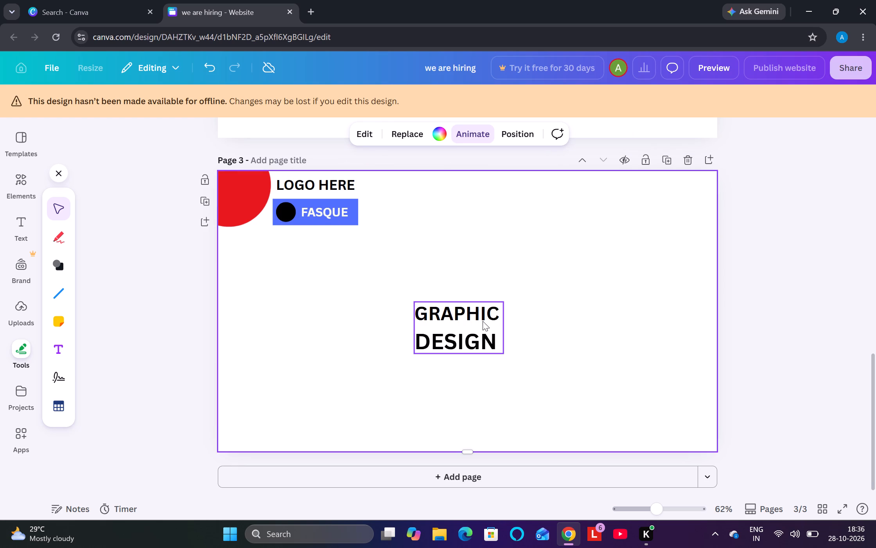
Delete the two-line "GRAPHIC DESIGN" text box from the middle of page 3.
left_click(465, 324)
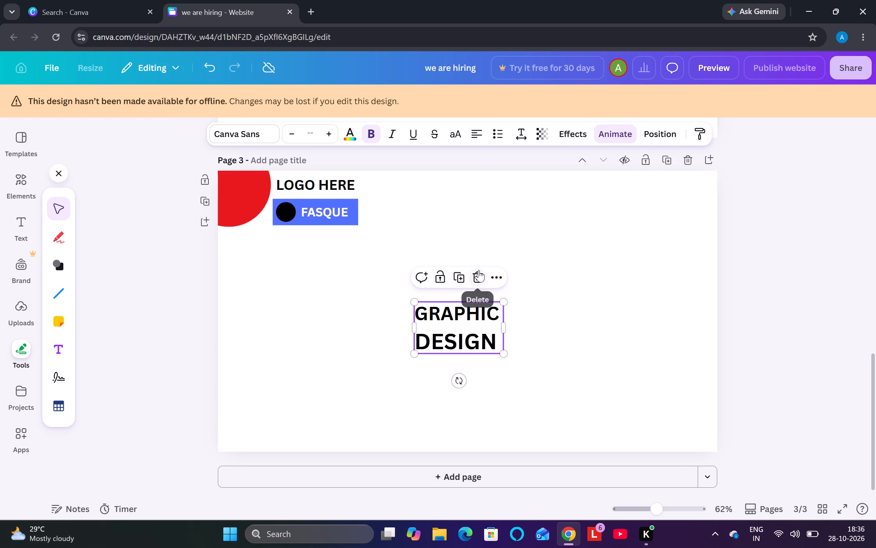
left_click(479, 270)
Duplicate the "LOGO HERE" text and place the copy just below the blue "FASQUE" bar.
left_click(330, 186)
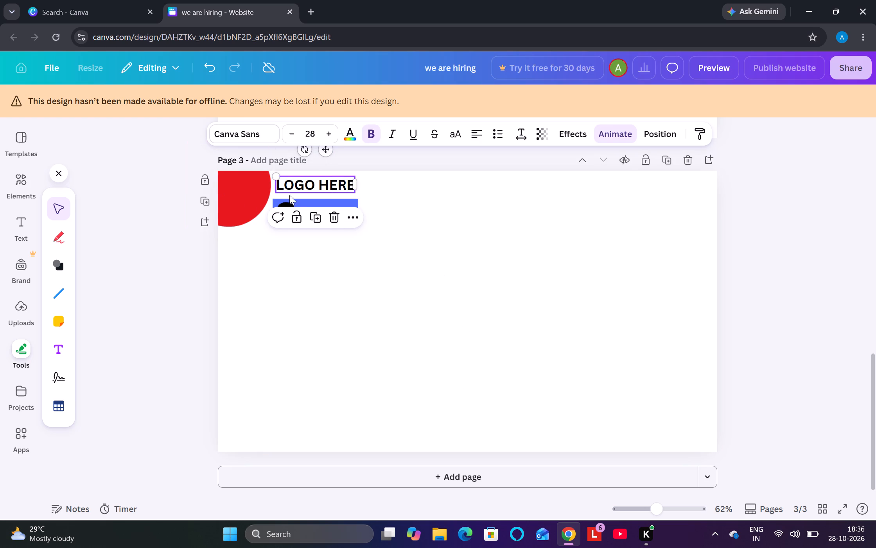
left_click(311, 220)
left_click_drag(323, 188, 328, 225)
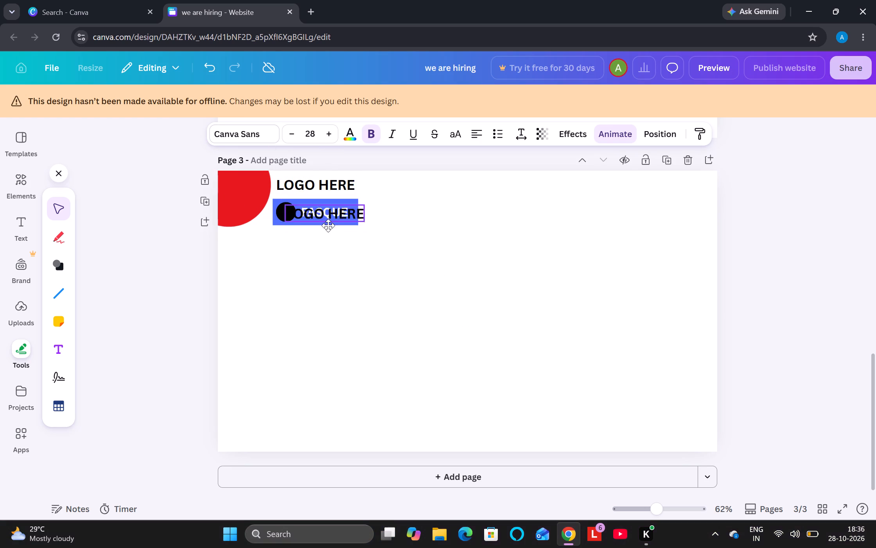
left_click_drag(328, 225, 325, 247)
Replace the copied text with "GRAPHIC" and "DESIGN" on two separate lines.
left_click(325, 247)
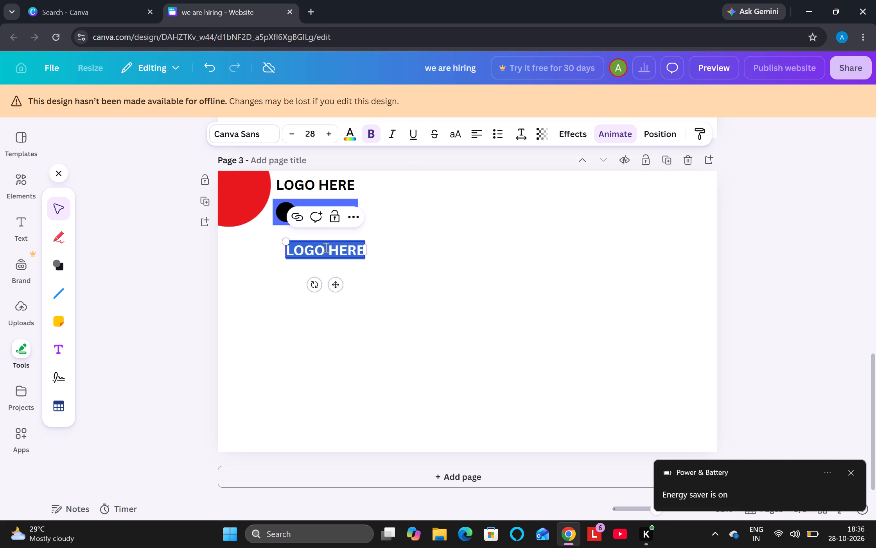
key("BackSpace")
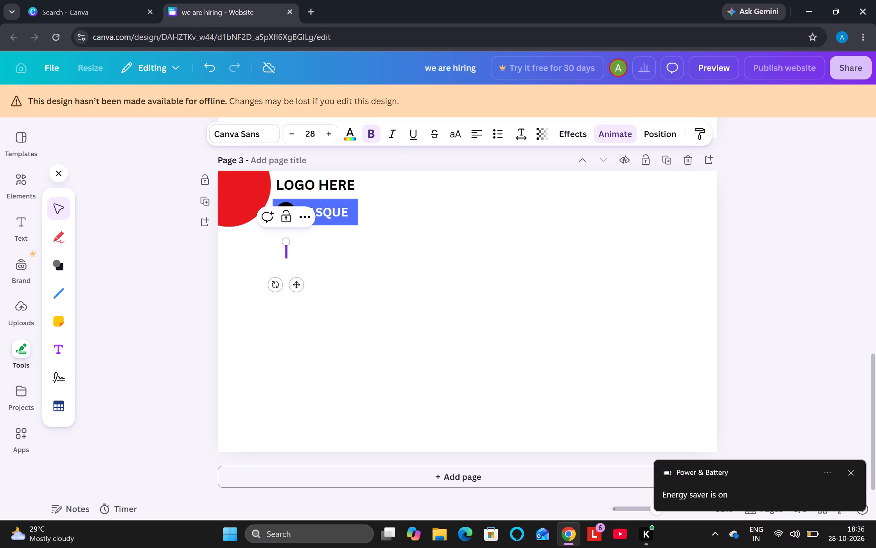
key("g")
key("r")
key("a")
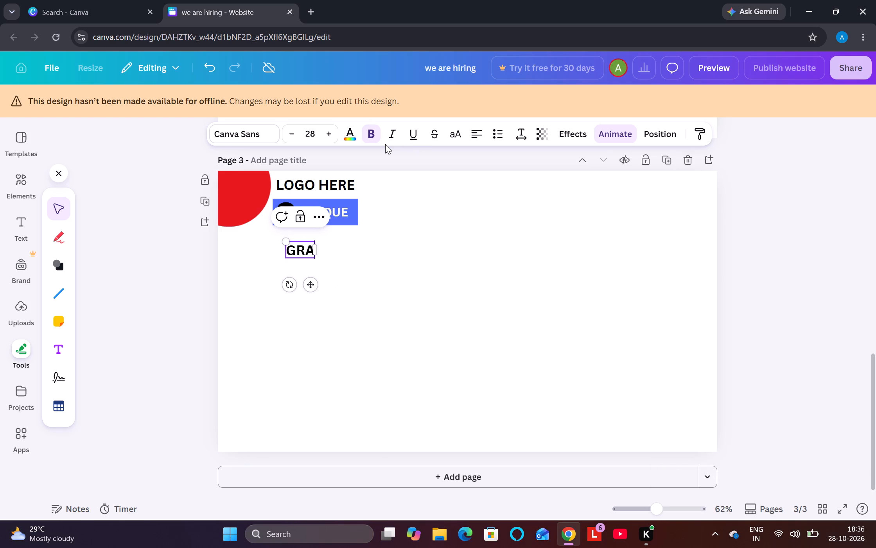
type("PHIC D")
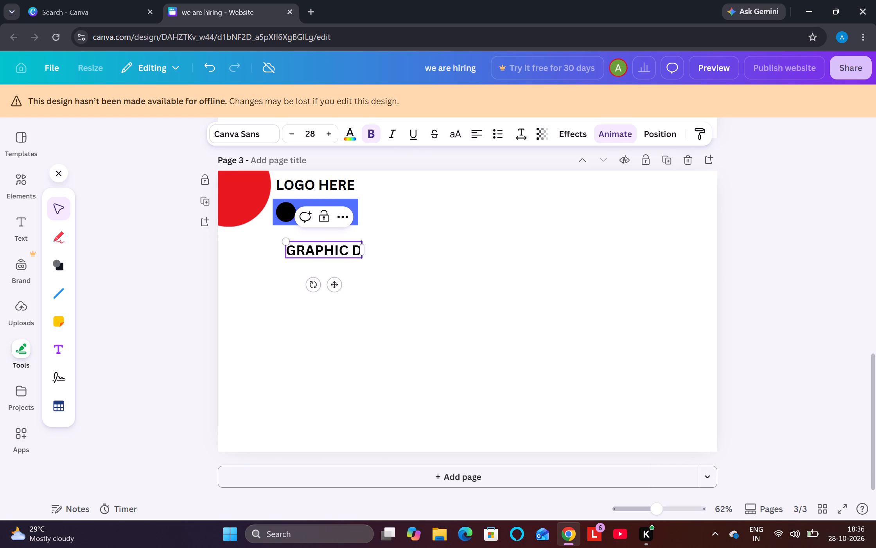
key("BackSpace")
key("Return")
type("DE")
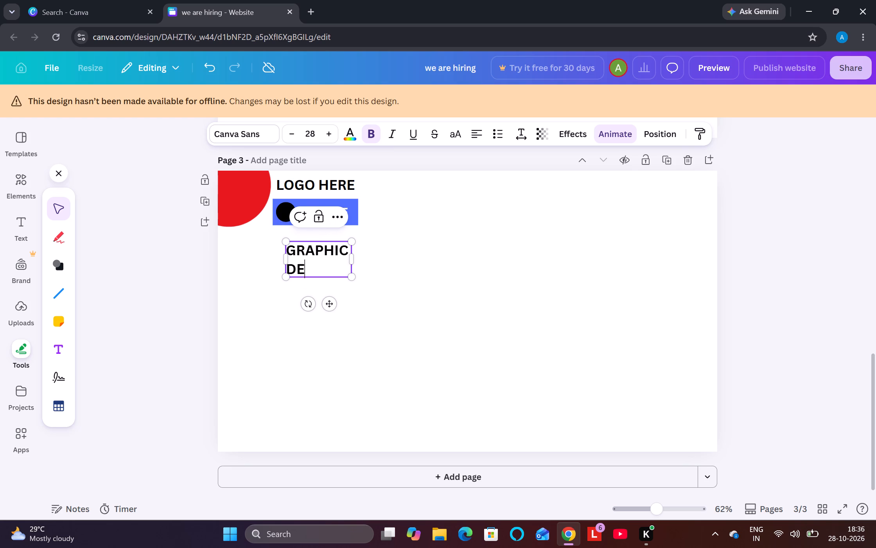
type("SI")
key("g")
key("n")
left_click(410, 249)
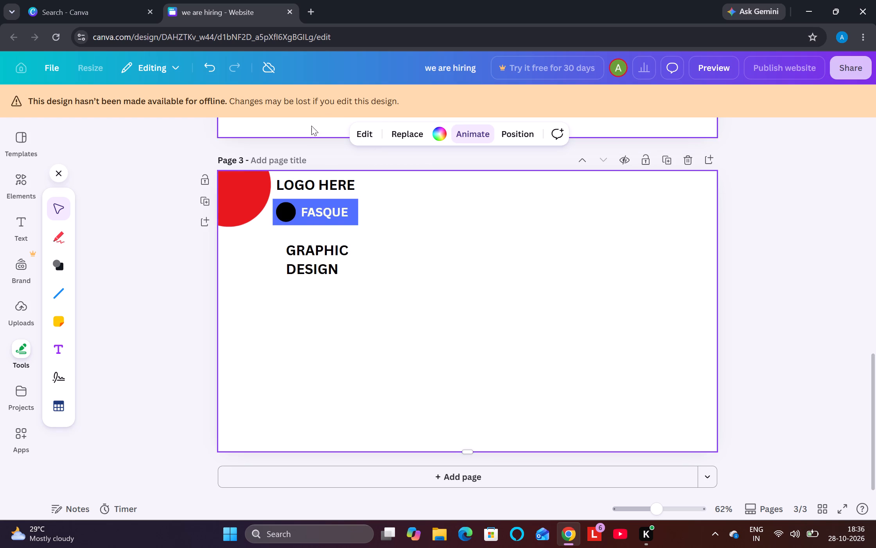
Increase the "GRAPHIC DESIGN" heading's font size to 43, keeping it bold.
left_click(297, 250)
left_click(324, 134)
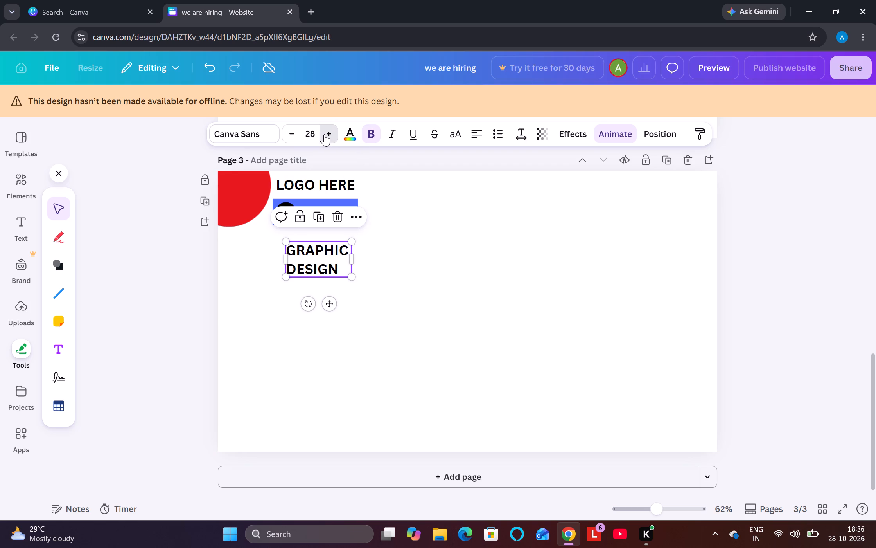
left_click(324, 134)
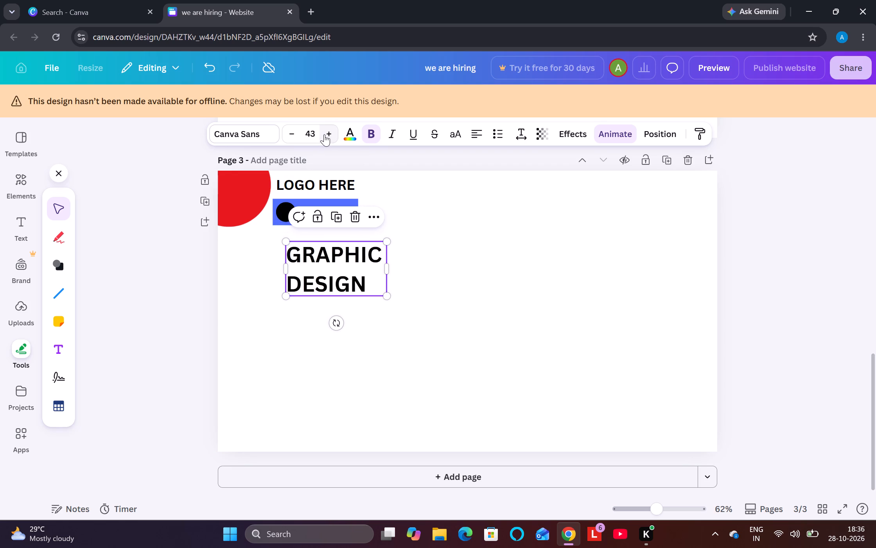
left_click(364, 135)
left_click(364, 135)
Browse the available fonts, including the Display category, for the "GRAPHIC DESIGN" heading on page 3.
left_click(259, 135)
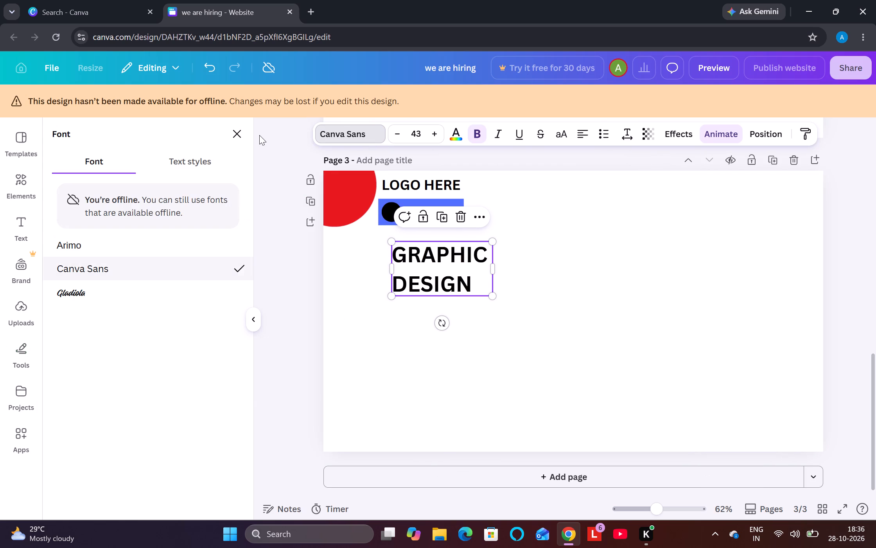
left_click(237, 137)
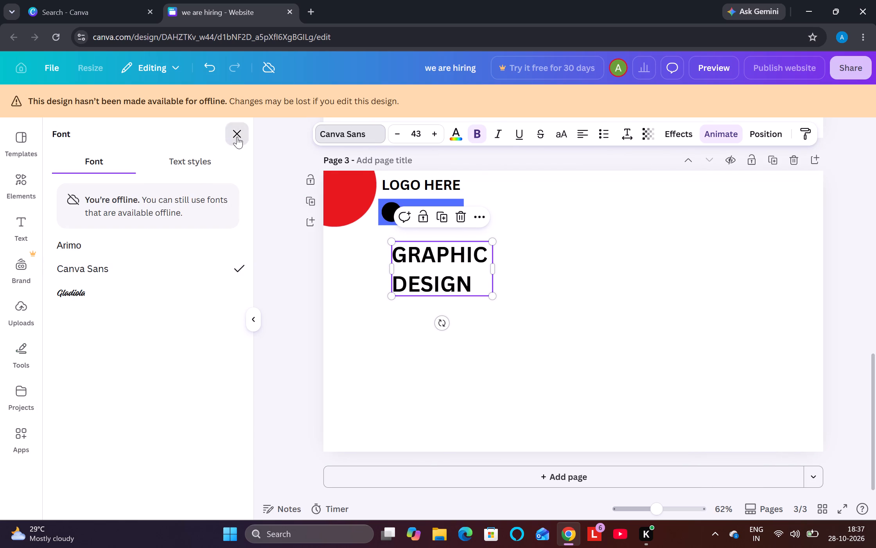
left_click(221, 130)
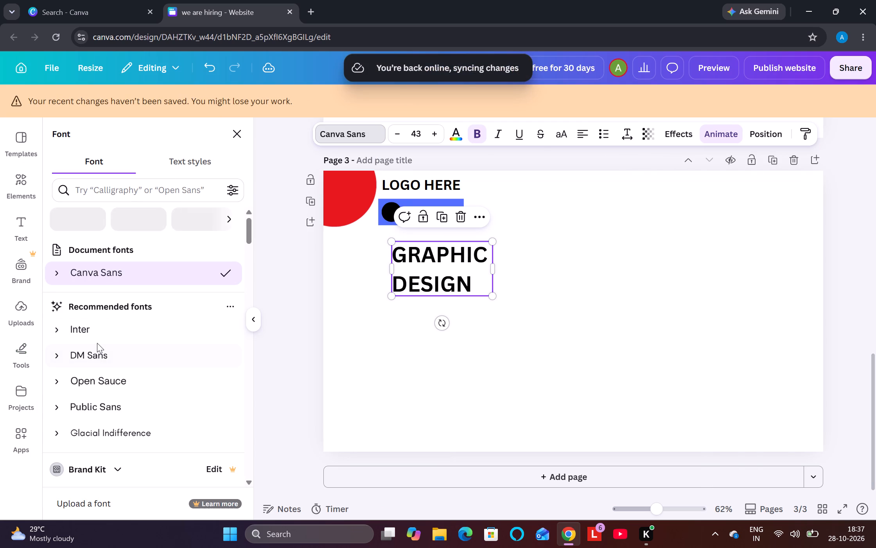
scroll(98, 342, "down", 8)
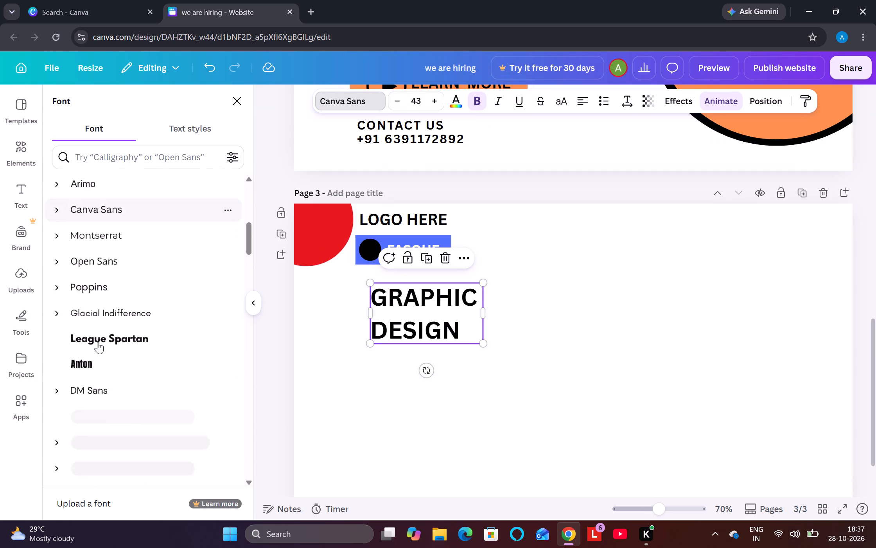
scroll(98, 341, "down", 3)
scroll(98, 341, "up", 6)
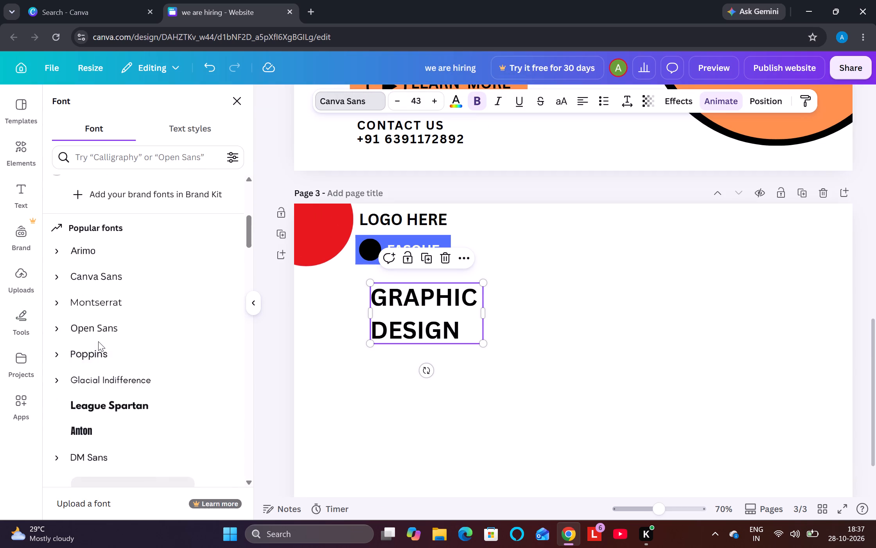
scroll(98, 341, "up", 9)
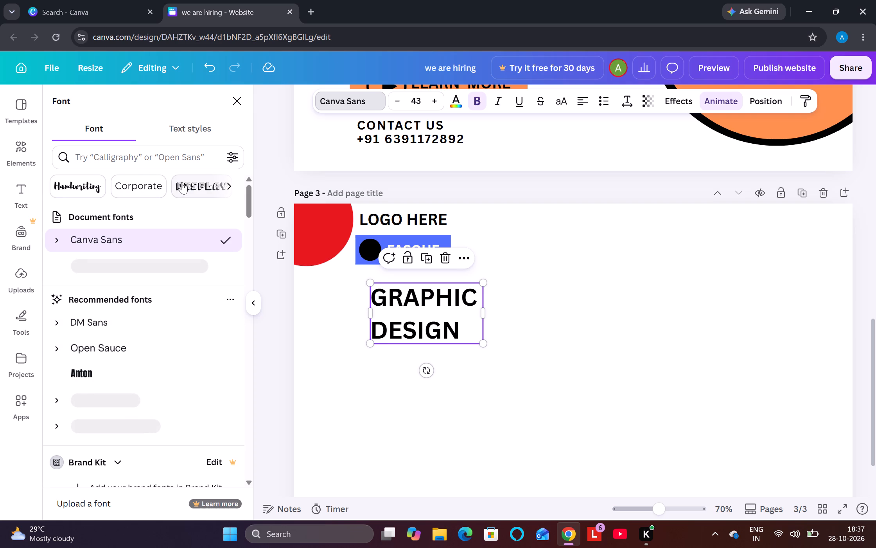
left_click(191, 184)
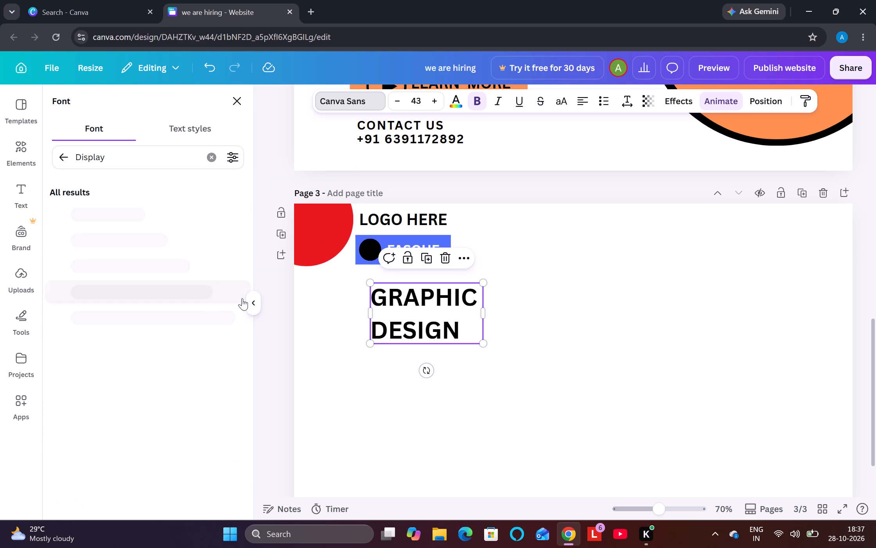
left_click(415, 314)
left_click(296, 341)
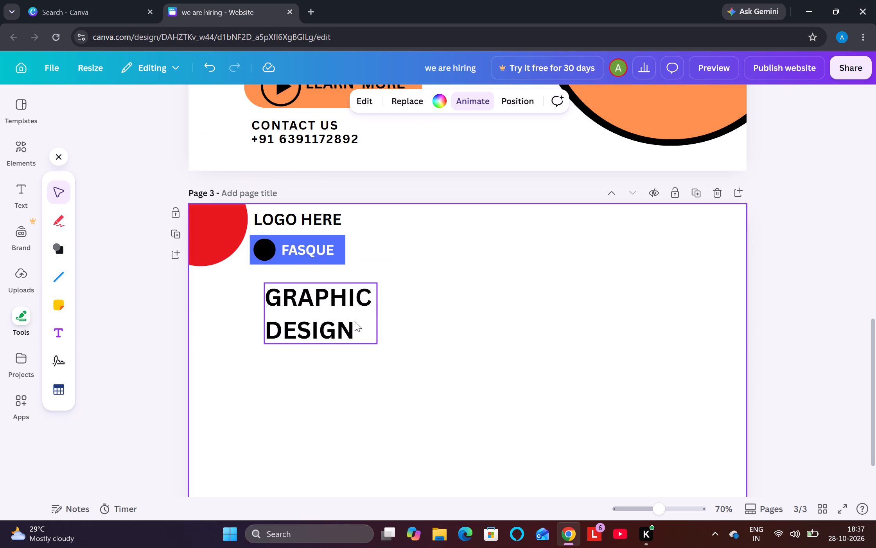
Move the "GRAPHIC DESIGN" heading directly beneath the blue "FASQUE" bar, roughly lined up with the bar's left edge.
left_click(339, 317)
left_click(477, 295)
left_click_drag(347, 300, 316, 292)
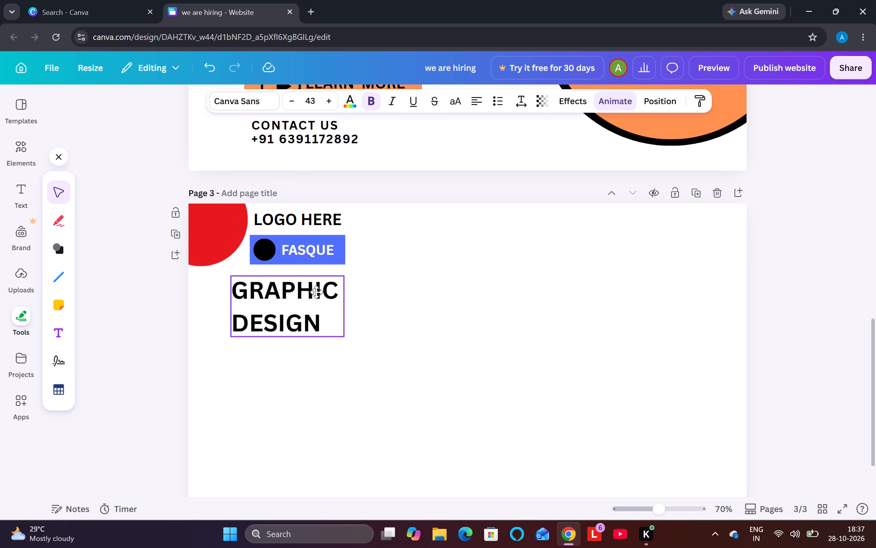
left_click_drag(316, 292, 332, 292)
left_click(418, 292)
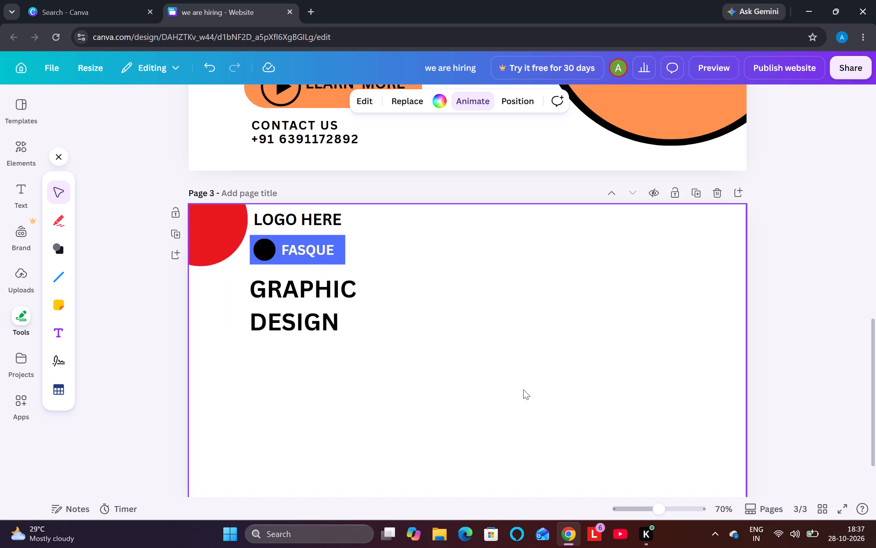
scroll(875, 0, "up", 1)
left_click(757, 156)
left_click(416, 265)
left_click_drag(300, 288, 304, 275)
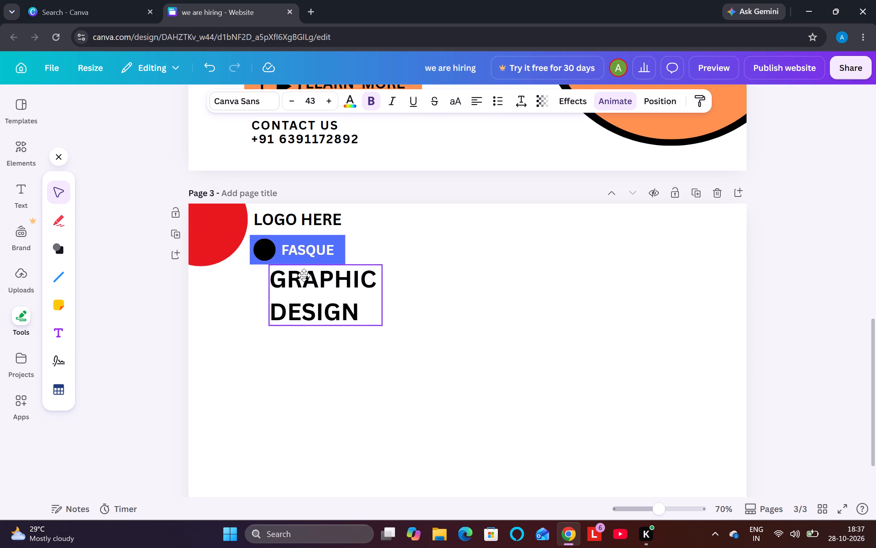
left_click_drag(304, 275, 297, 283)
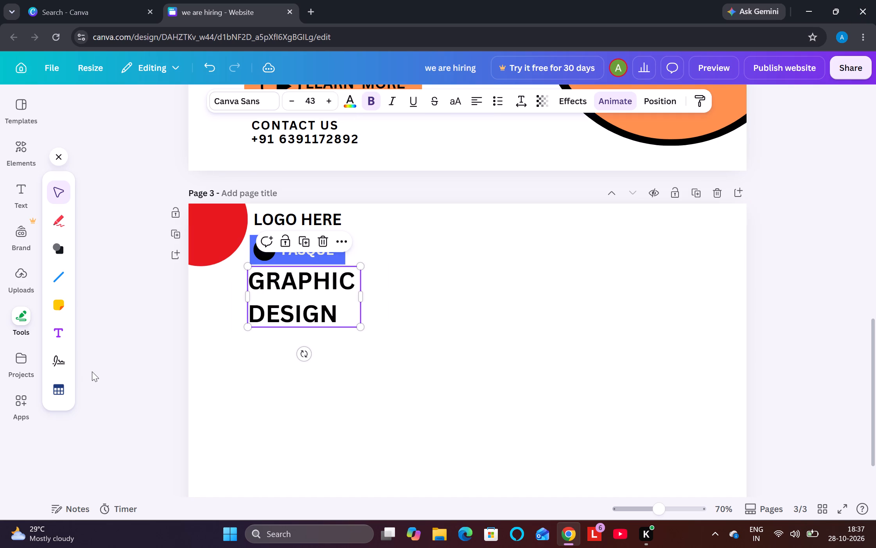
Try the Typewriter and Ascend animations on the "GRAPHIC DESIGN" heading, and settle on Shift, animated by word on both enter and exit.
left_click(610, 101)
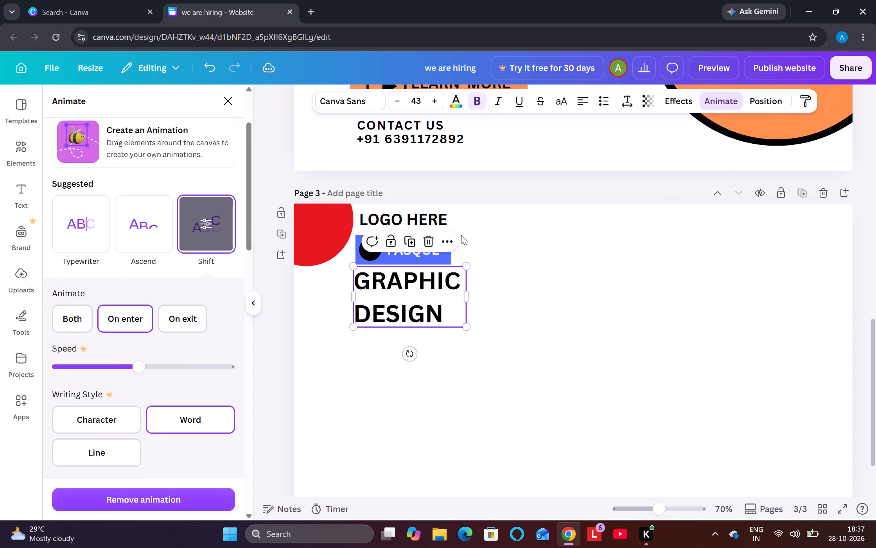
left_click(85, 220)
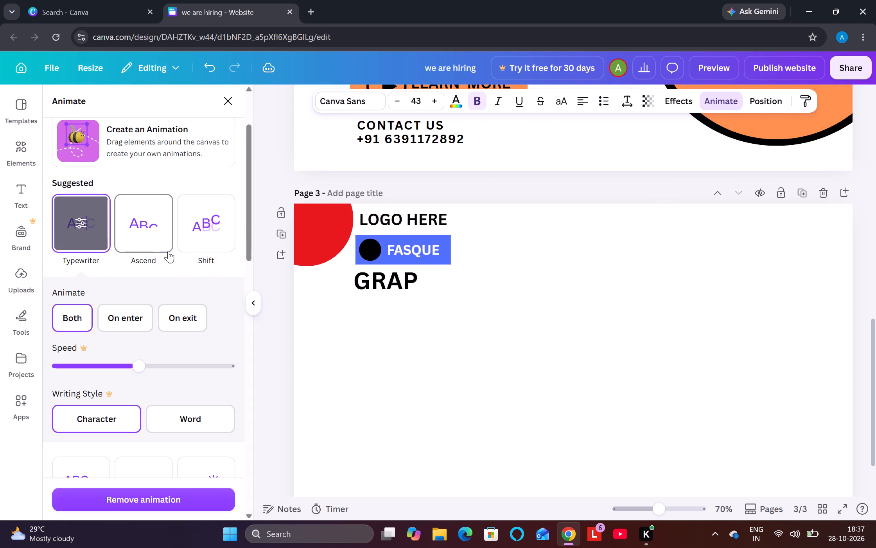
scroll(169, 251, "up", 3)
scroll(526, 325, "up", 6)
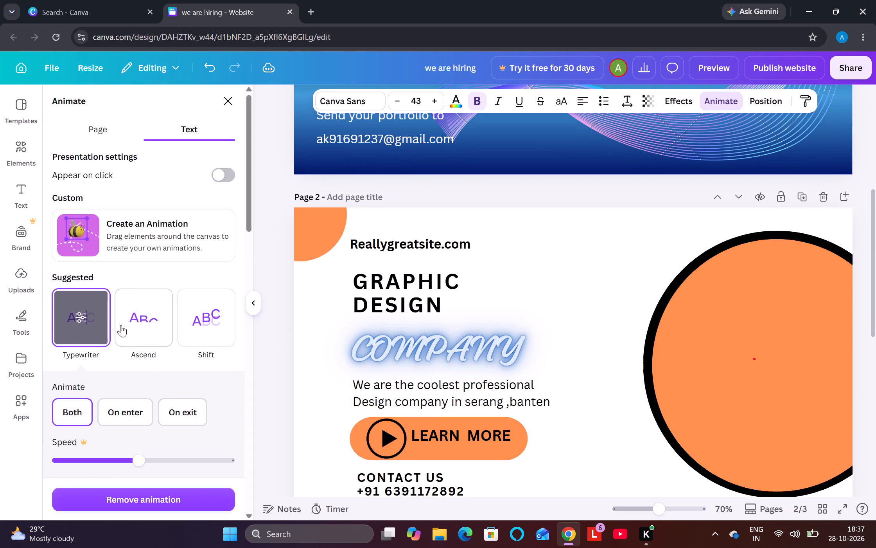
left_click(134, 317)
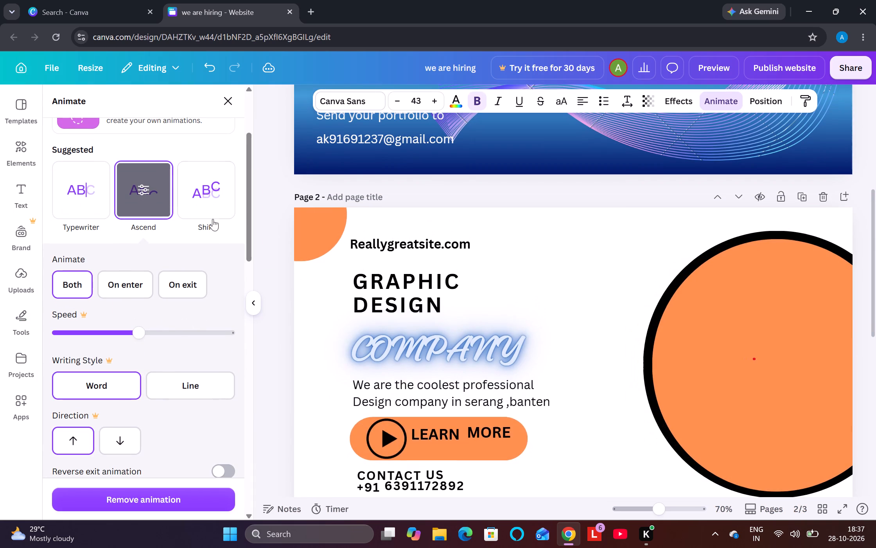
left_click(208, 191)
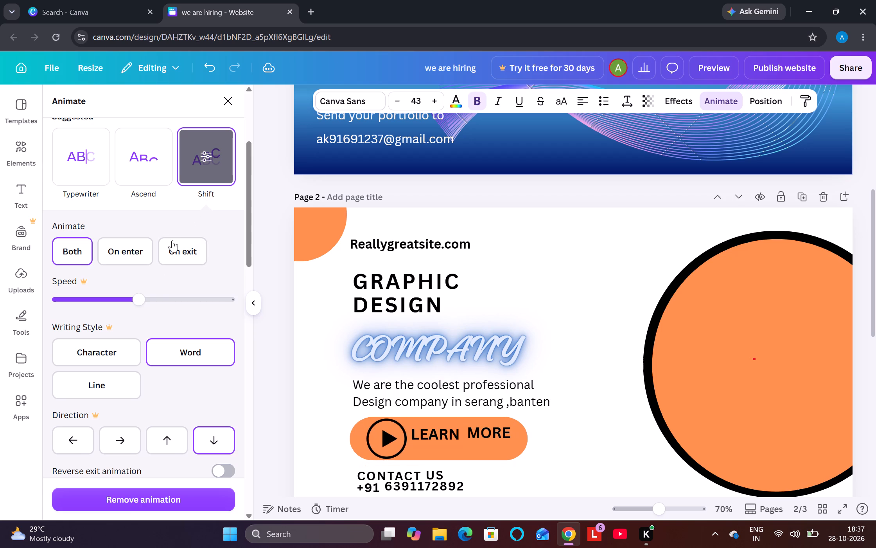
scroll(172, 341, "up", 4)
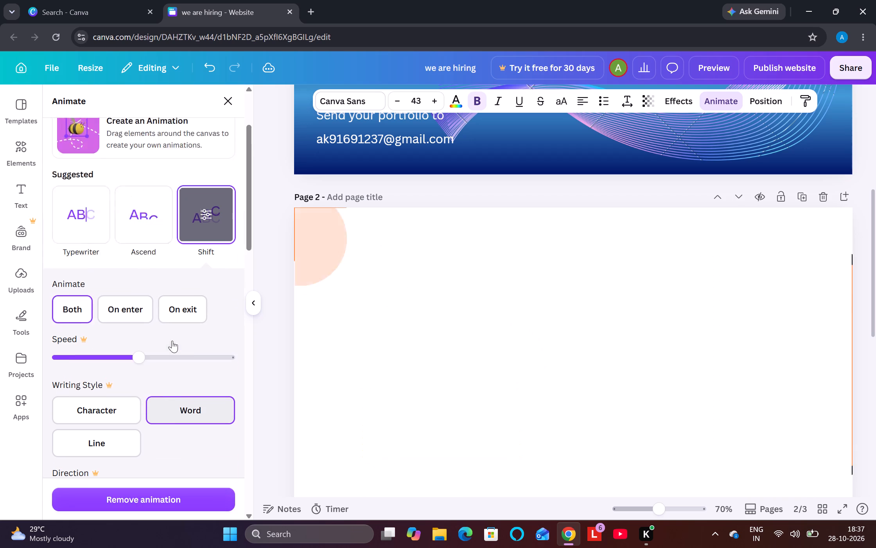
scroll(173, 340, "up", 4)
scroll(173, 340, "down", 5)
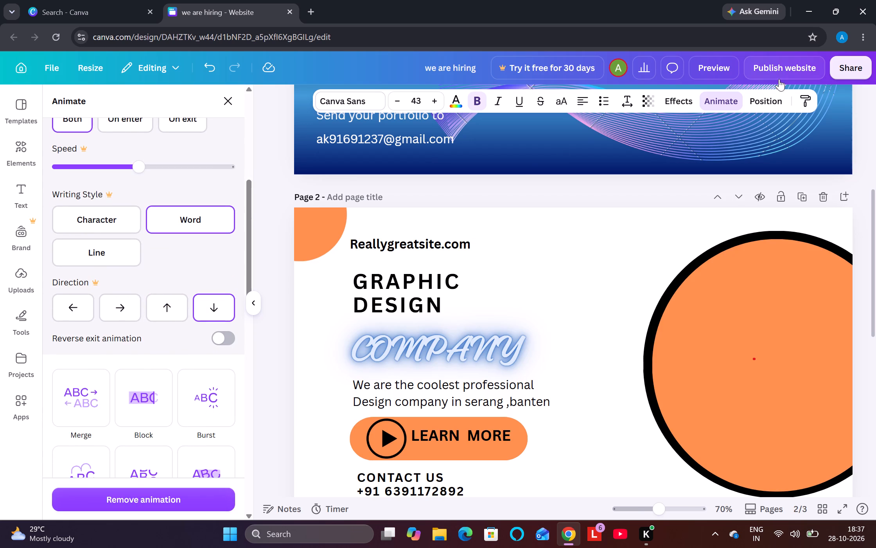
left_click(217, 97)
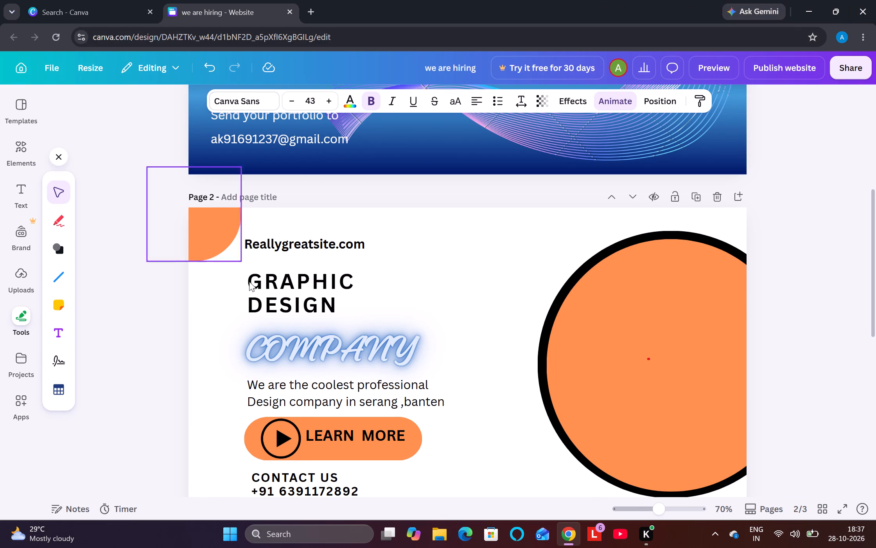
Review the layouts of pages 1, 2 and 3 and compare their headings.
scroll(285, 310, "up", 10)
scroll(317, 305, "up", 1)
left_click(149, 179)
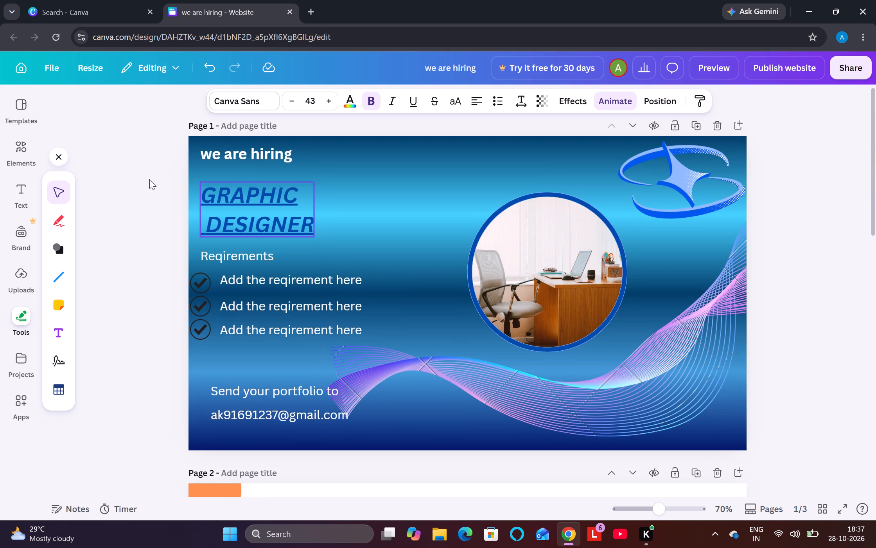
left_click(149, 179)
scroll(275, 401, "down", 2)
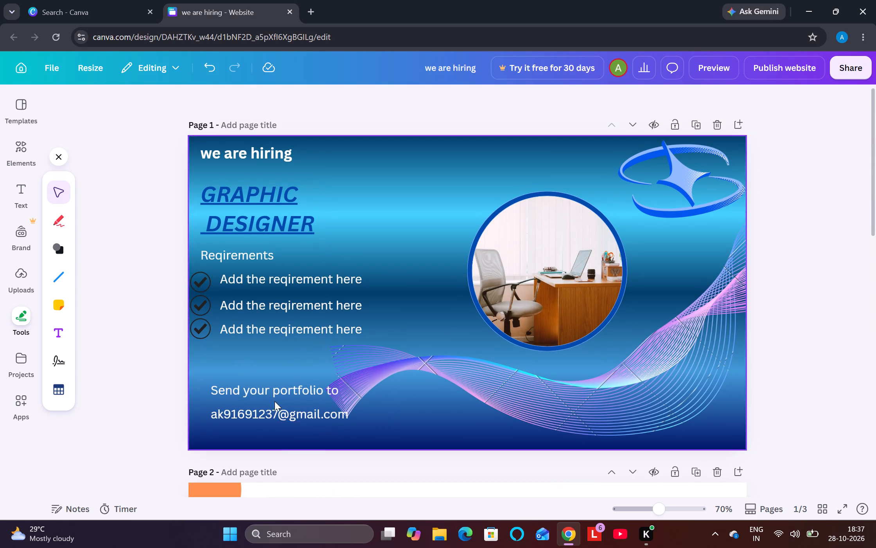
scroll(275, 401, "down", 5)
scroll(280, 391, "up", 3)
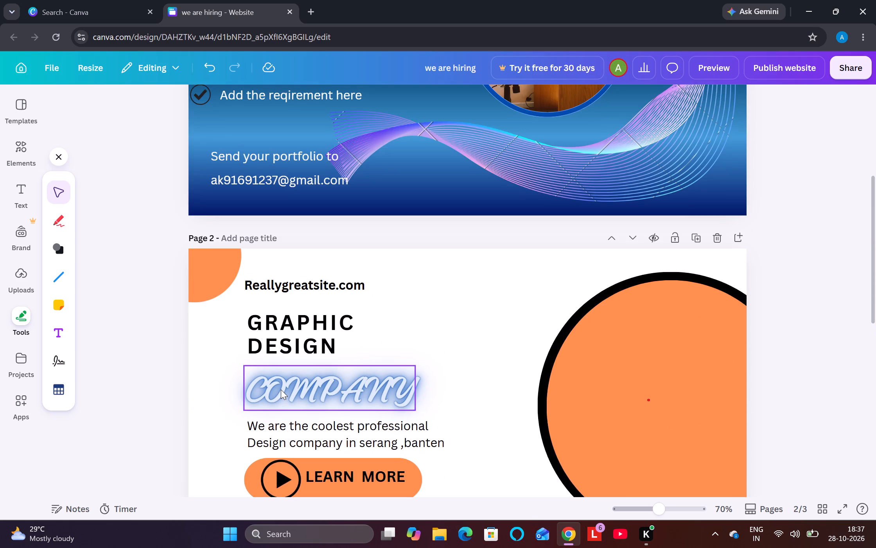
scroll(281, 389, "down", 1)
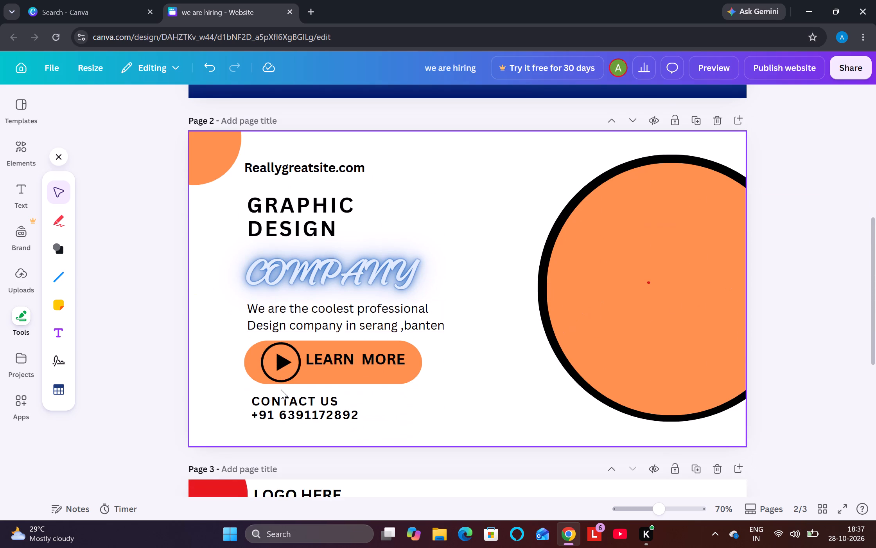
scroll(281, 389, "down", 4)
scroll(281, 387, "up", 13)
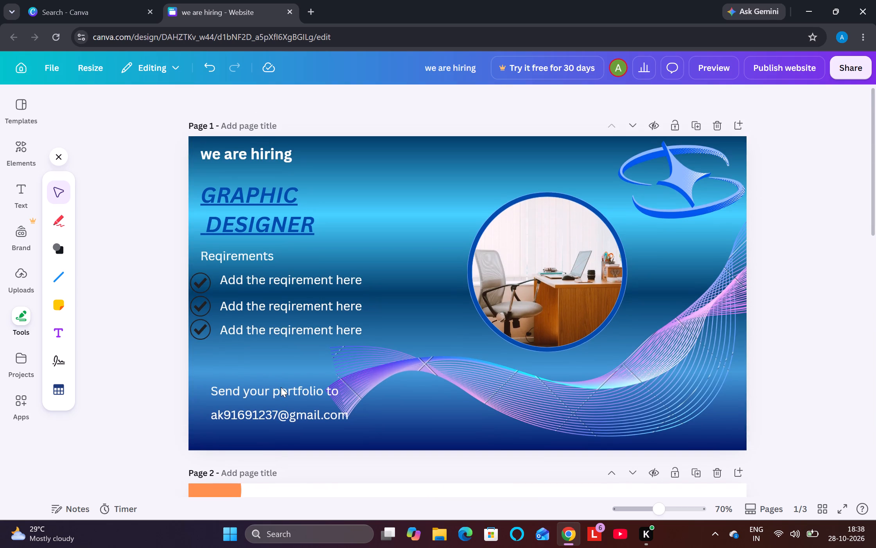
scroll(281, 387, "down", 8)
scroll(281, 387, "up", 9)
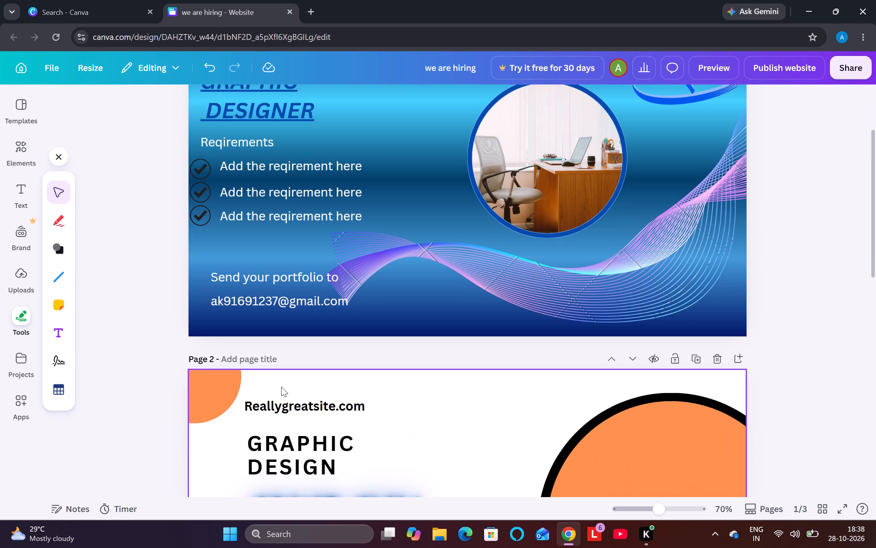
scroll(282, 387, "up", 4)
scroll(282, 387, "down", 5)
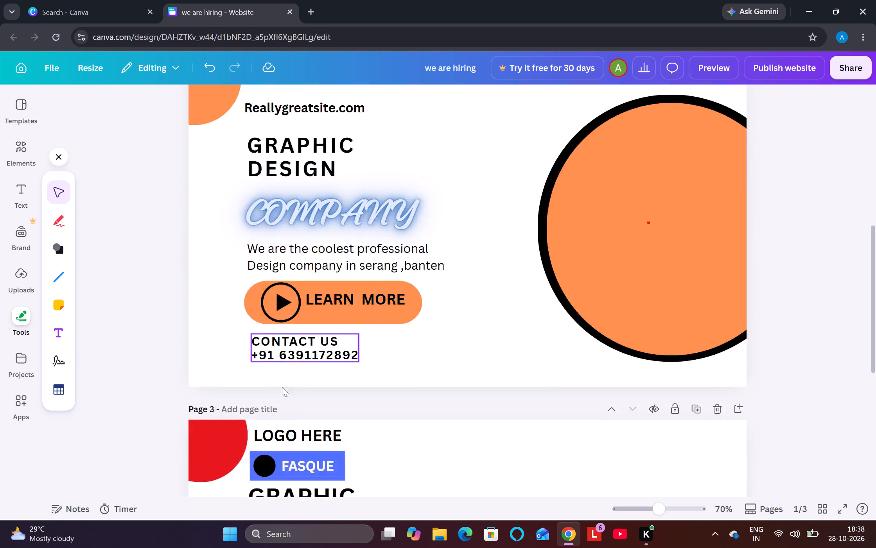
scroll(282, 387, "up", 3)
scroll(282, 387, "down", 3)
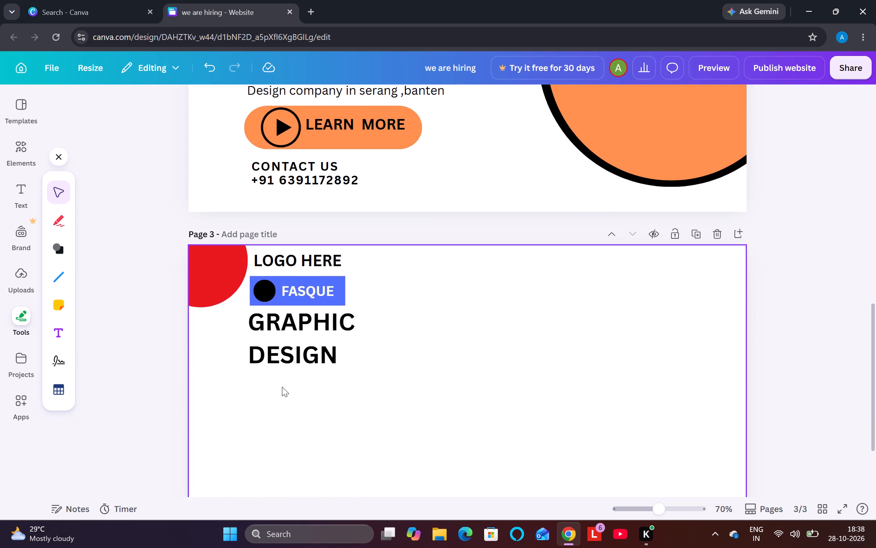
Select the "GRAPHIC DESIGN" heading on page 3.
left_click(288, 374)
left_click(293, 357)
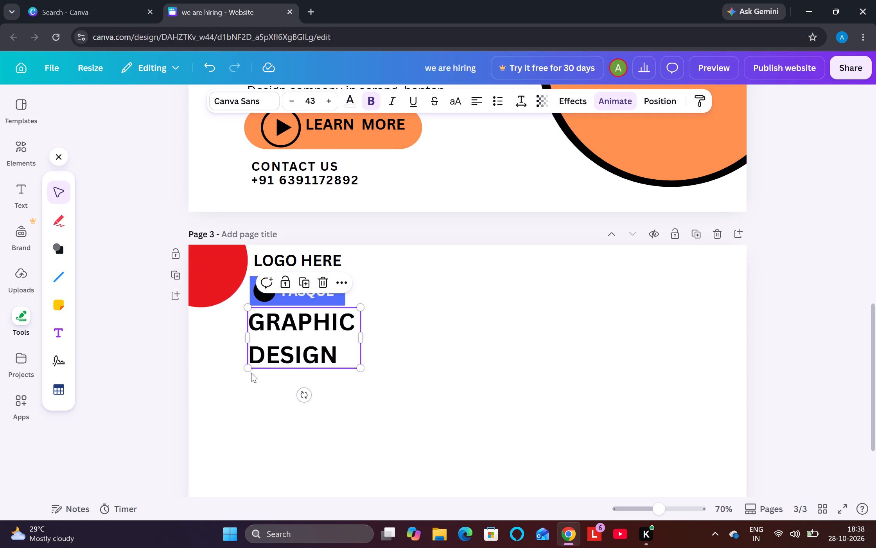